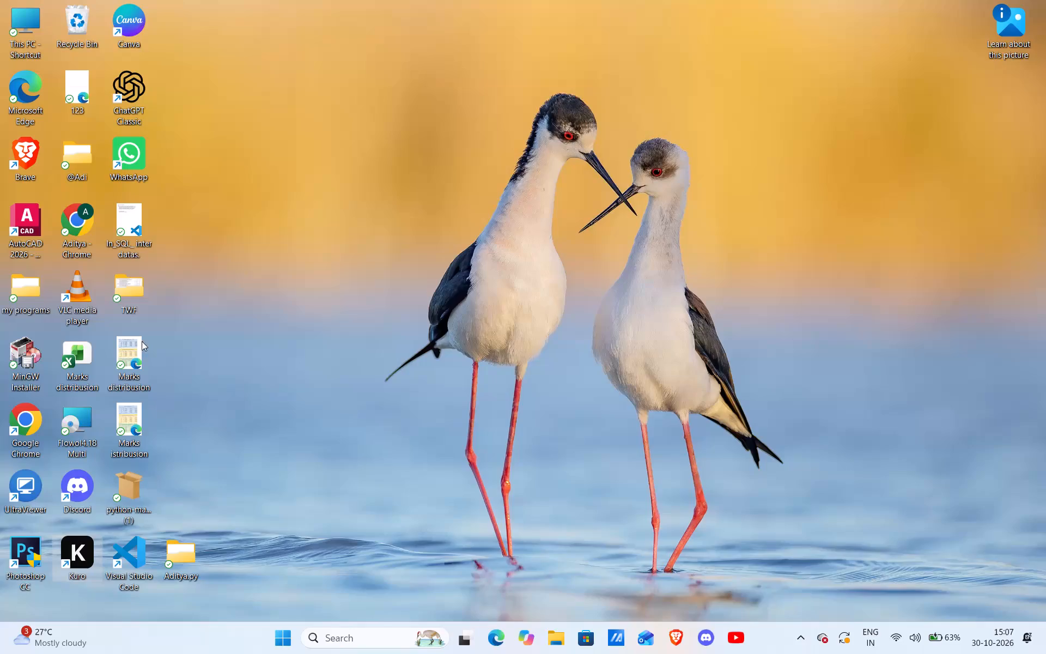
Bring up the Windows Start overview of pinned apps and recommended files.
left_click(345, 639)
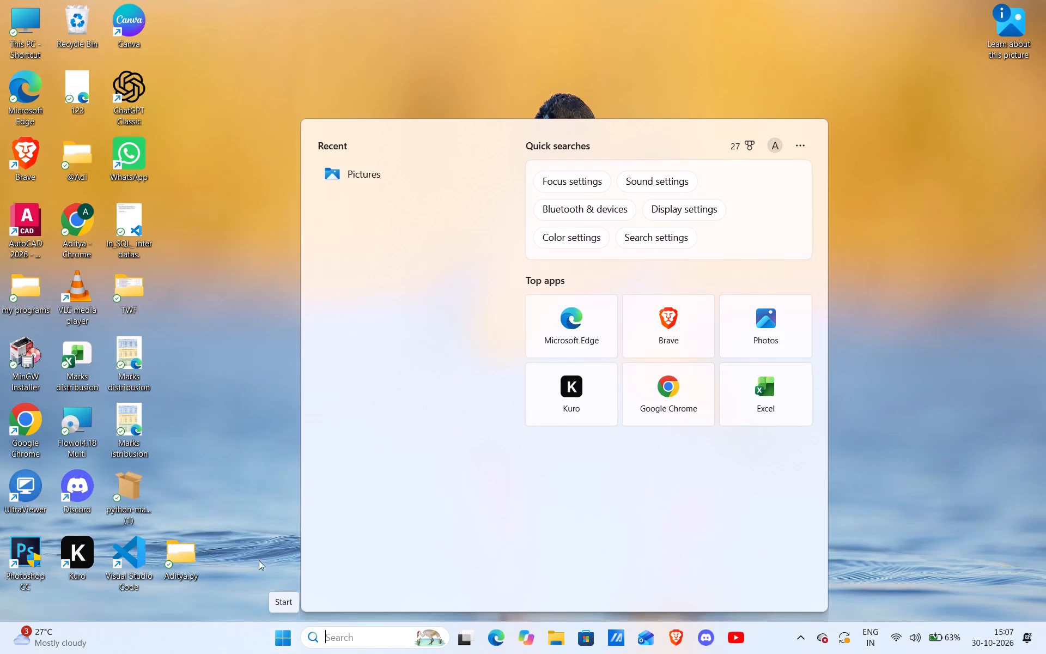
left_click(255, 541)
left_click(283, 638)
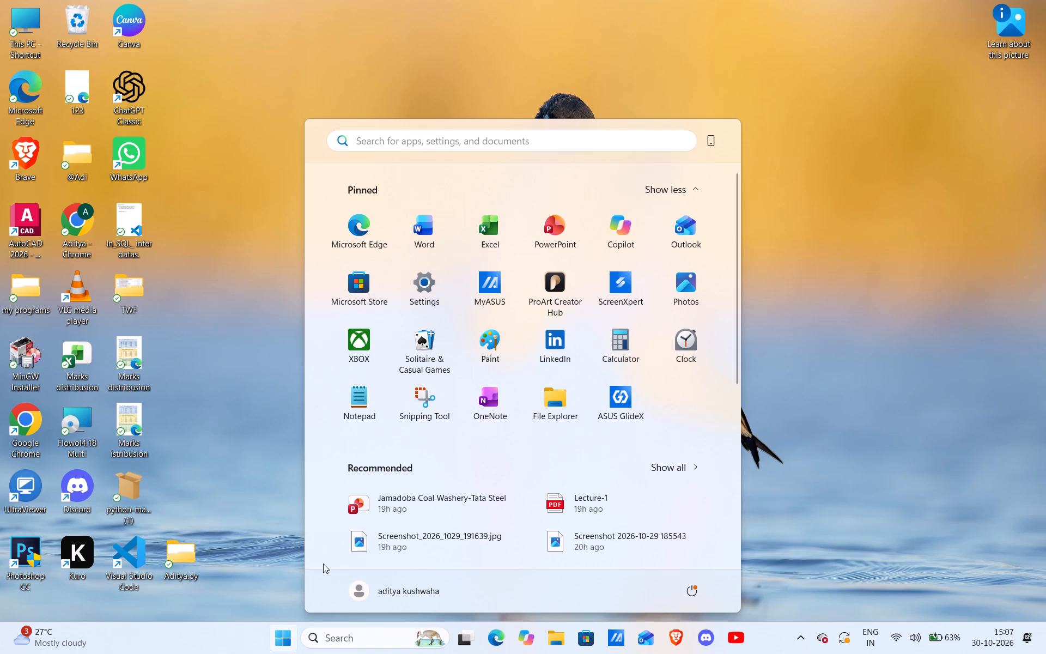
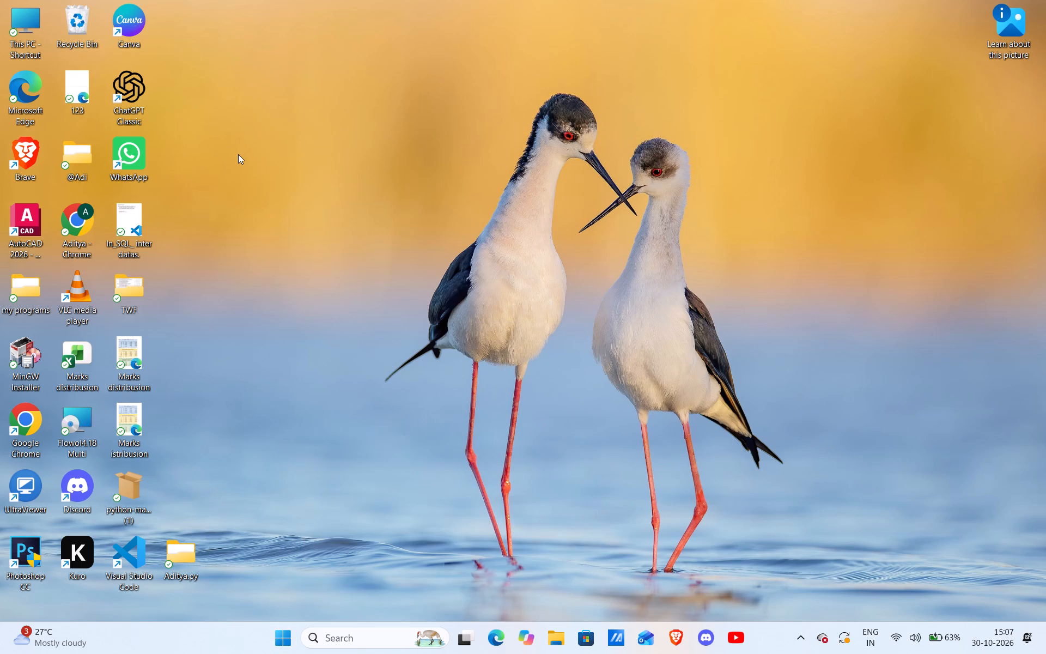
Add a PowerPoint shortcut from the pinned Start apps to the desktop and place it beside the Canva icon.
left_click(284, 643)
left_click_drag(549, 234, 549, 233)
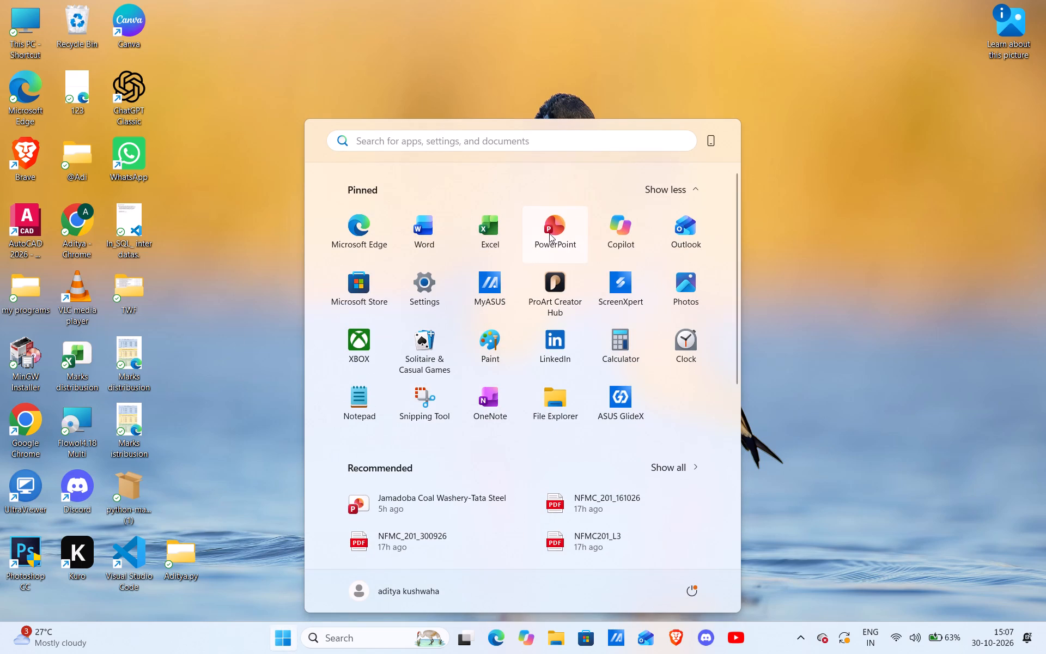
left_click_drag(549, 233, 830, 161)
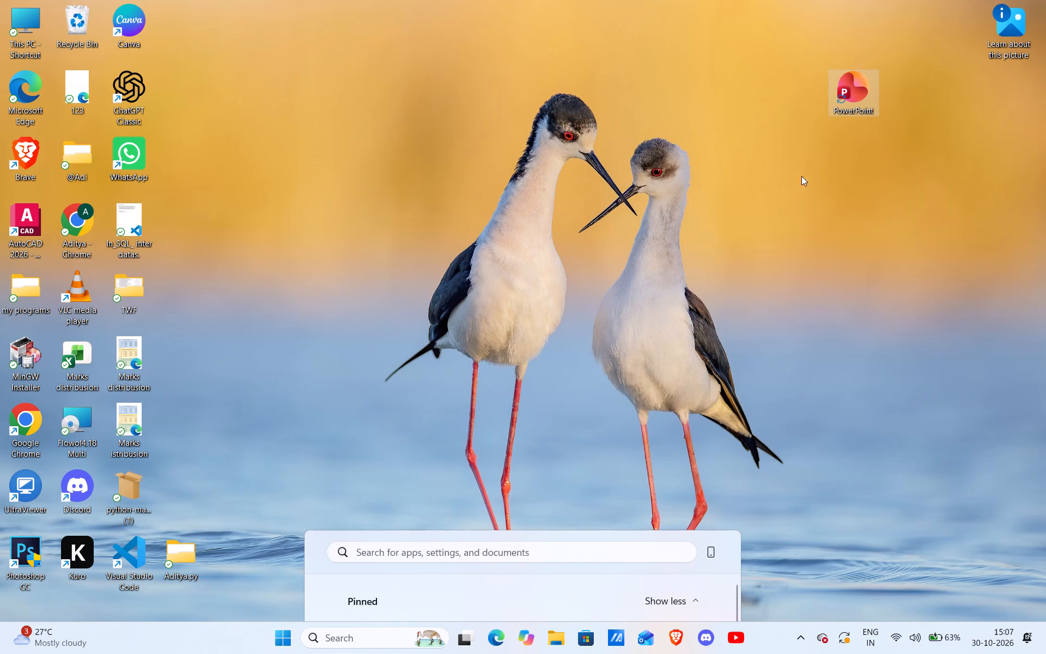
left_click_drag(852, 91, 175, 37)
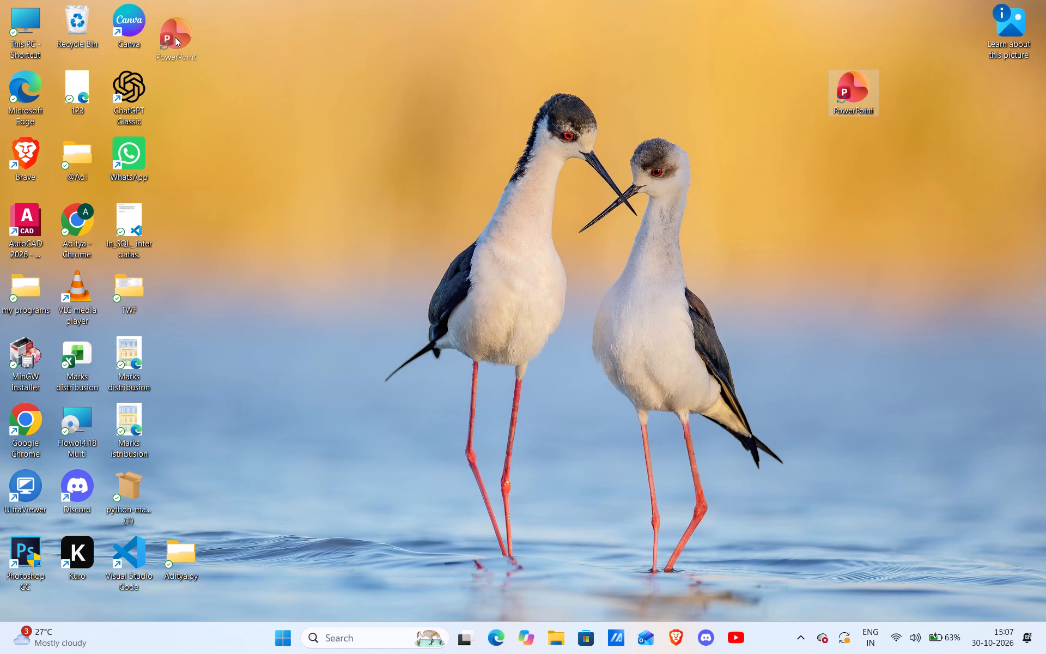
left_click_drag(175, 37, 183, 29)
Launch PowerPoint and open the recent presentation "Jamadoba Coal Washery-Tata Steel" stored in Downloads.
double_click(181, 23)
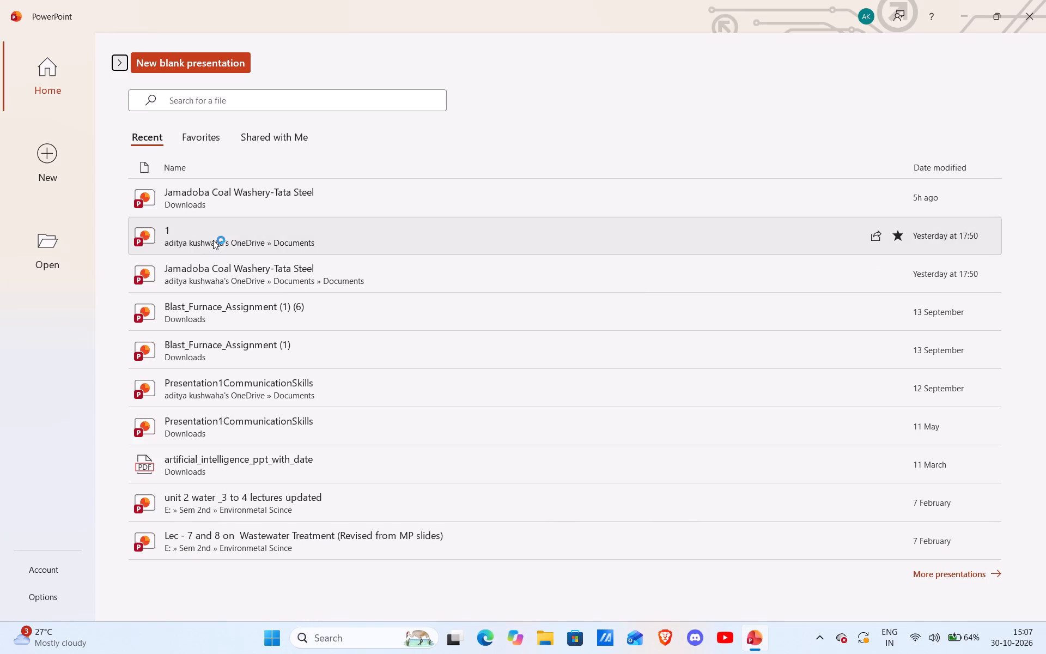
double_click(222, 205)
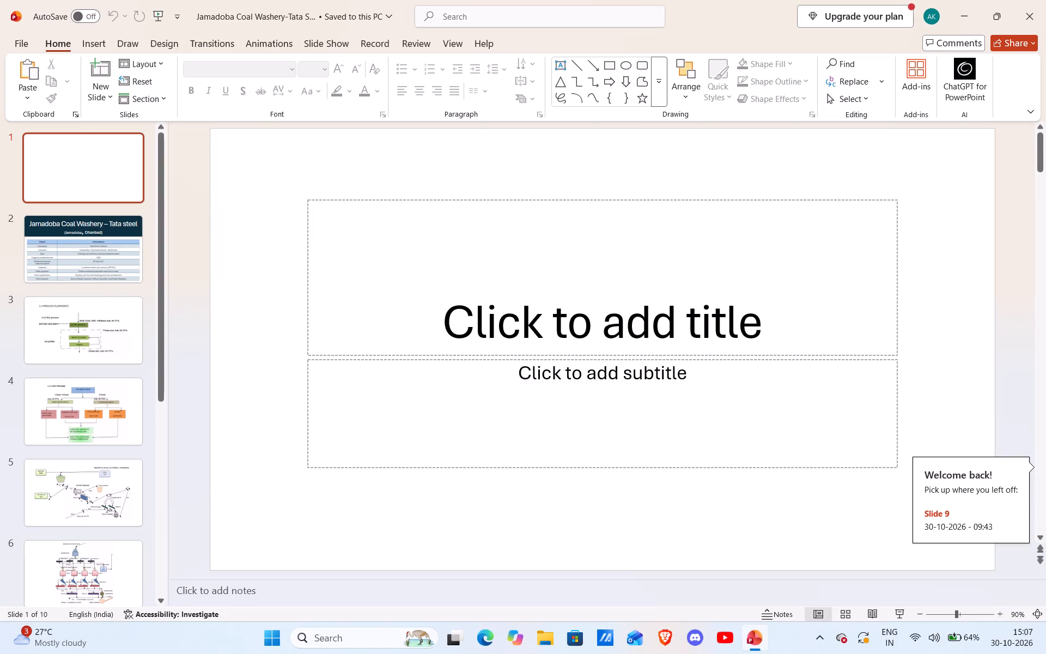
Review the presentation's overview table and process flowsheet slides, finishing on slide 7 with the flotation and thickener diagram.
scroll(111, 267, "down", 9)
left_click(96, 300)
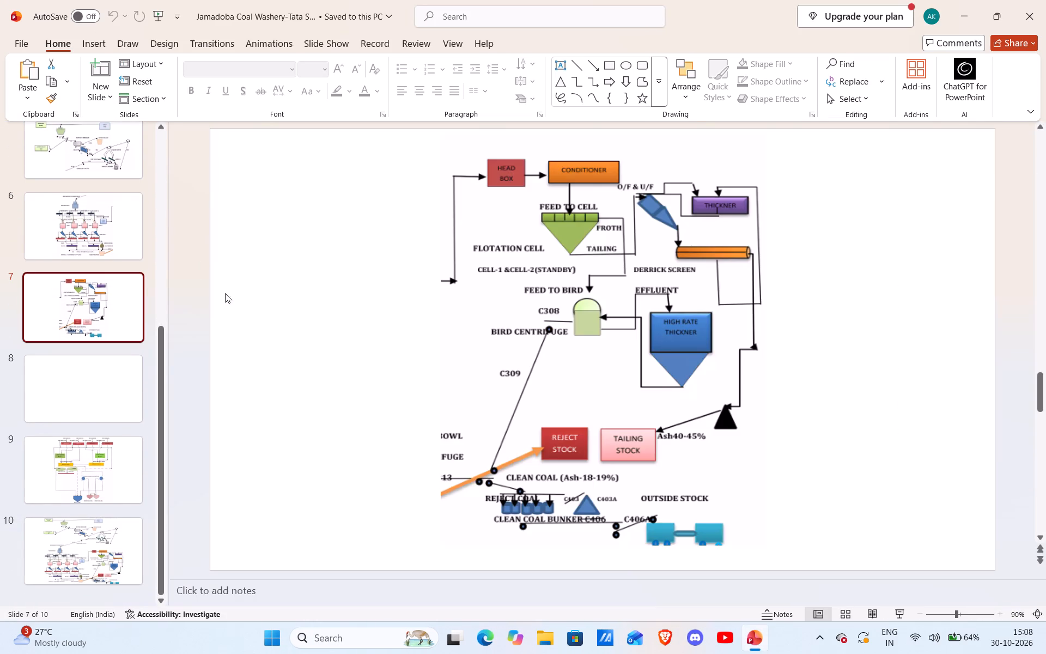
scroll(50, 301, "up", 1)
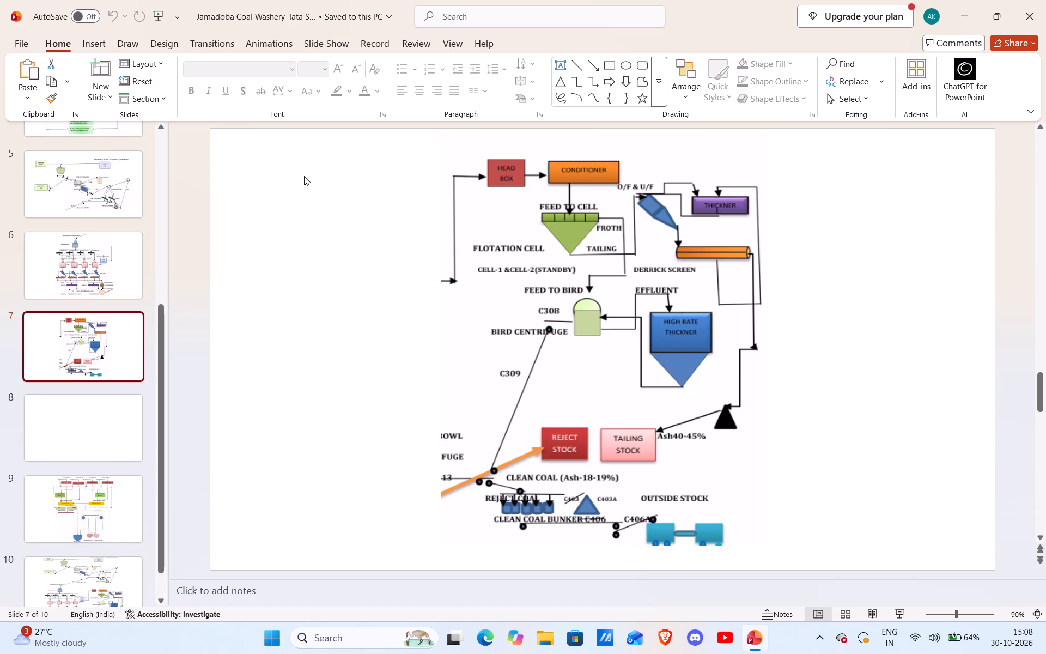
left_click(118, 275)
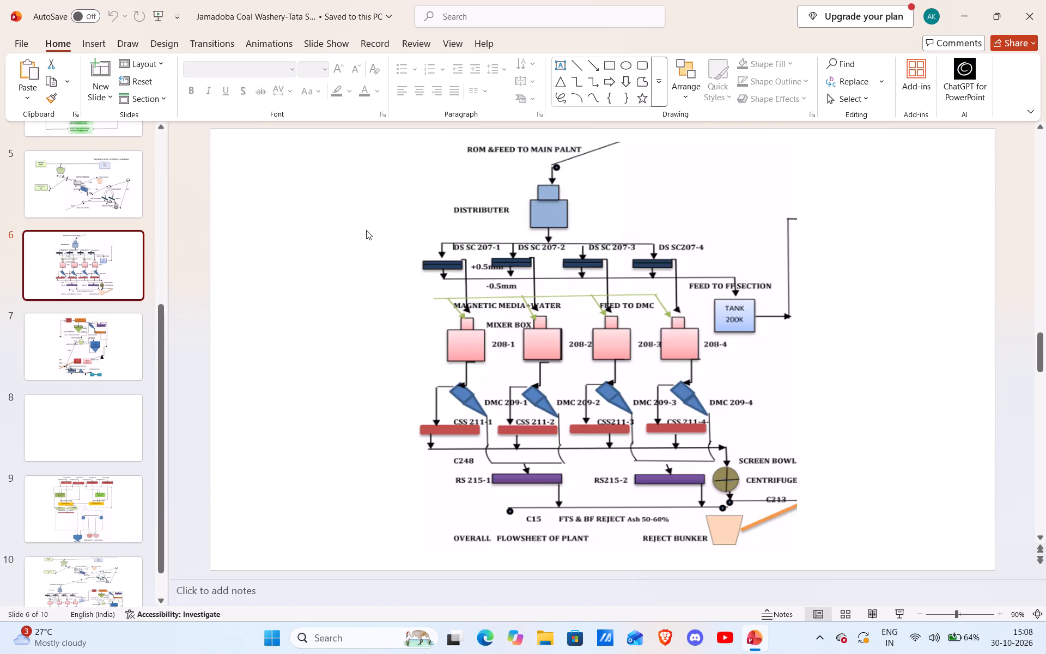
left_click(96, 195)
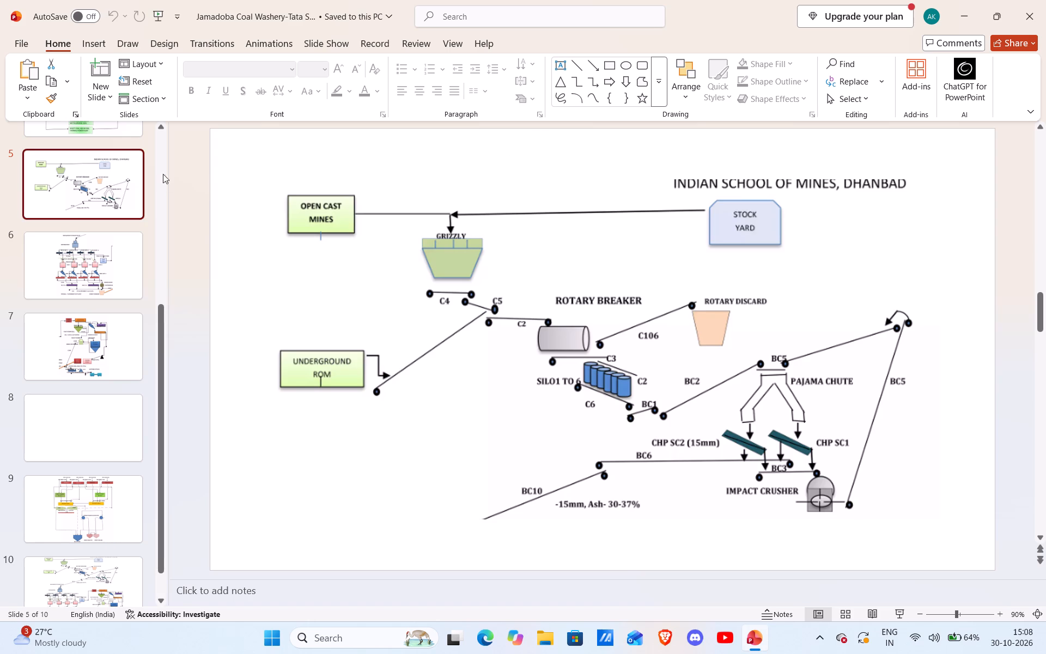
scroll(120, 180, "up", 3)
left_click(93, 217)
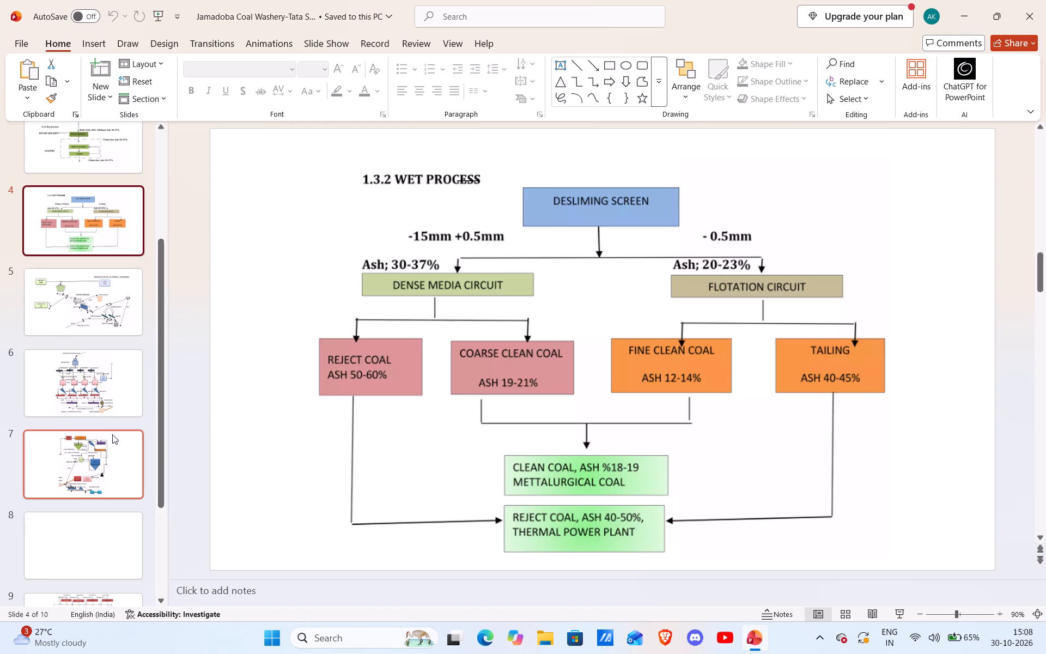
left_click(105, 453)
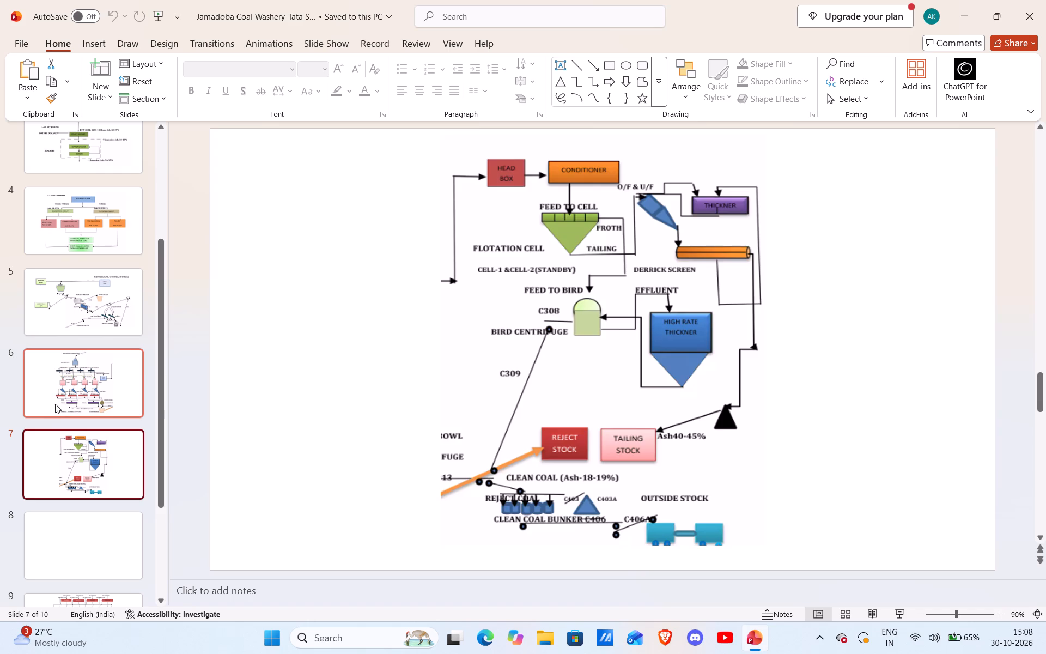
left_click(56, 394)
left_click(80, 309)
left_click(83, 247)
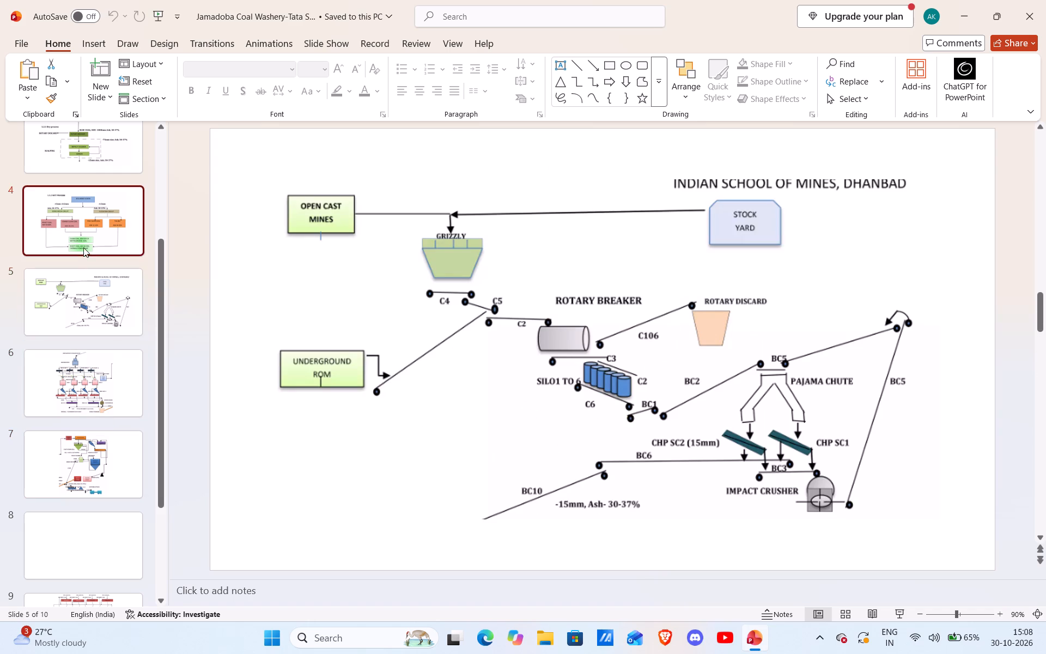
scroll(72, 185, "up", 4)
left_click(84, 223)
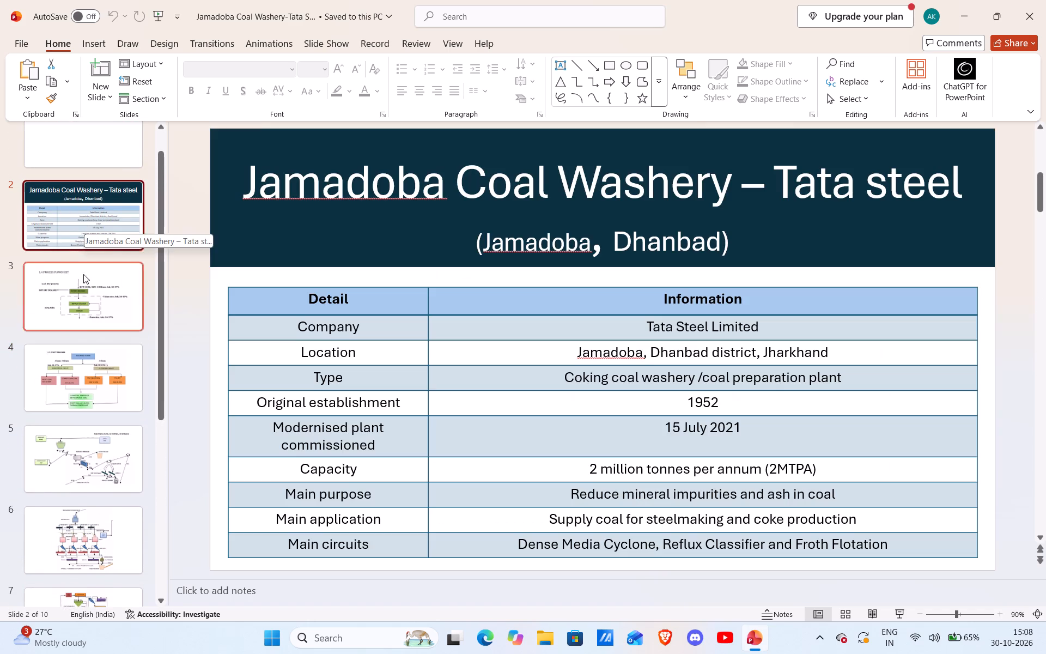
left_click(83, 289)
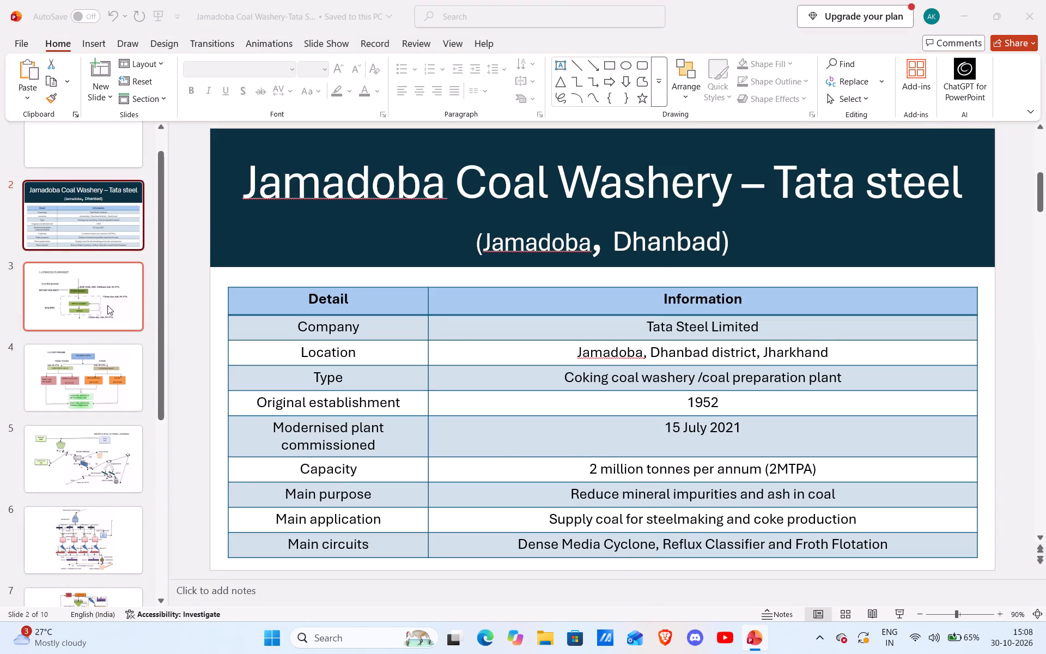
left_click(93, 309)
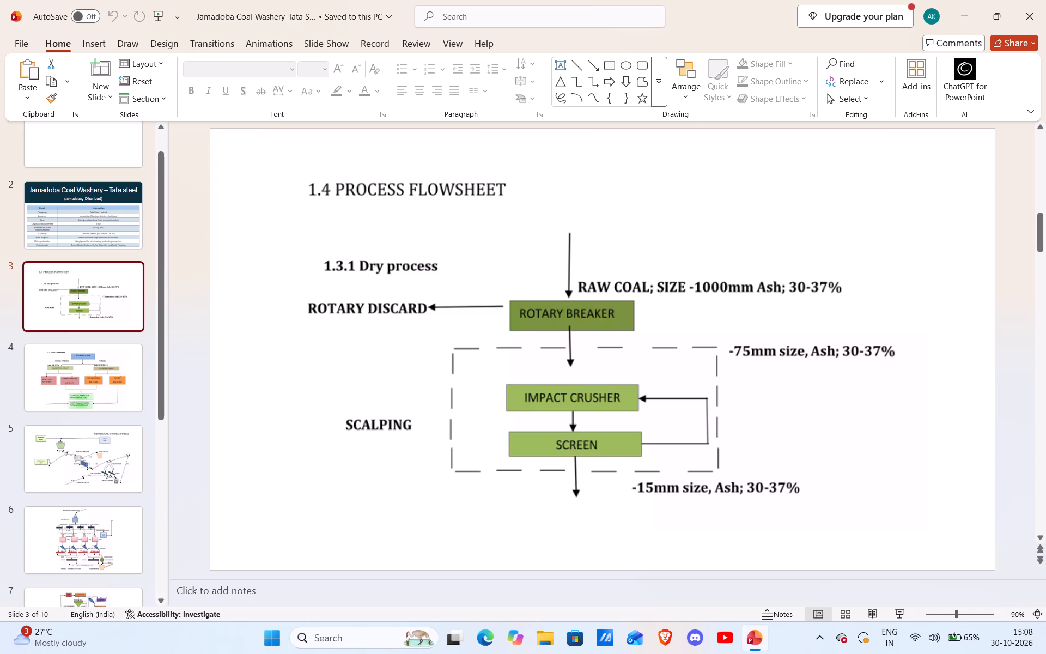
scroll(125, 279, "down", 4)
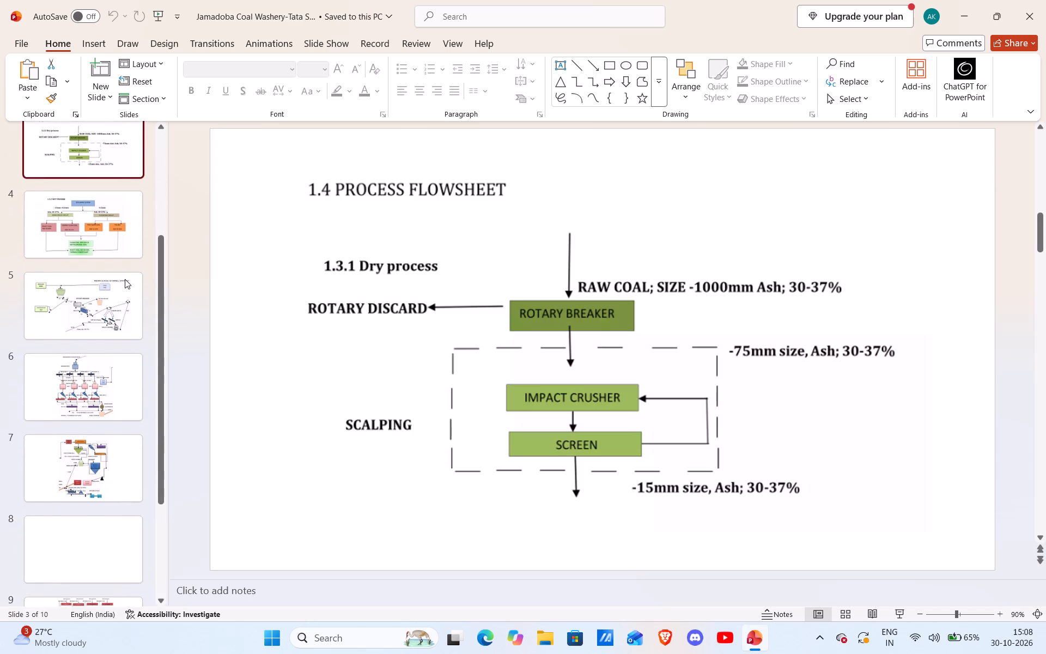
scroll(125, 279, "down", 5)
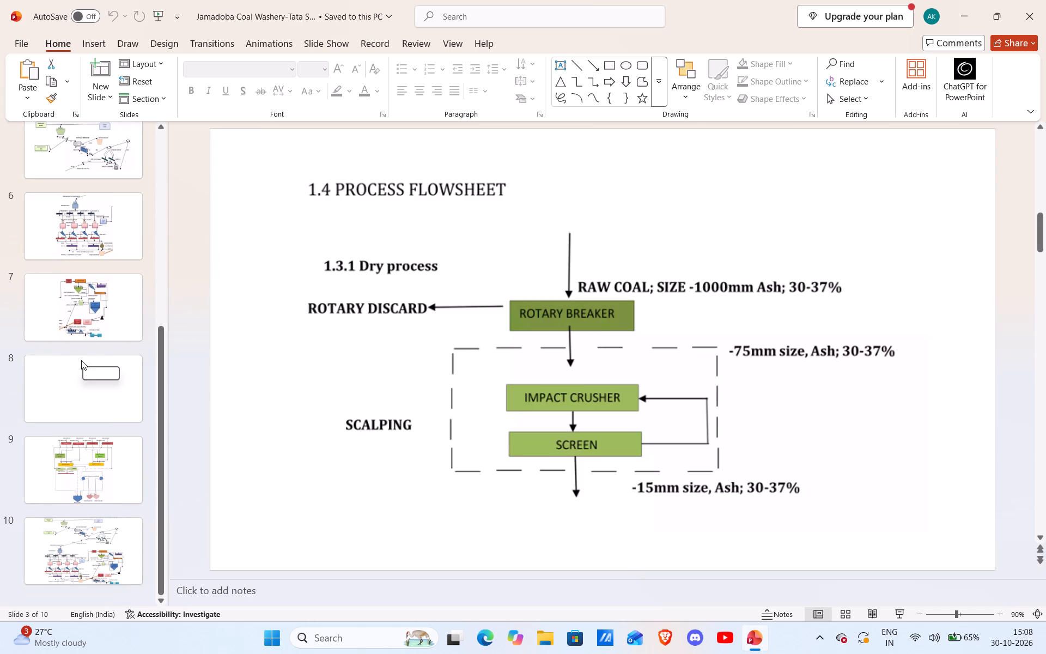
left_click(62, 320)
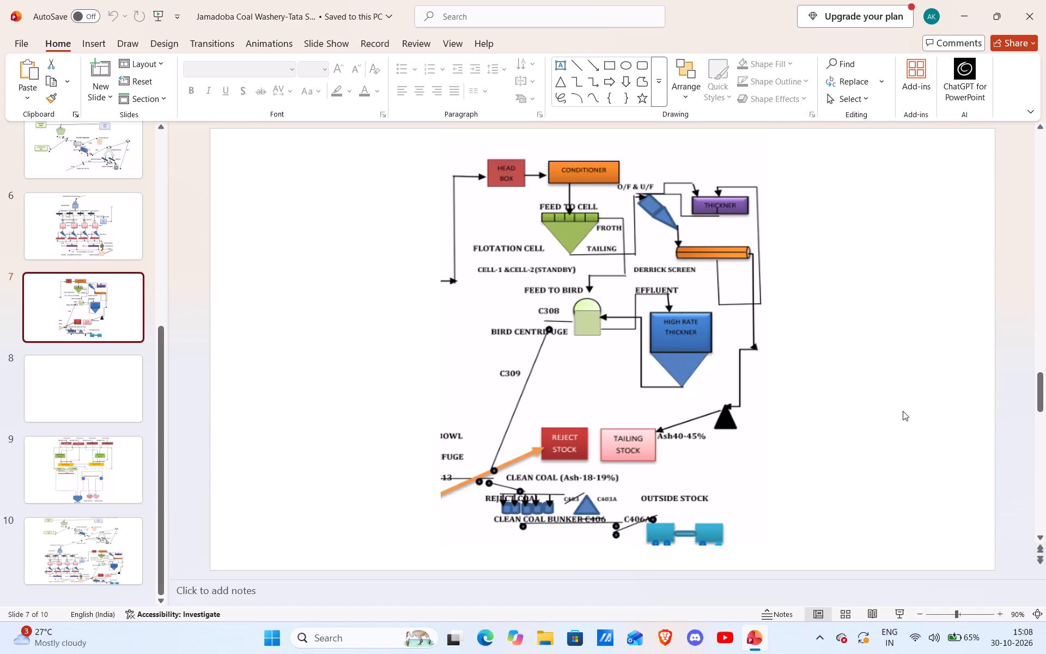
left_click(978, 18)
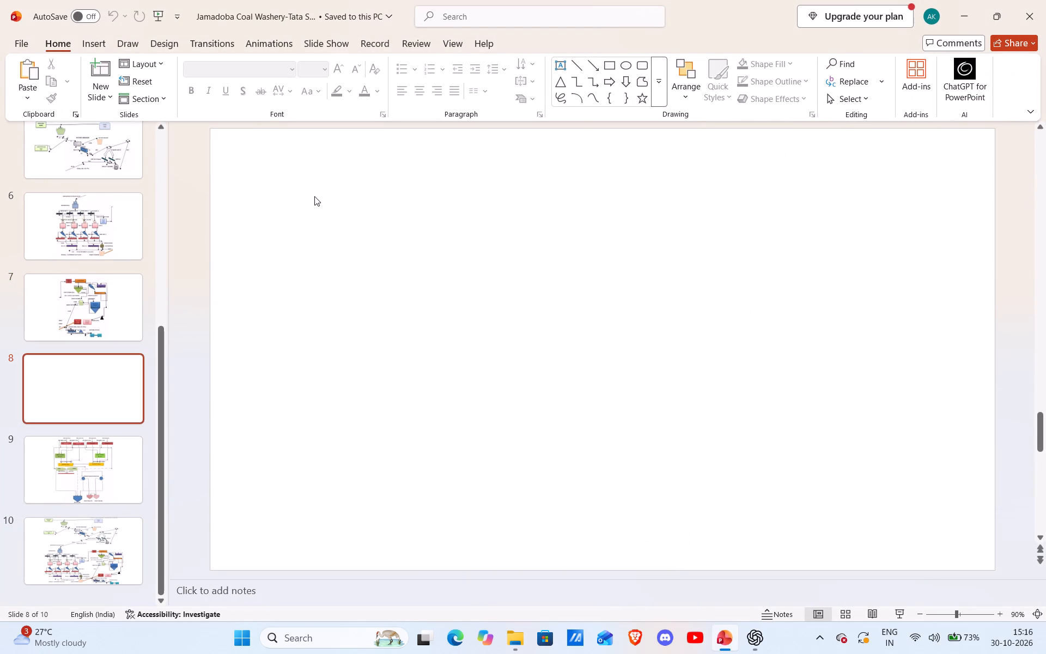
key("ctrl+v")
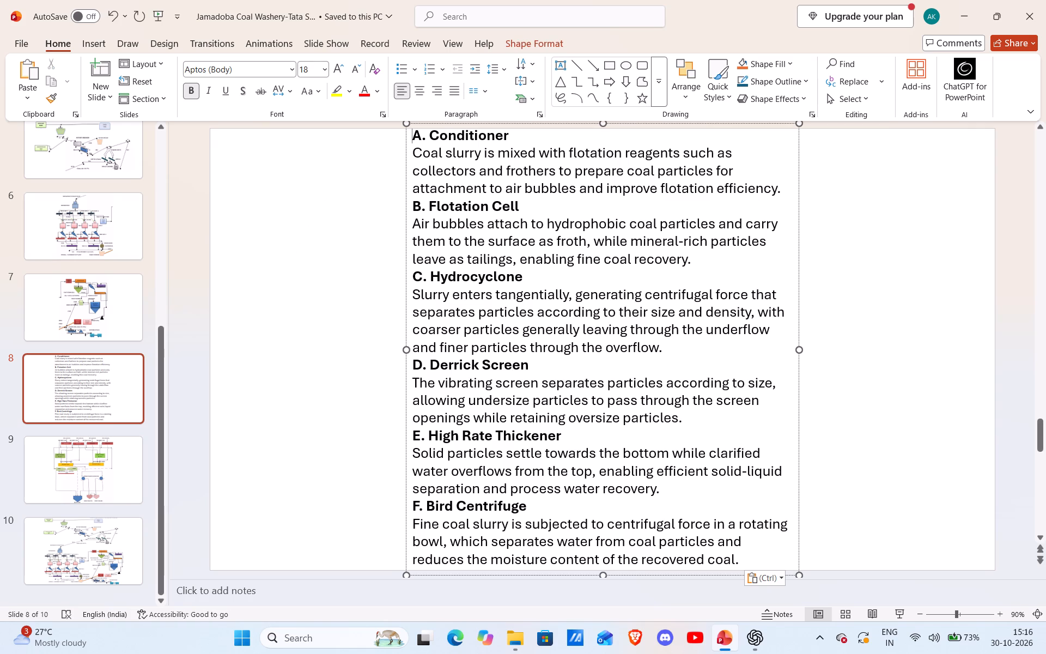
Widen the pasted equipment description text box on slide 8 at both sides so it spans most of the slide's width.
left_click_drag(406, 352, 297, 374)
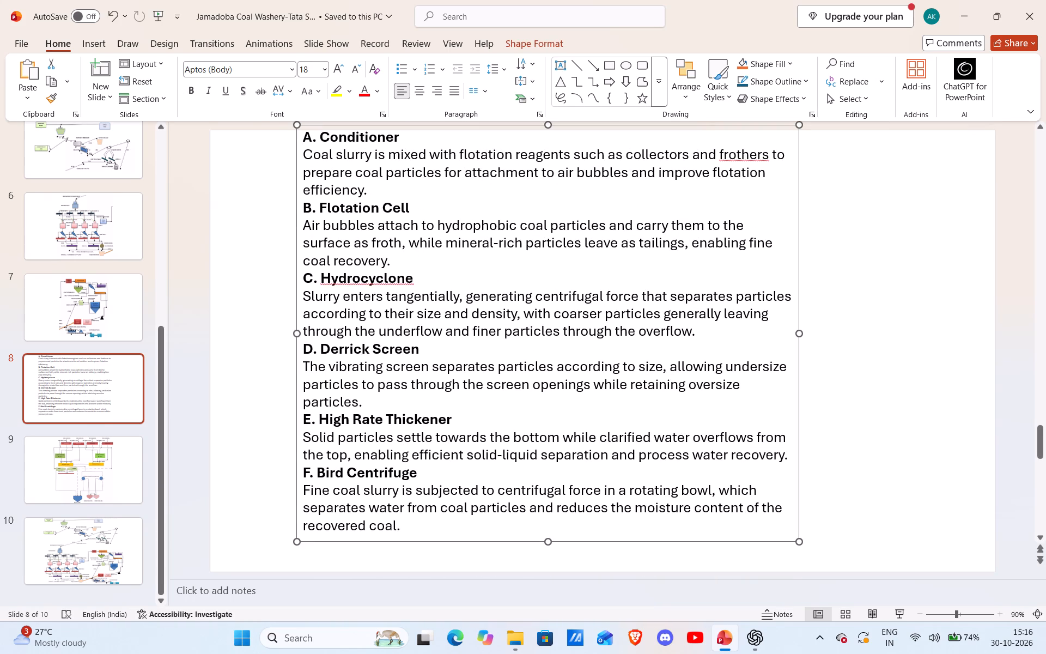
left_click_drag(548, 125, 548, 135)
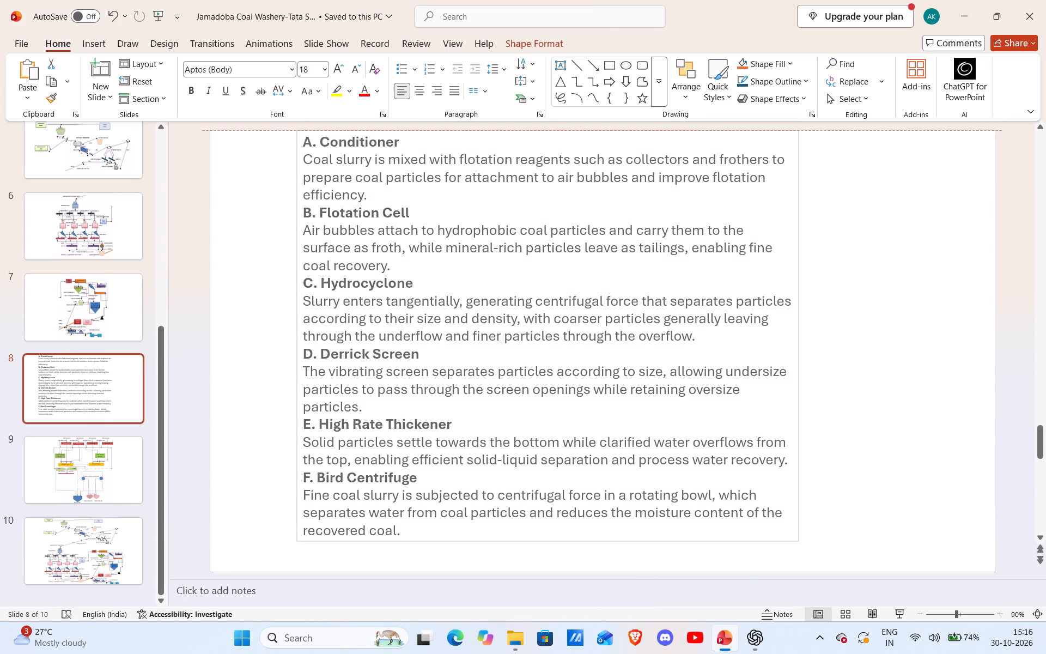
left_click_drag(548, 135, 548, 137)
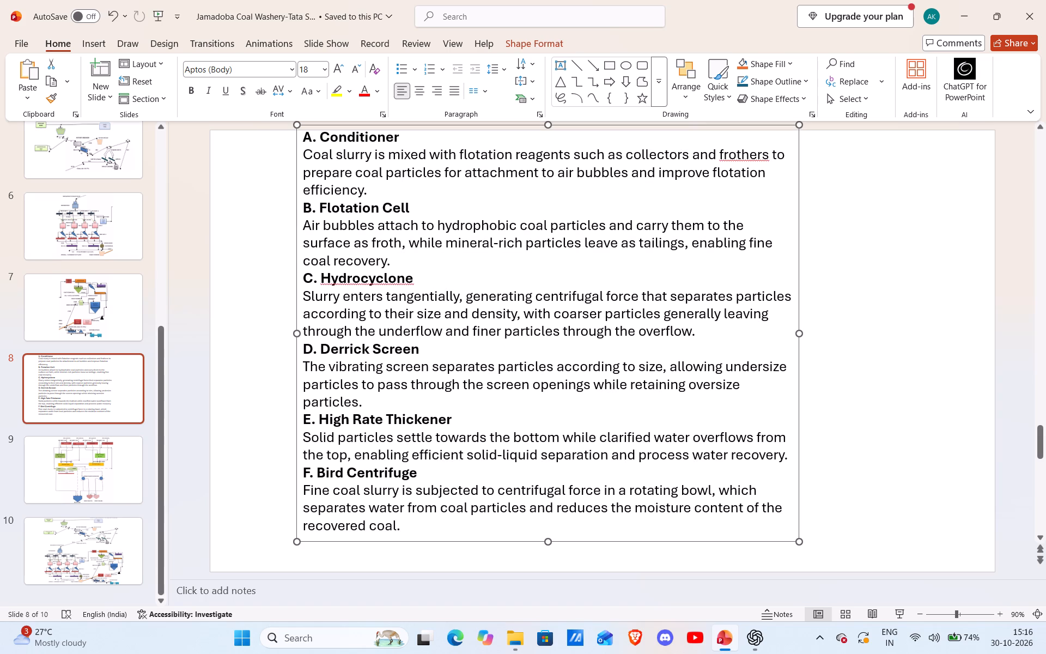
left_click_drag(548, 542, 549, 558)
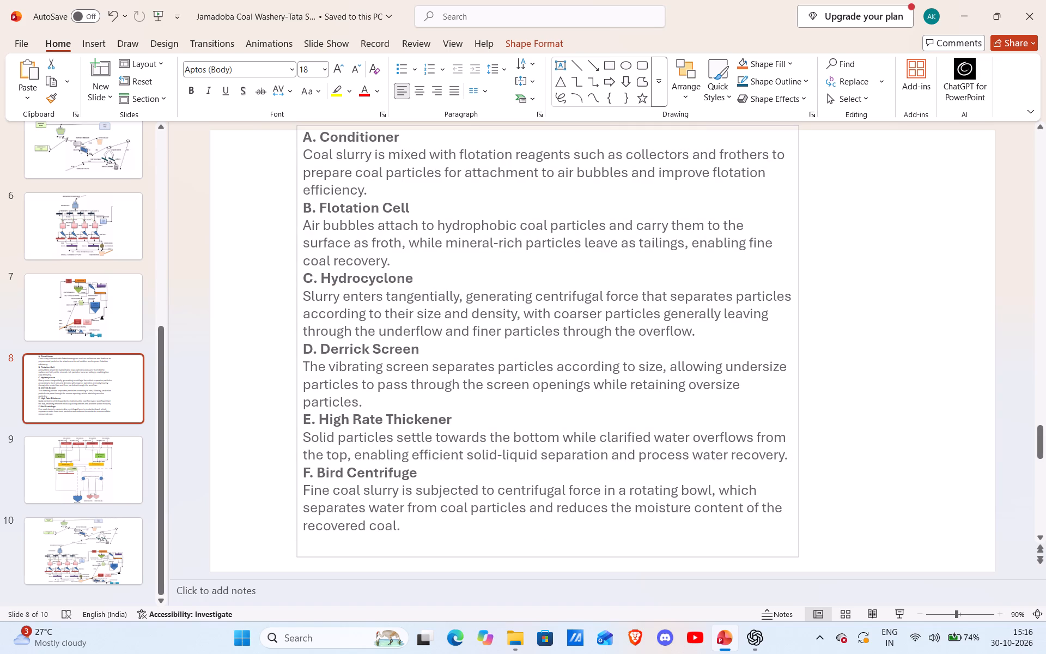
left_click_drag(549, 558, 549, 560)
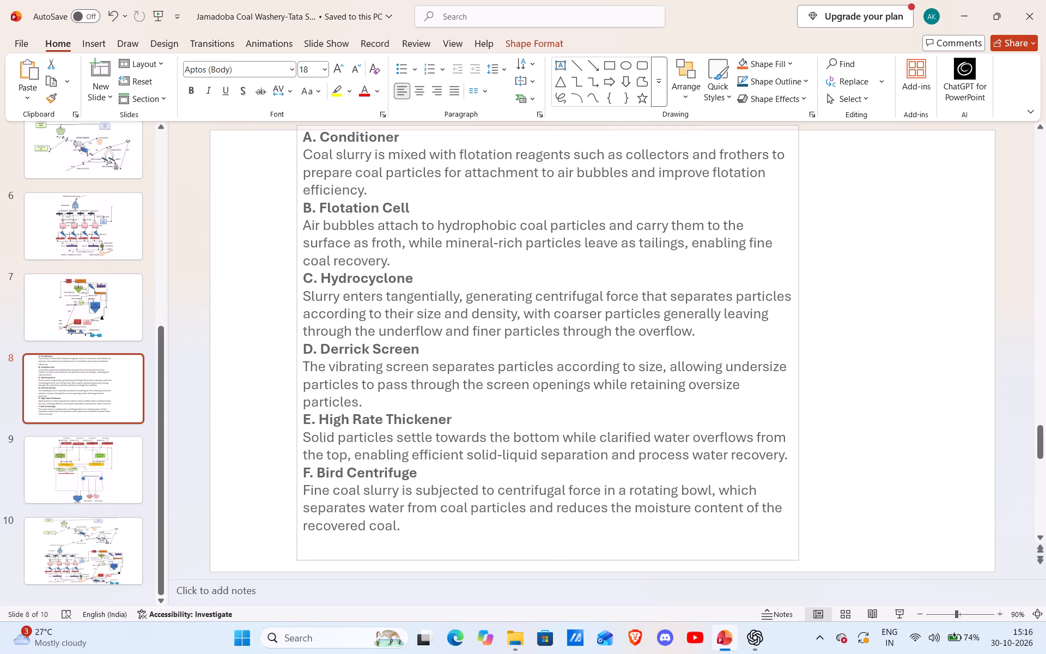
left_click_drag(546, 122, 545, 150)
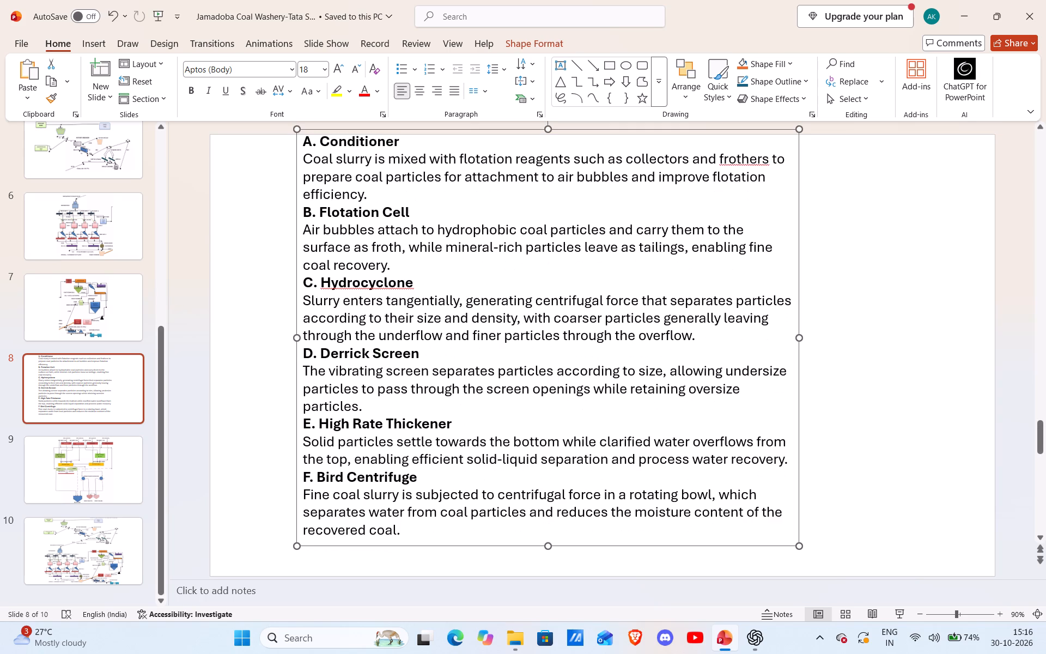
left_click_drag(549, 129, 546, 150)
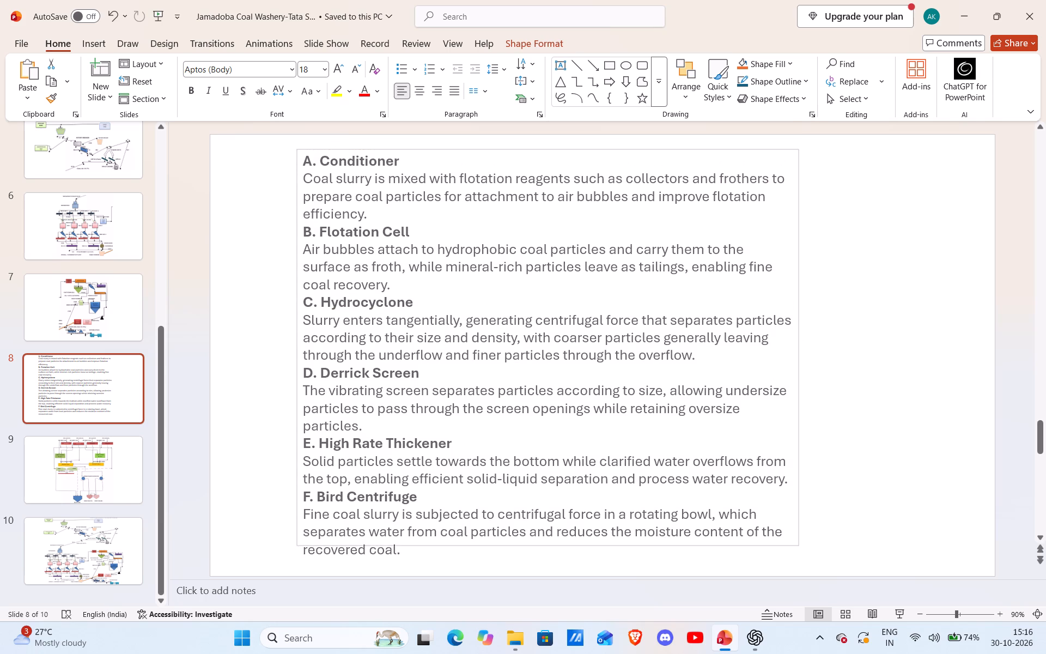
left_click_drag(546, 150, 543, 169)
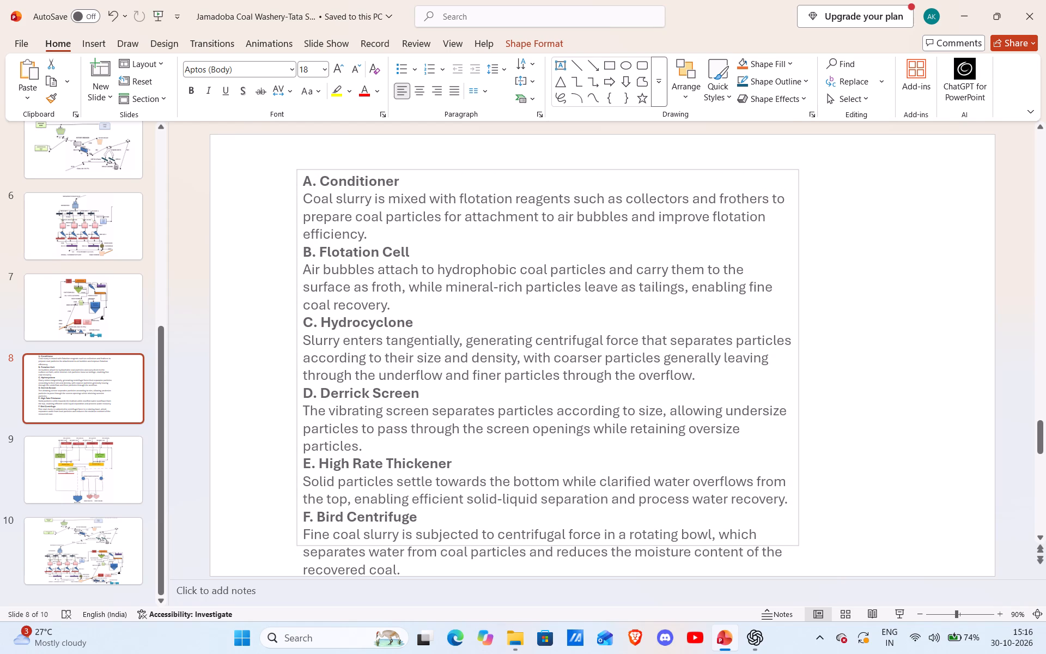
left_click_drag(294, 339, 248, 352)
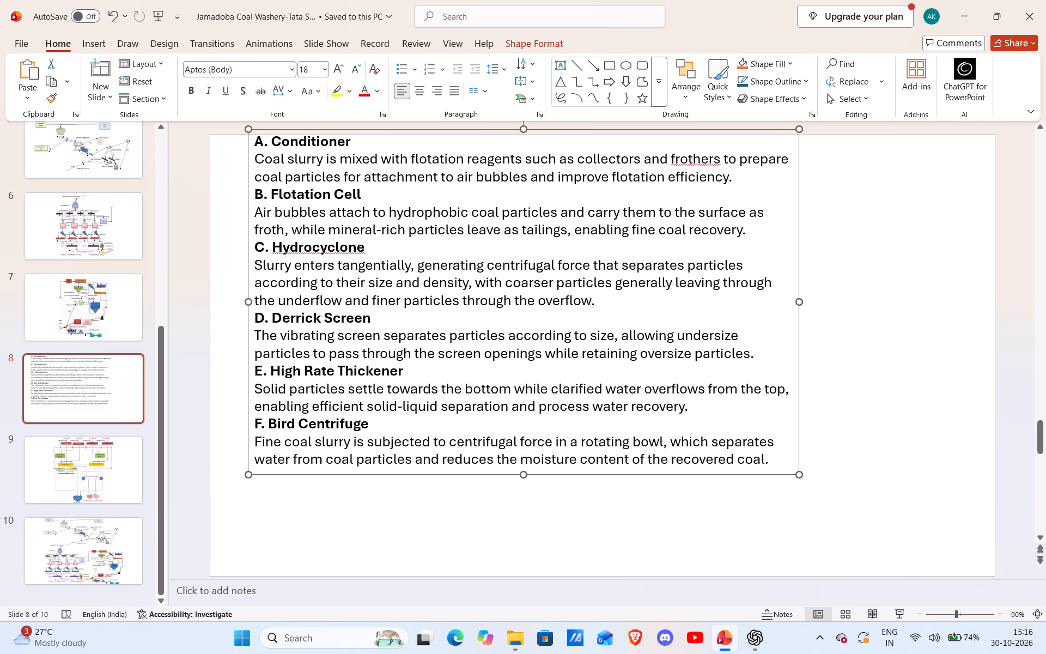
left_click_drag(795, 302, 958, 331)
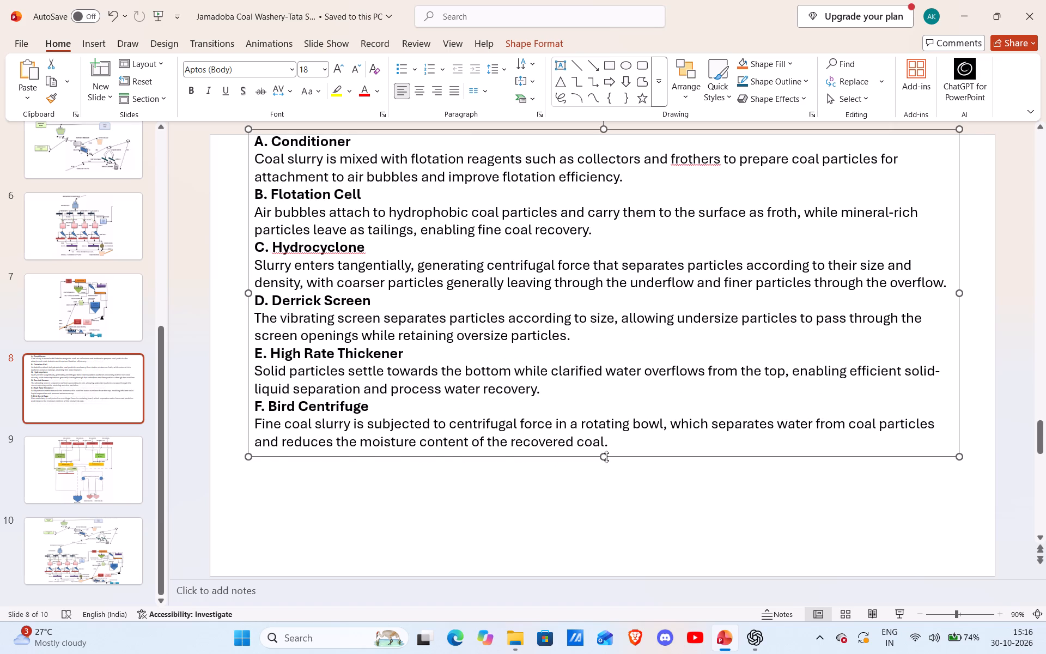
left_click_drag(606, 457, 575, 553)
left_click_drag(602, 129, 599, 160)
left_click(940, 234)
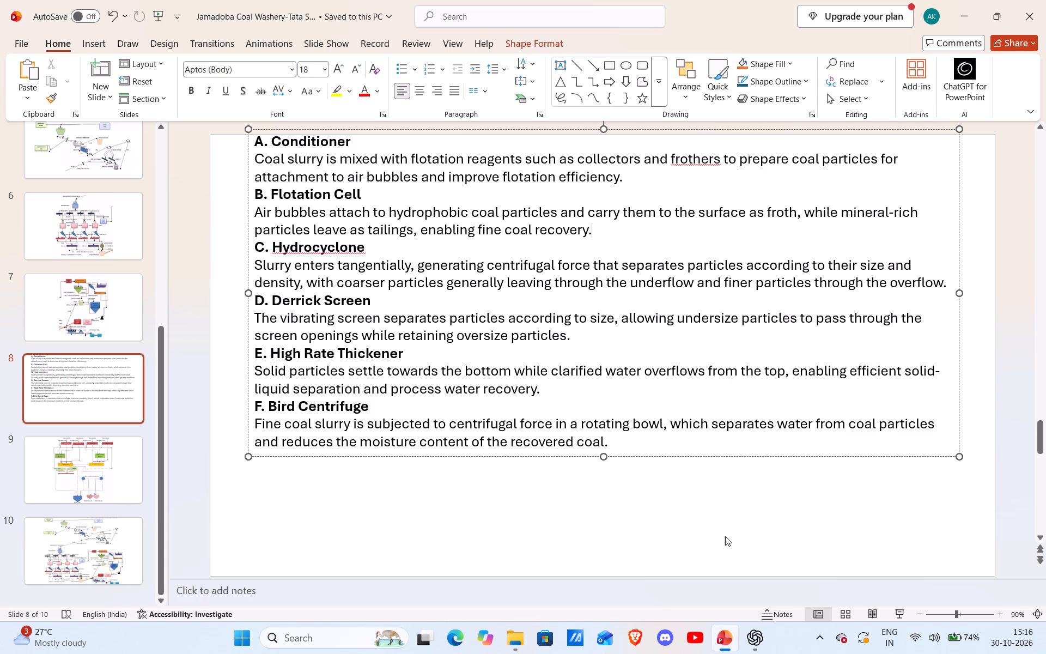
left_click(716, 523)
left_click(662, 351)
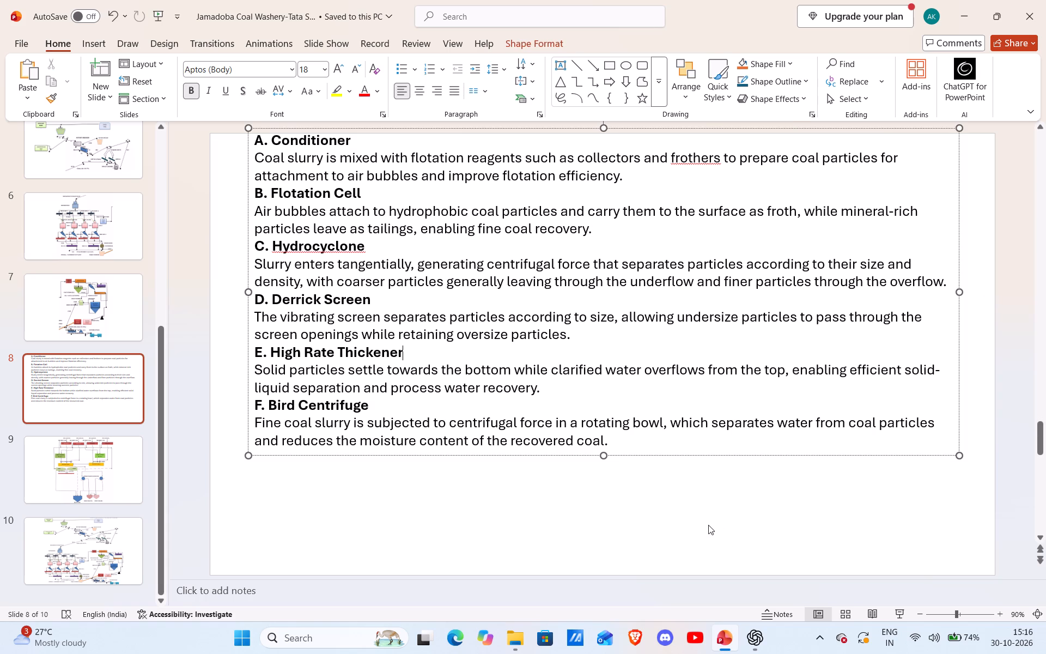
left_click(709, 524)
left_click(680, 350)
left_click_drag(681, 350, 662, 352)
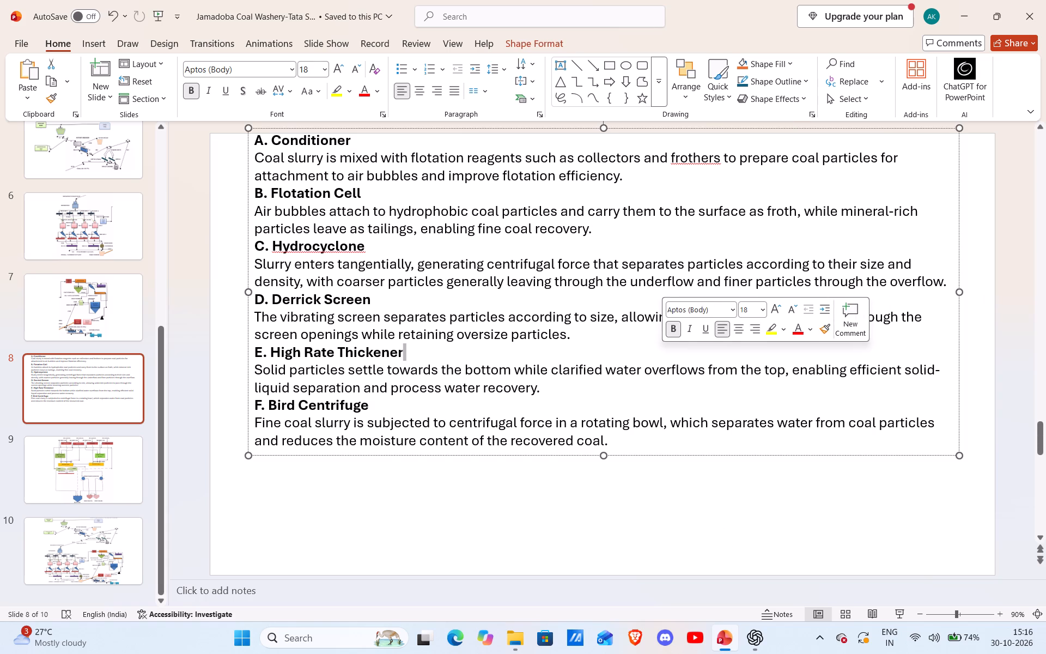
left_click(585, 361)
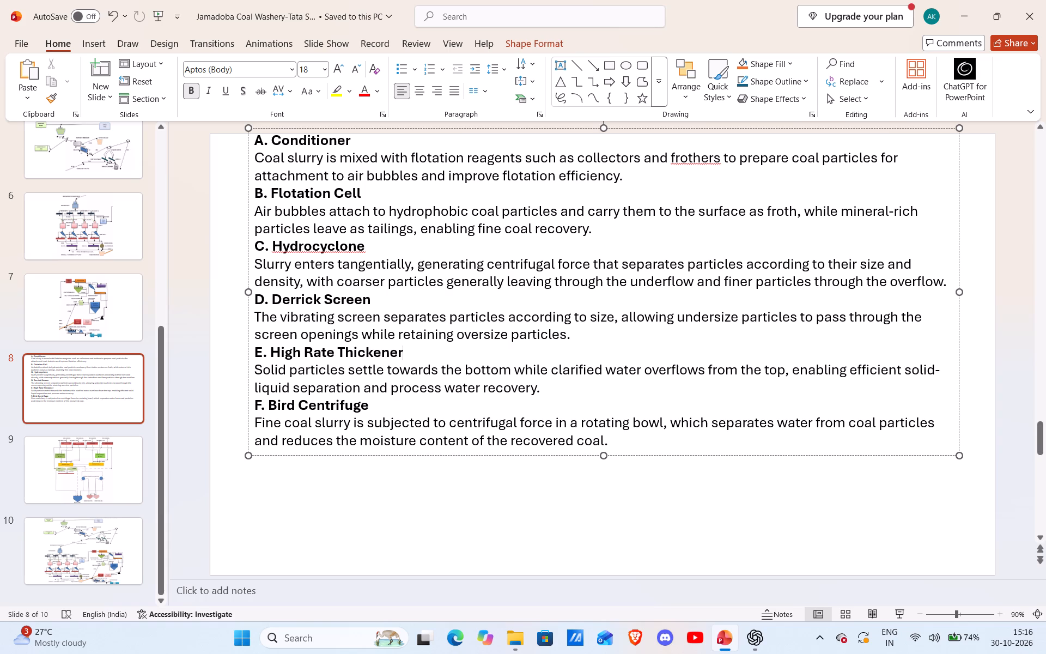
Move the widened description text box down into the body of slide 8, centred horizontally.
left_click_drag(257, 451, 246, 465)
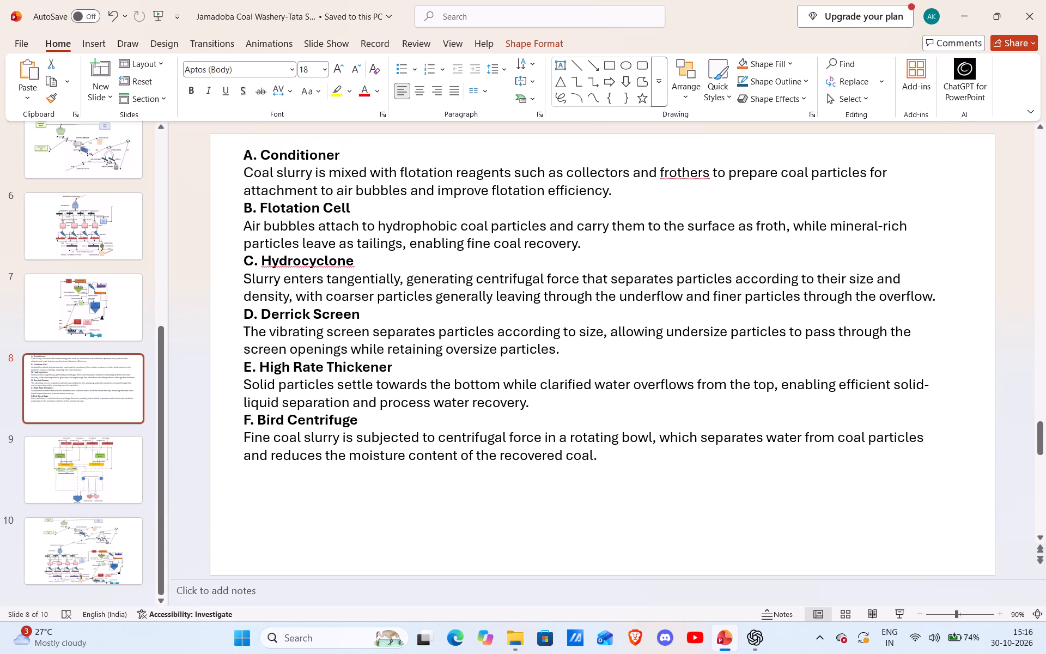
left_click_drag(246, 465, 255, 500)
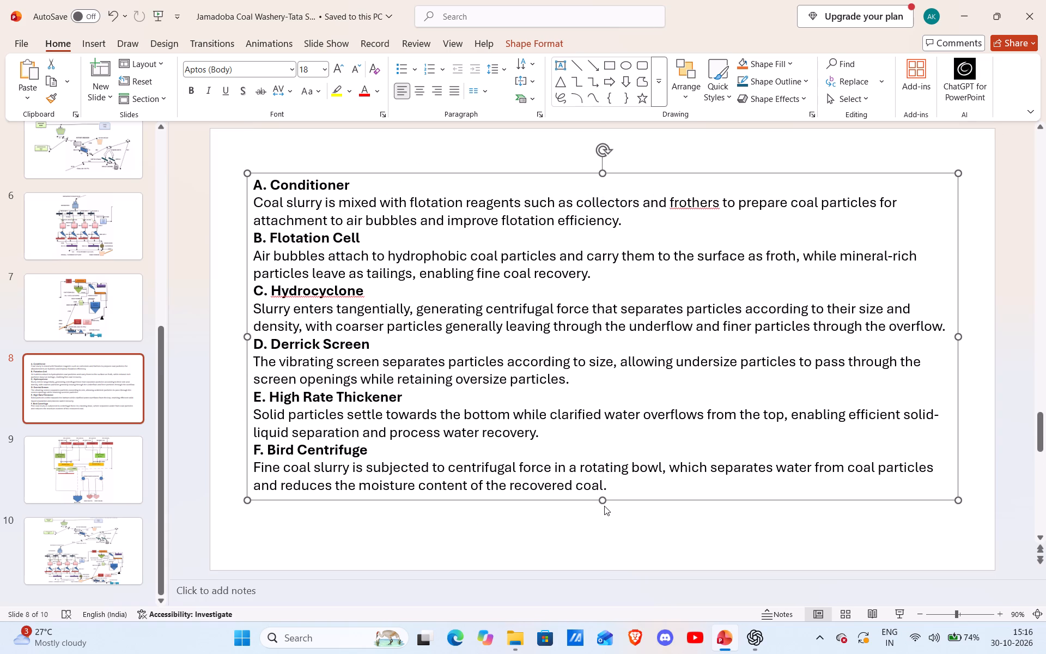
left_click_drag(601, 502, 603, 541)
left_click_drag(950, 348, 954, 363)
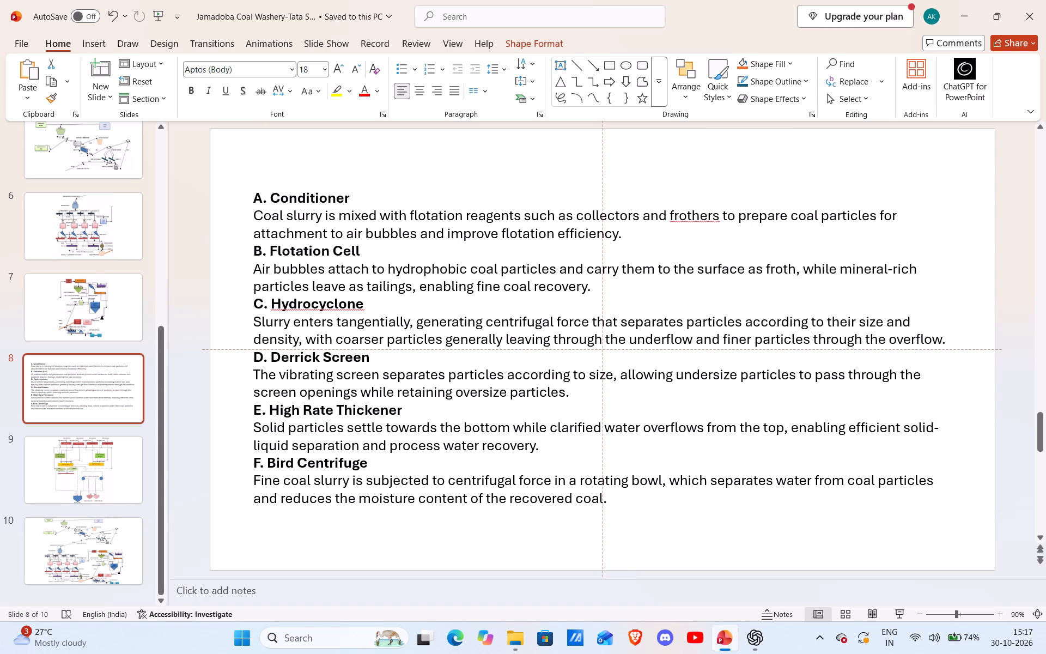
left_click_drag(954, 363, 948, 371)
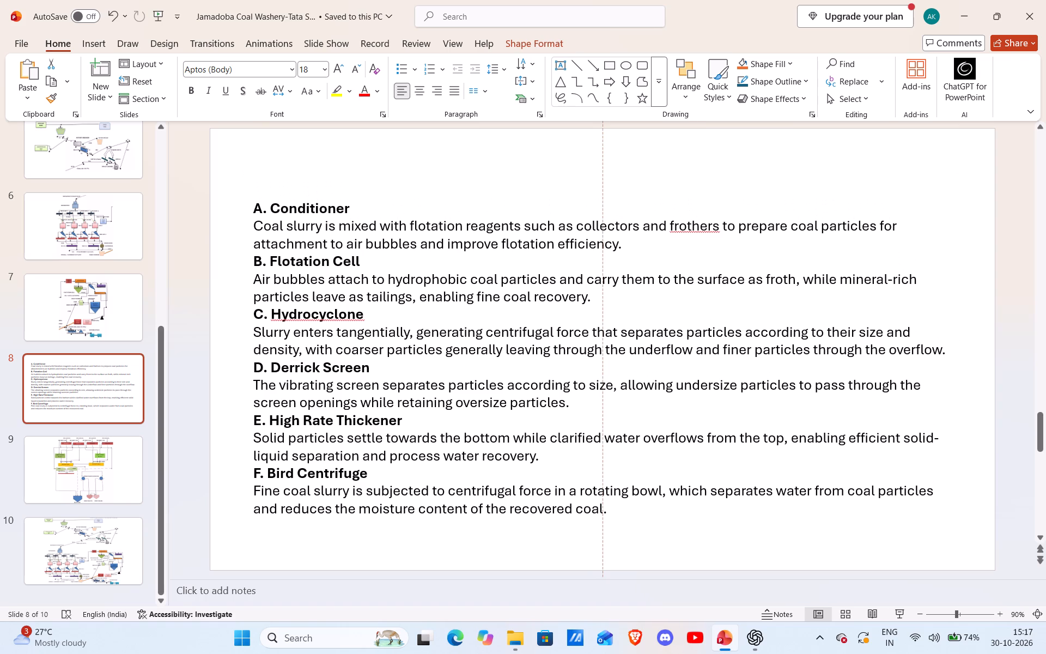
left_click_drag(948, 371, 947, 366)
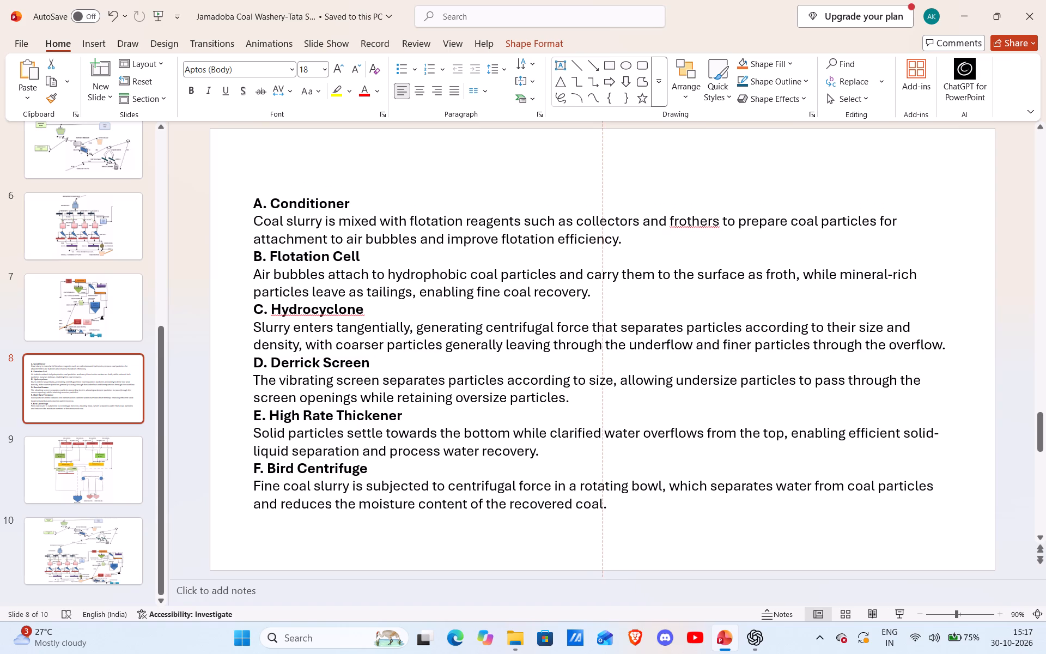
left_click_drag(947, 366, 947, 371)
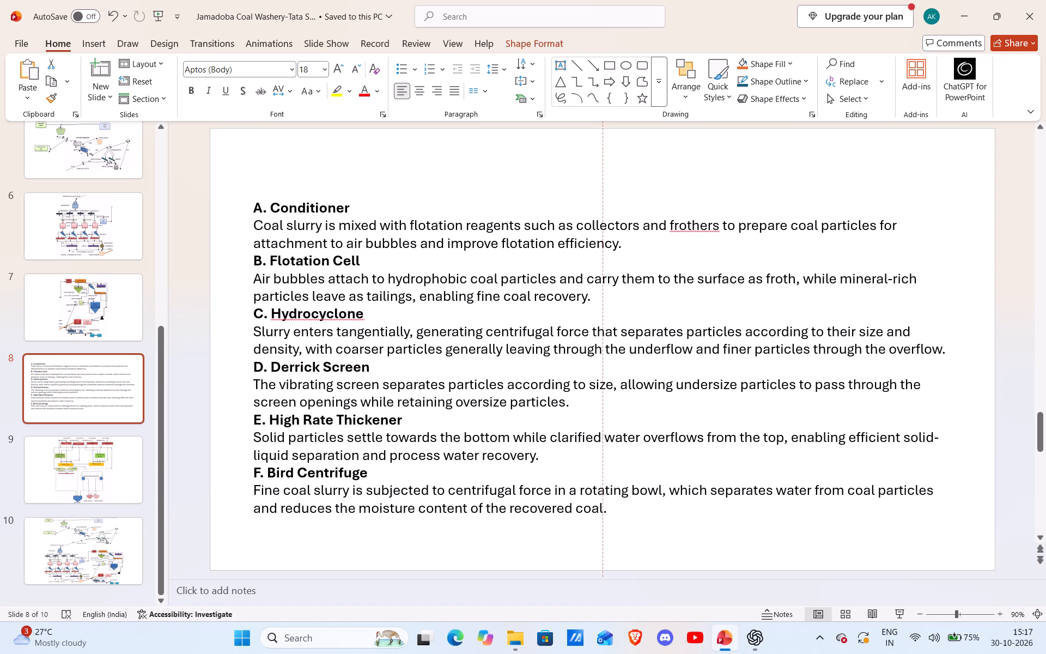
left_click_drag(947, 371, 947, 376)
left_click(389, 149)
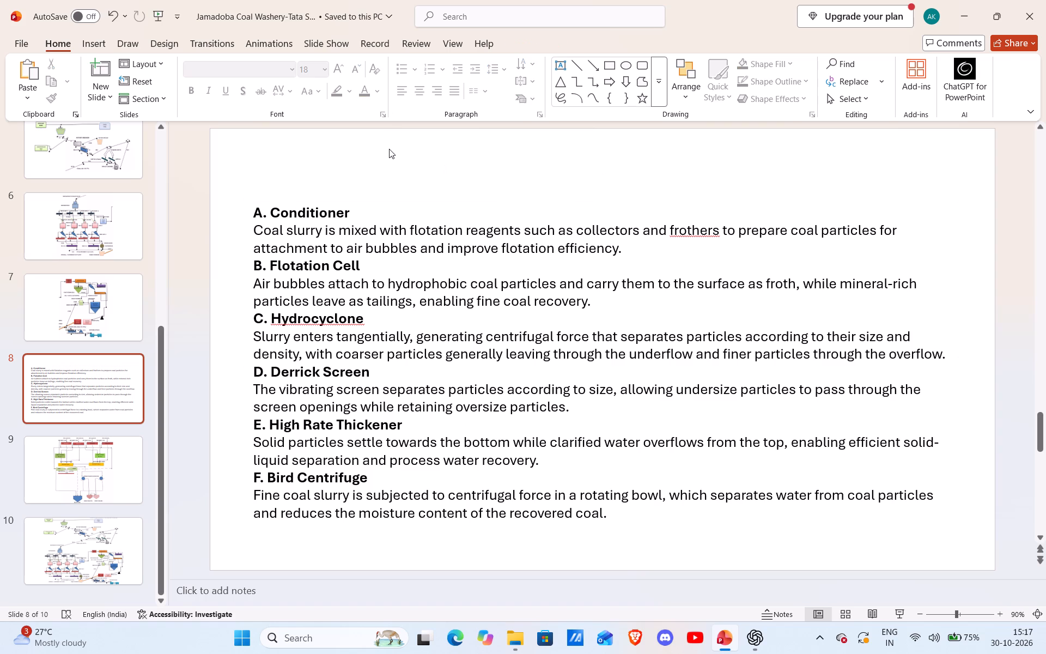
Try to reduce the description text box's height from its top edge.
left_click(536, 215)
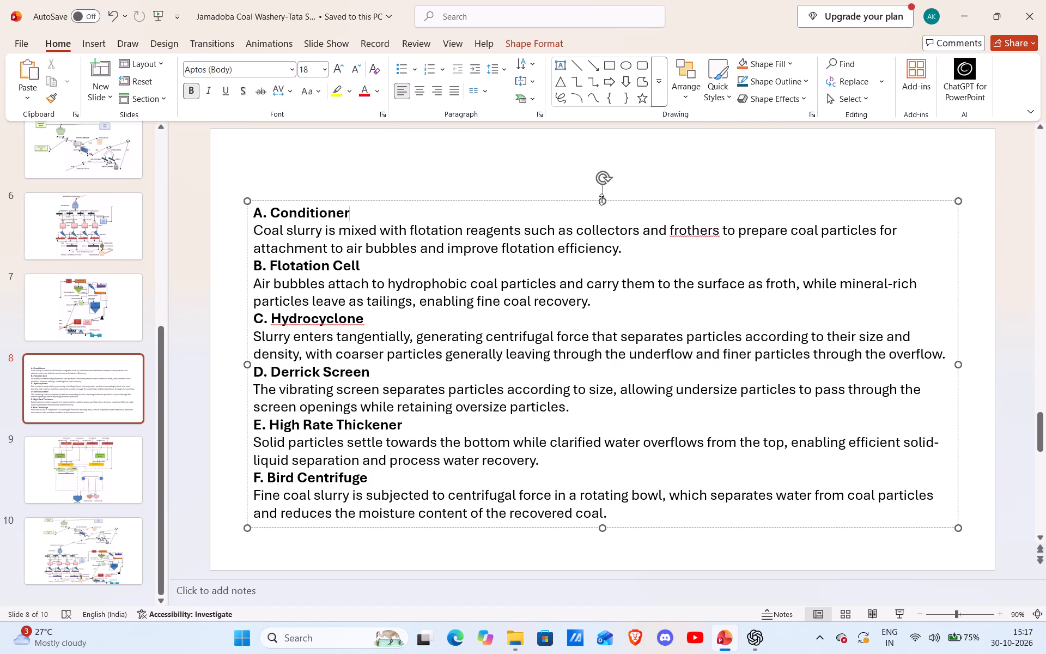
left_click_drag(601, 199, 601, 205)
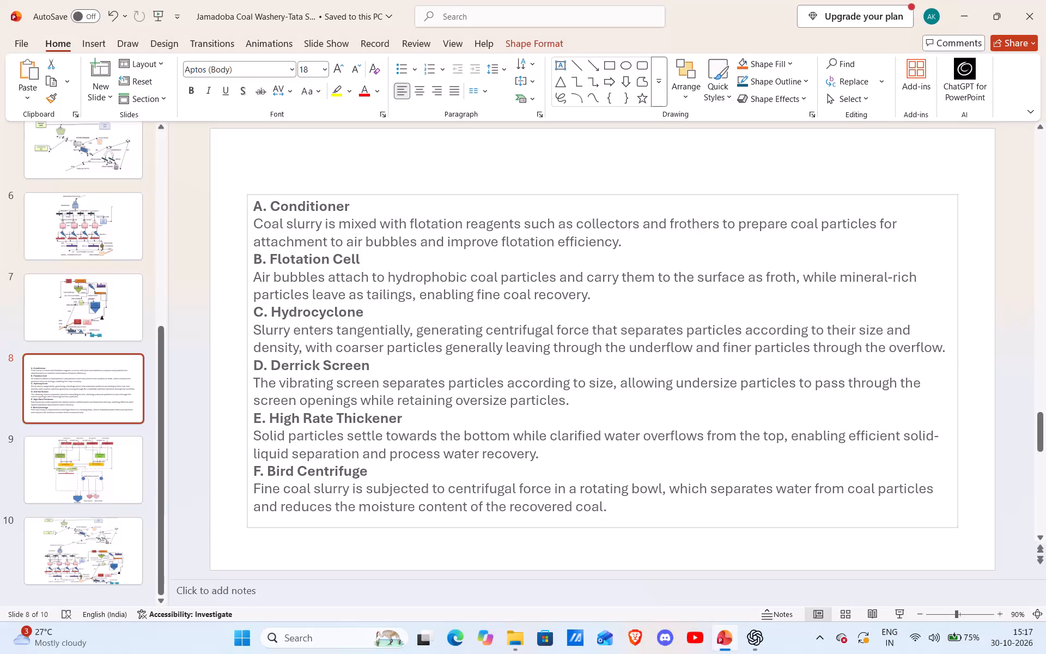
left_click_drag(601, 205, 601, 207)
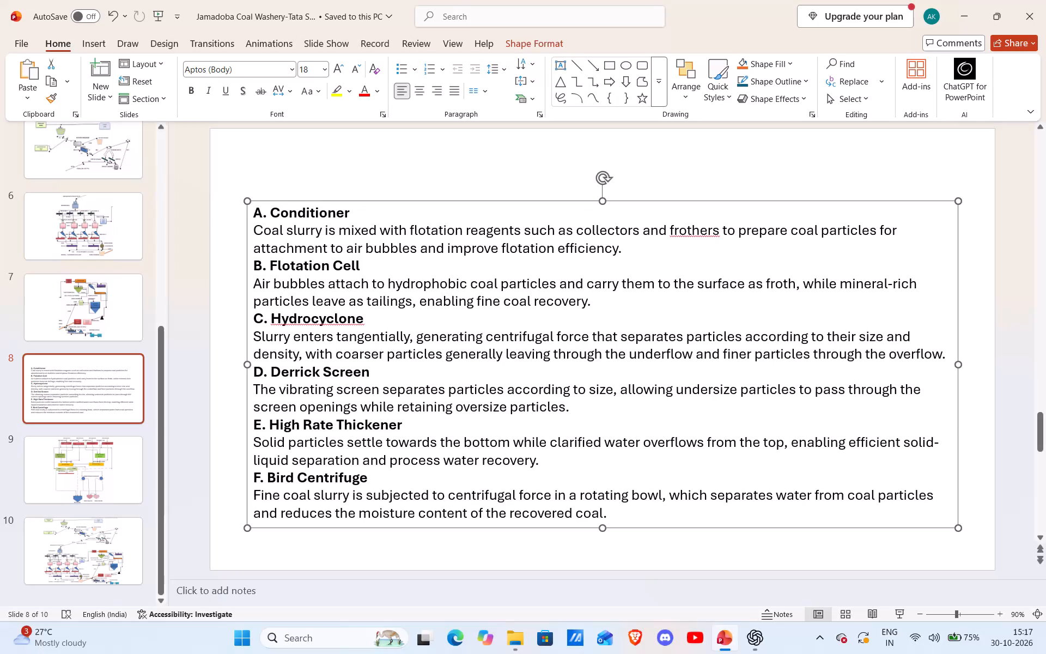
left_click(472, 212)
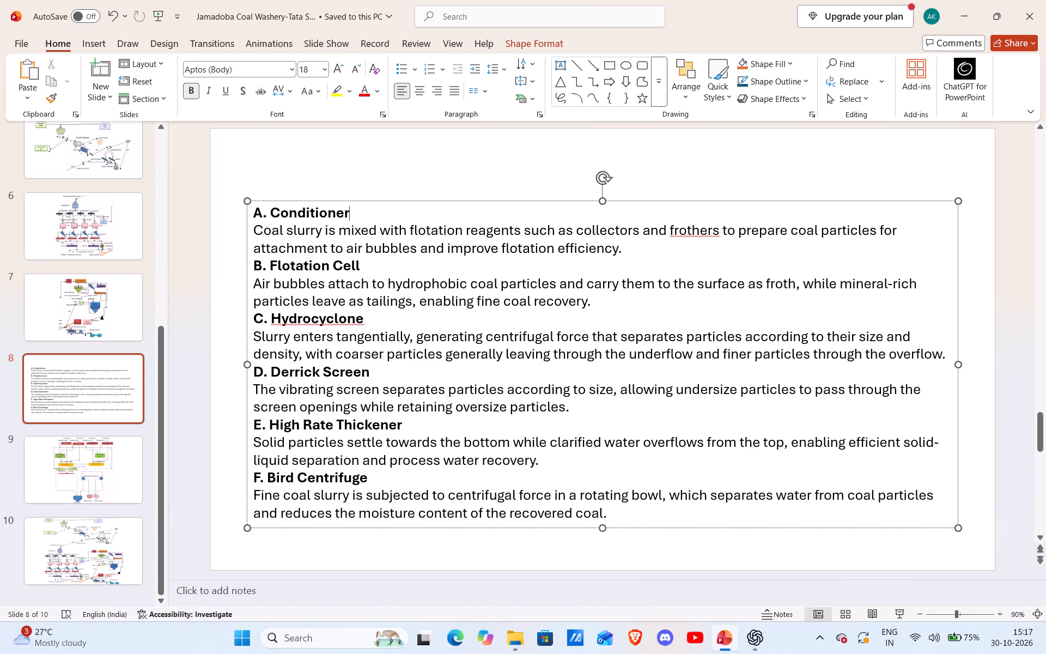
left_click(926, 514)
Move the description text box up to the centre of slide 8 and deselect it.
left_click_drag(253, 322, 250, 325)
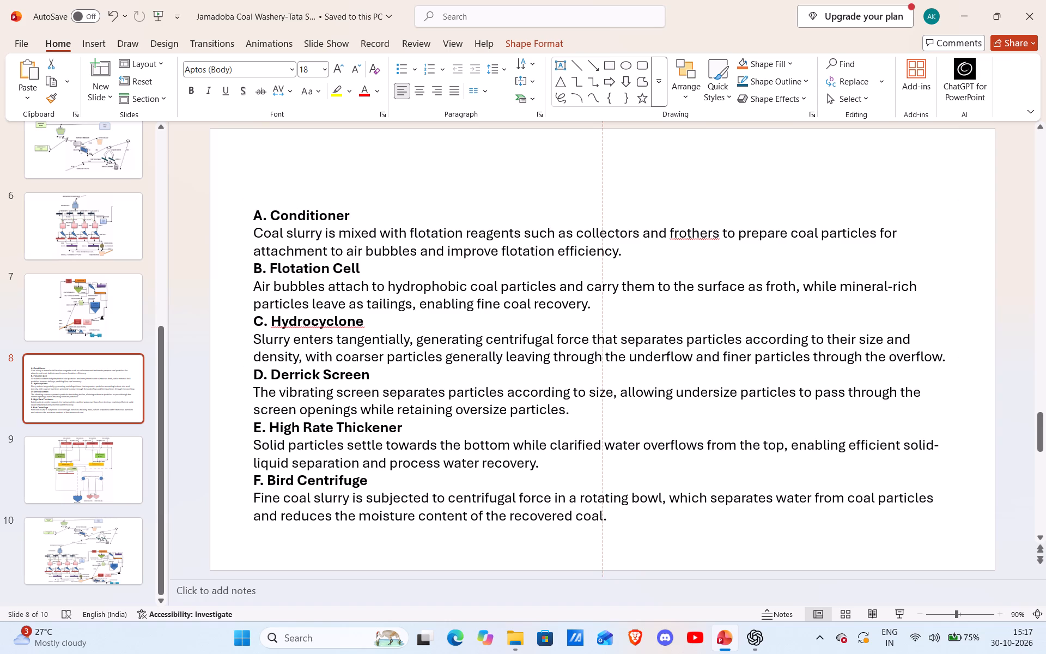
left_click_drag(250, 325, 254, 306)
left_click(321, 136)
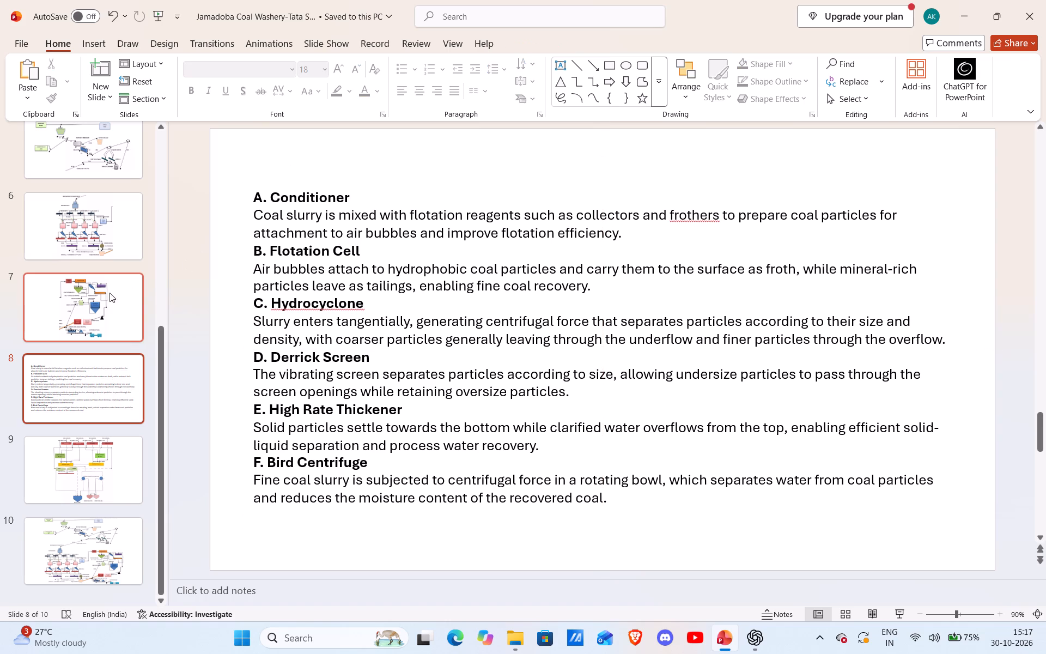
Compare the flotation flowsheet on slide 7 with the equipment descriptions on slide 8.
left_click(99, 295)
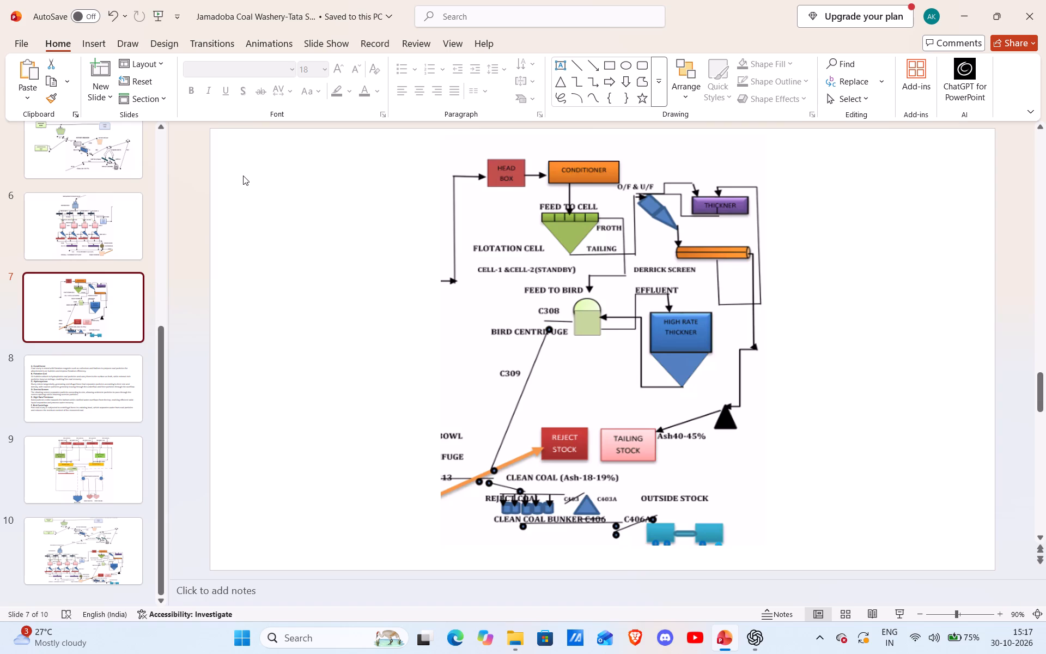
left_click(96, 369)
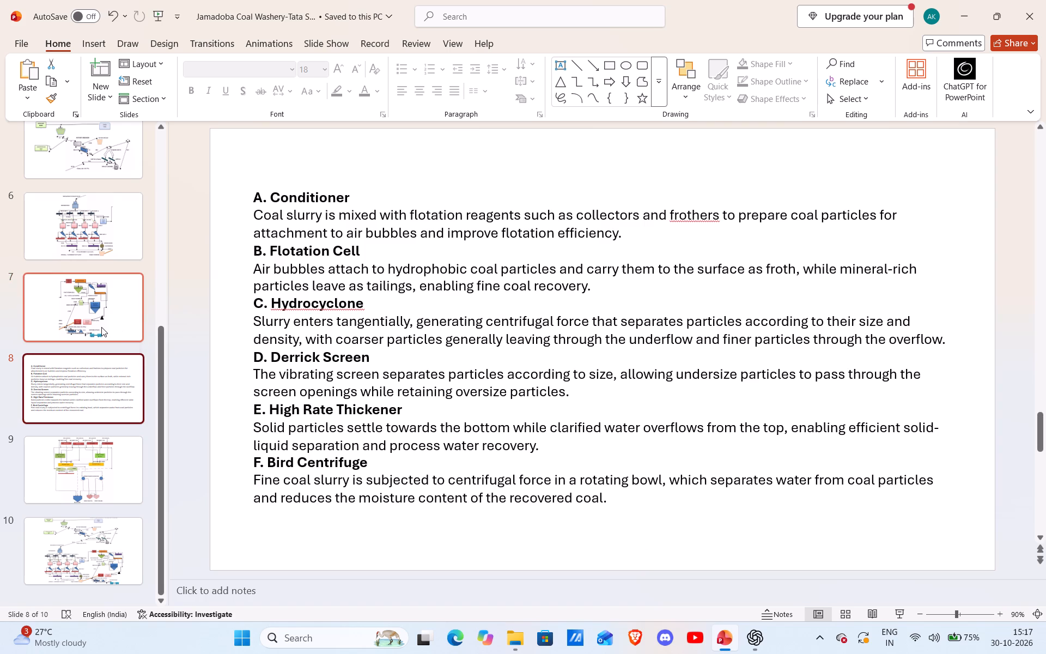
left_click(71, 321)
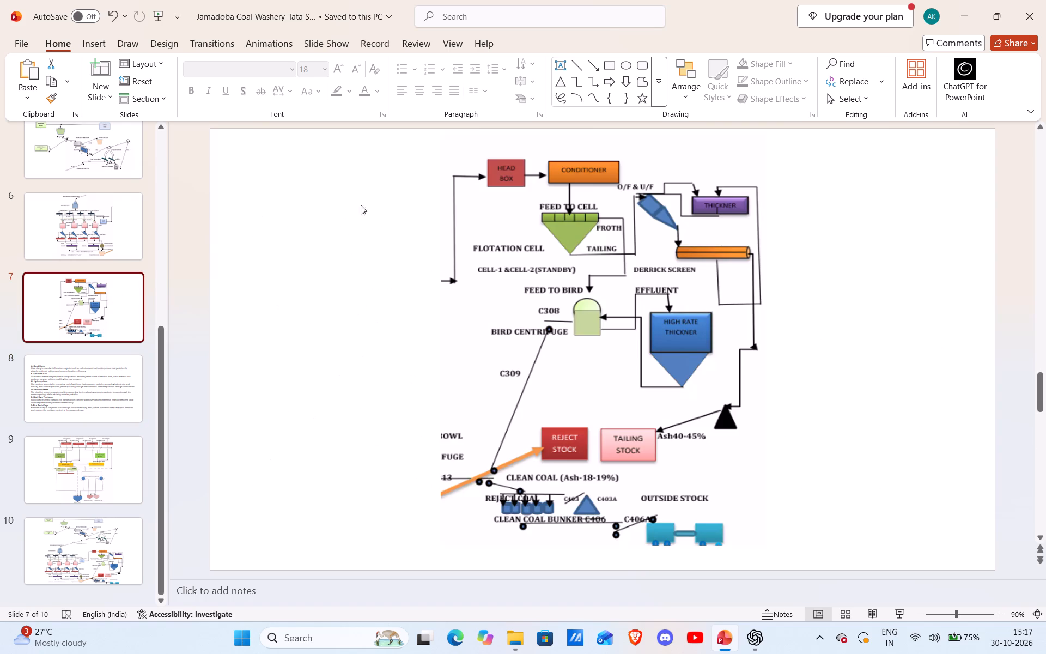
left_click(82, 389)
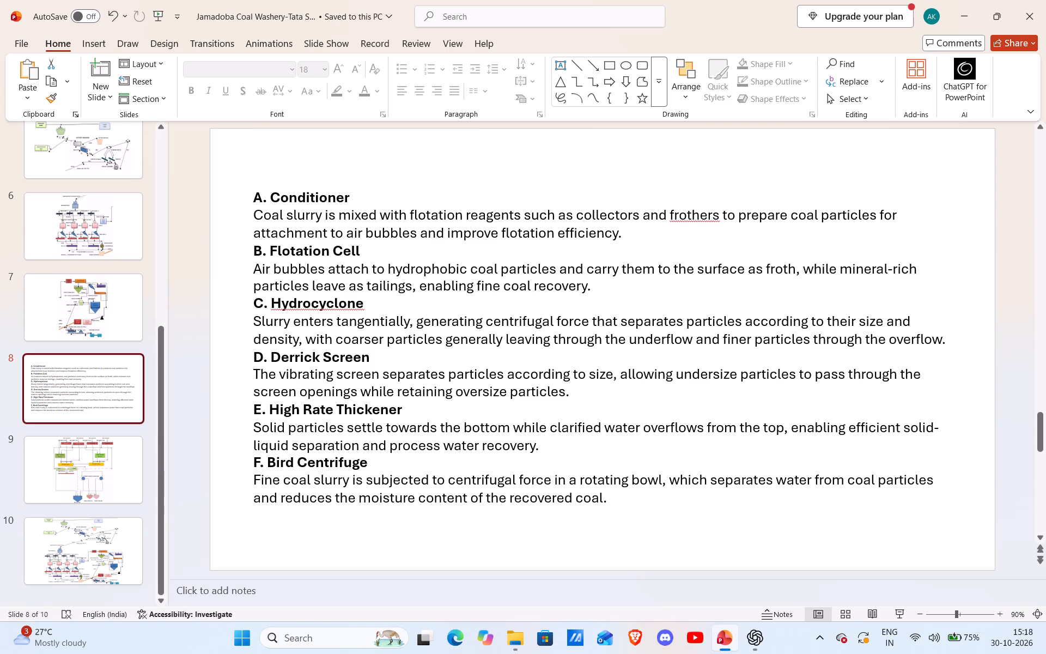
Compare the flotation flowsheet on slide 7 with the equipment descriptions on slide 8, and view the flowsheets on slides 6 and 9.
left_click(108, 320)
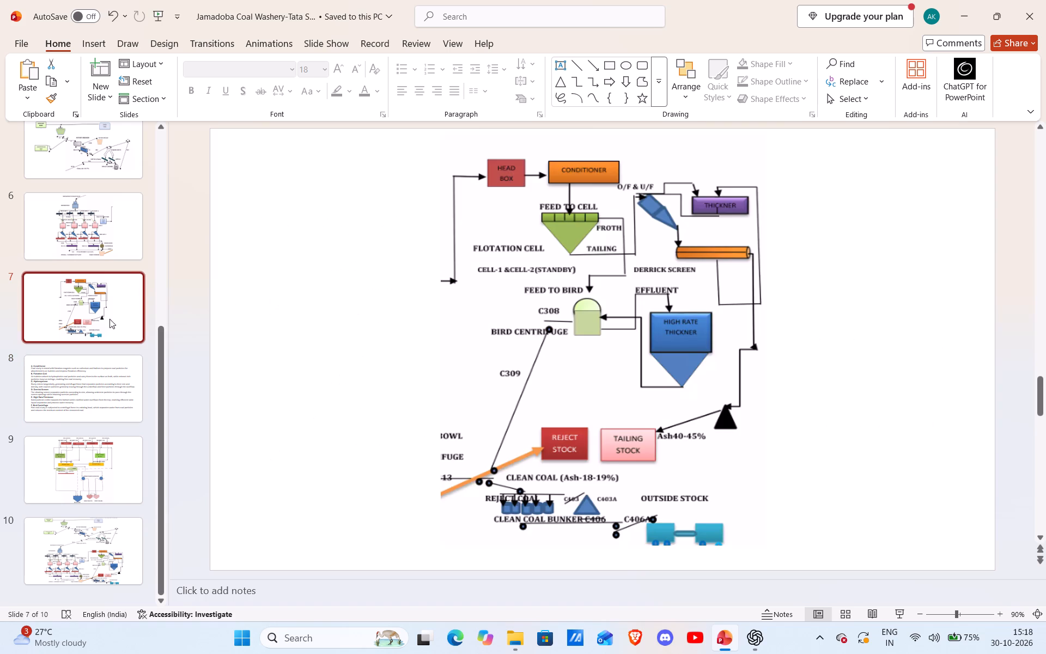
scroll(563, 238, "up", 1)
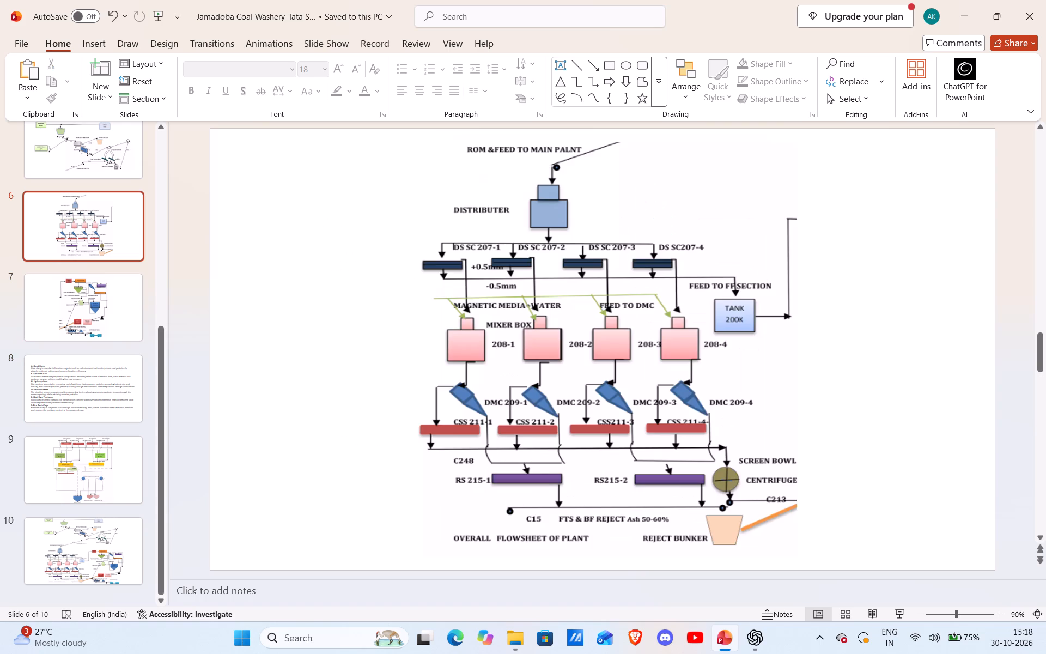
left_click(66, 287)
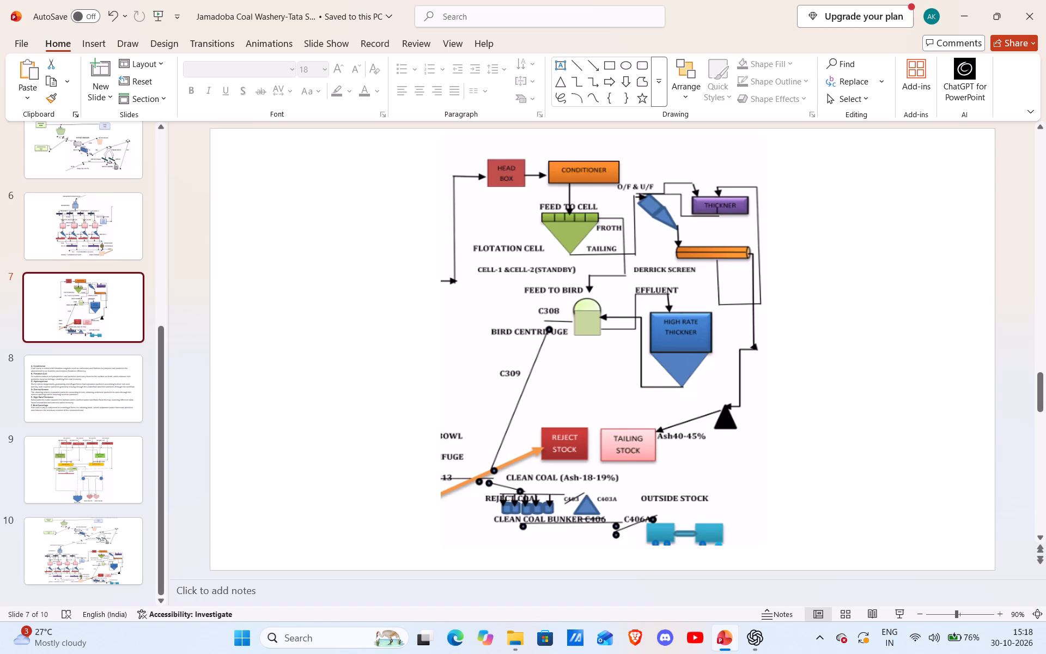
left_click(124, 307)
left_click(82, 363)
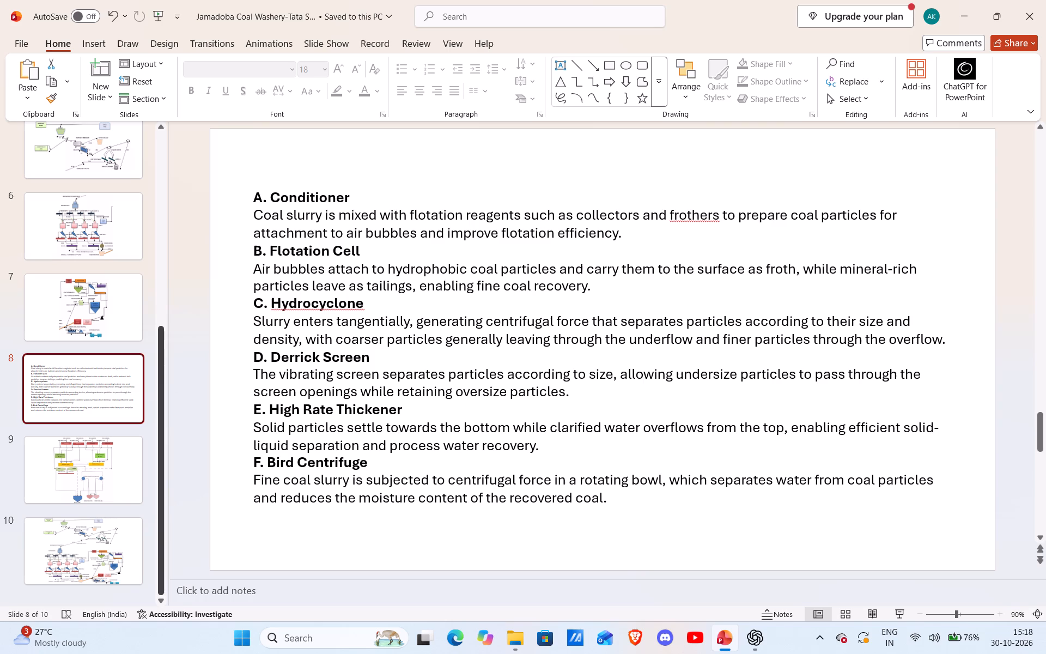
left_click(98, 377)
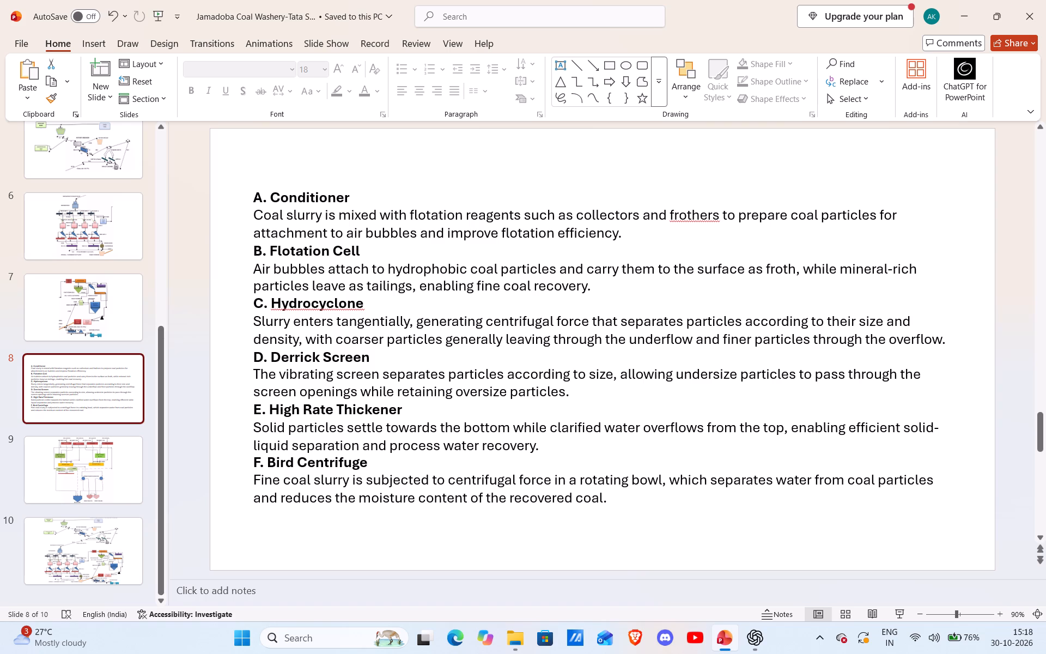
left_click(127, 310)
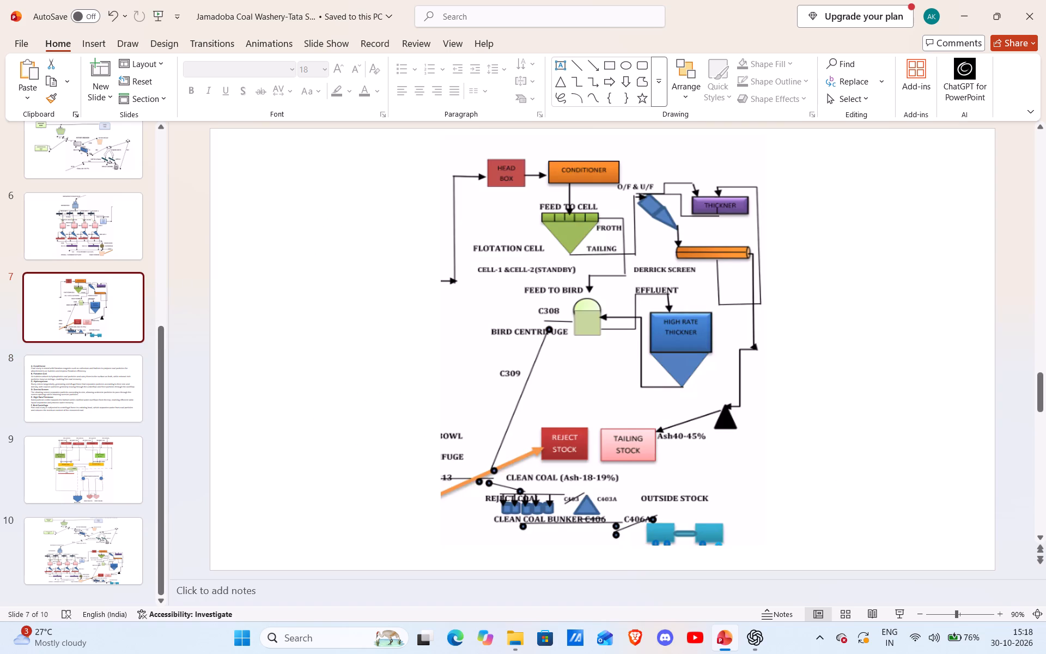
left_click(100, 391)
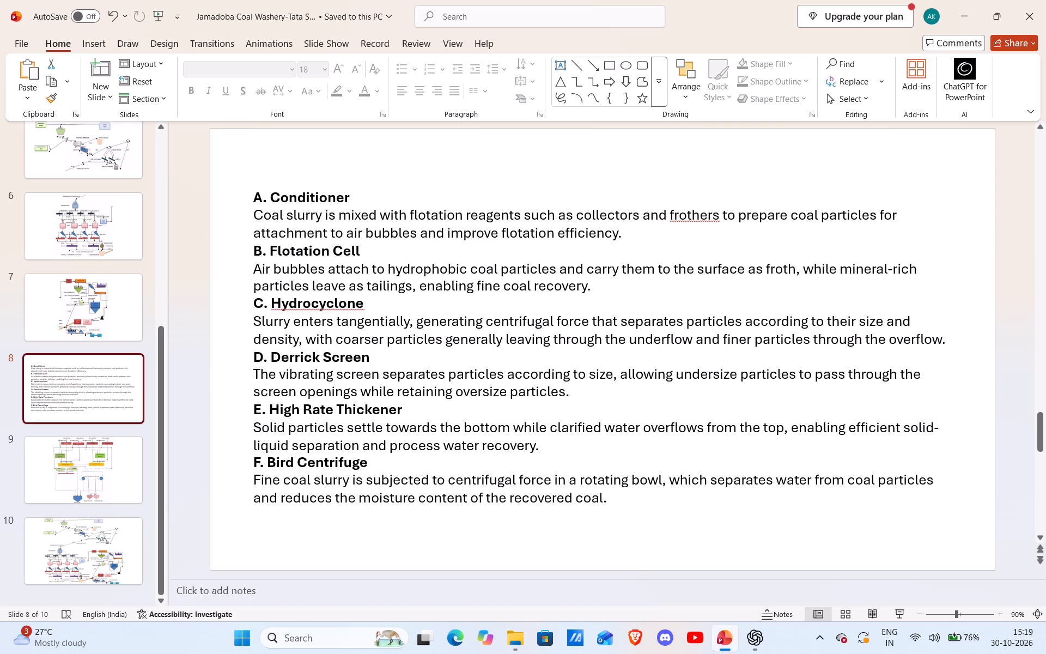
left_click(107, 318)
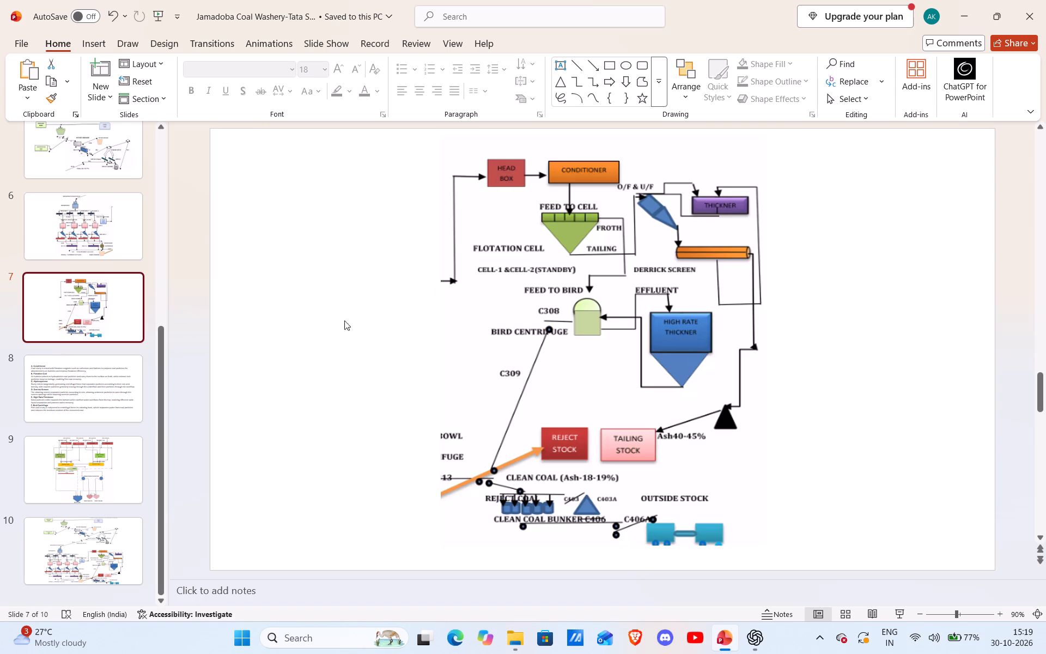
left_click(95, 381)
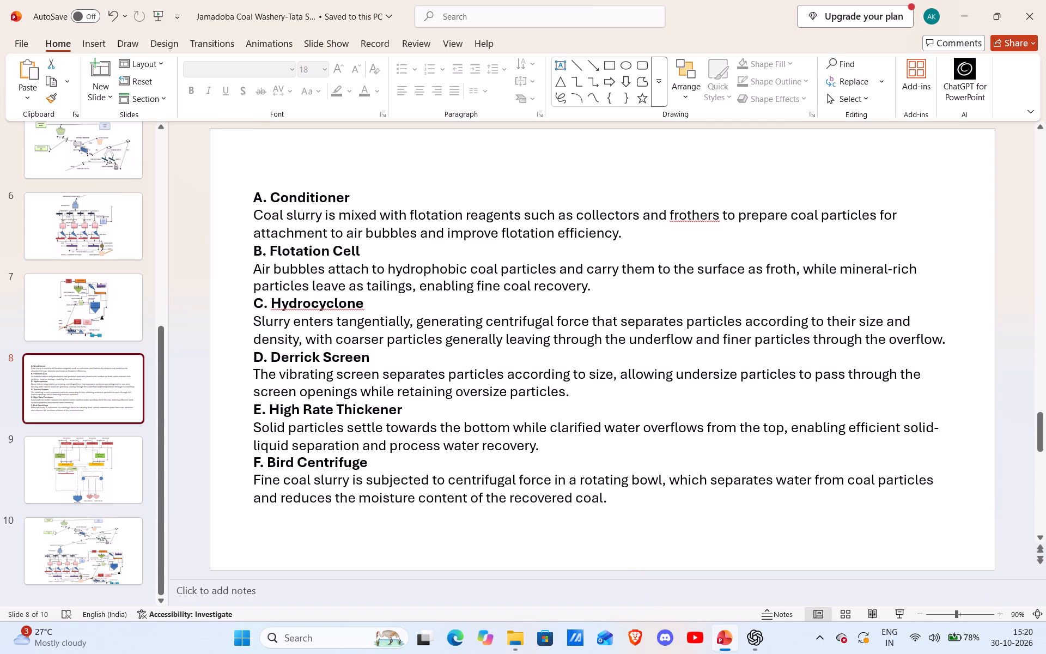
left_click(98, 335)
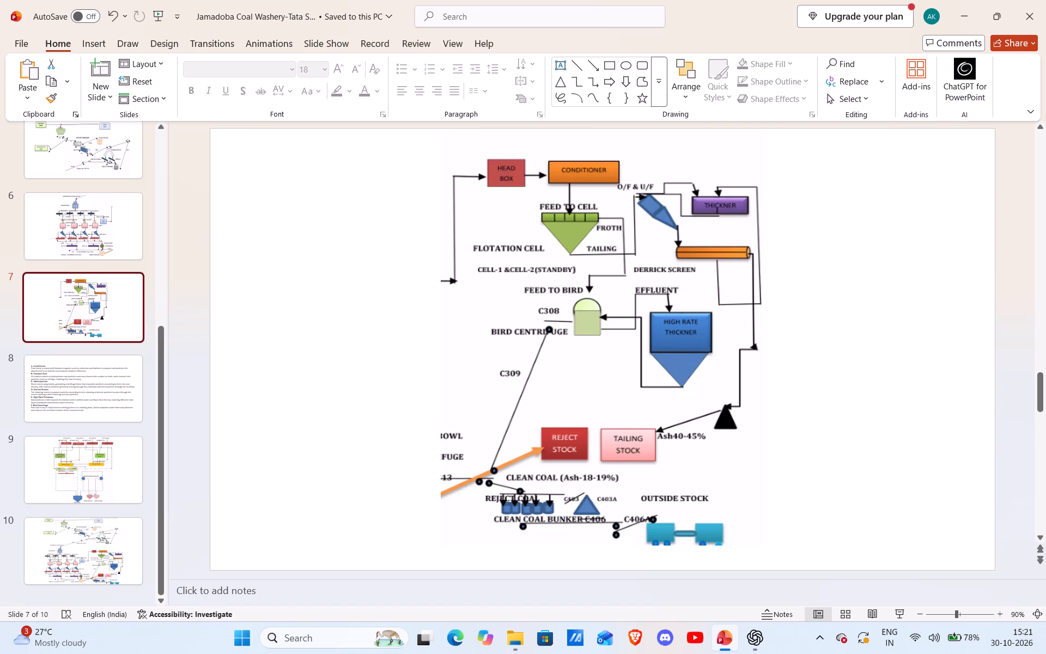
left_click(67, 374)
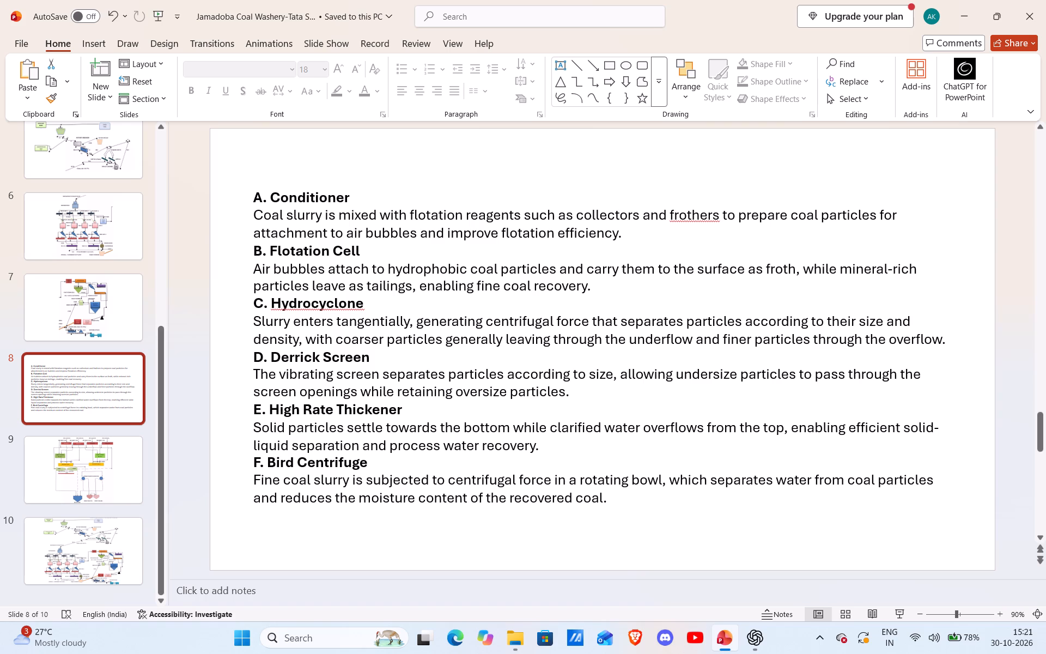
left_click(100, 459)
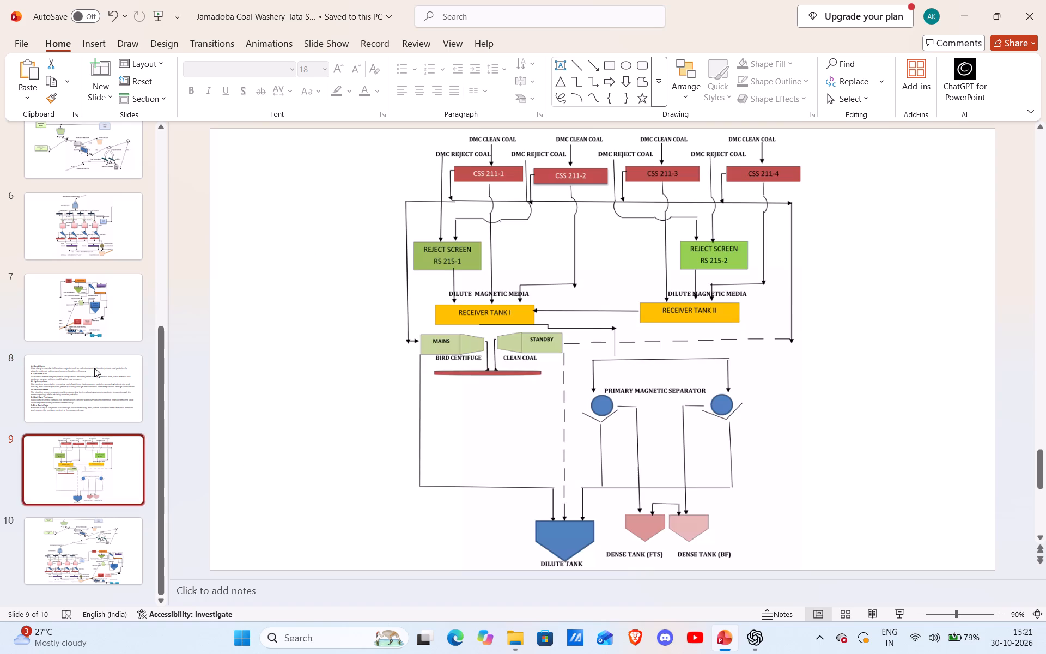
left_click(83, 310)
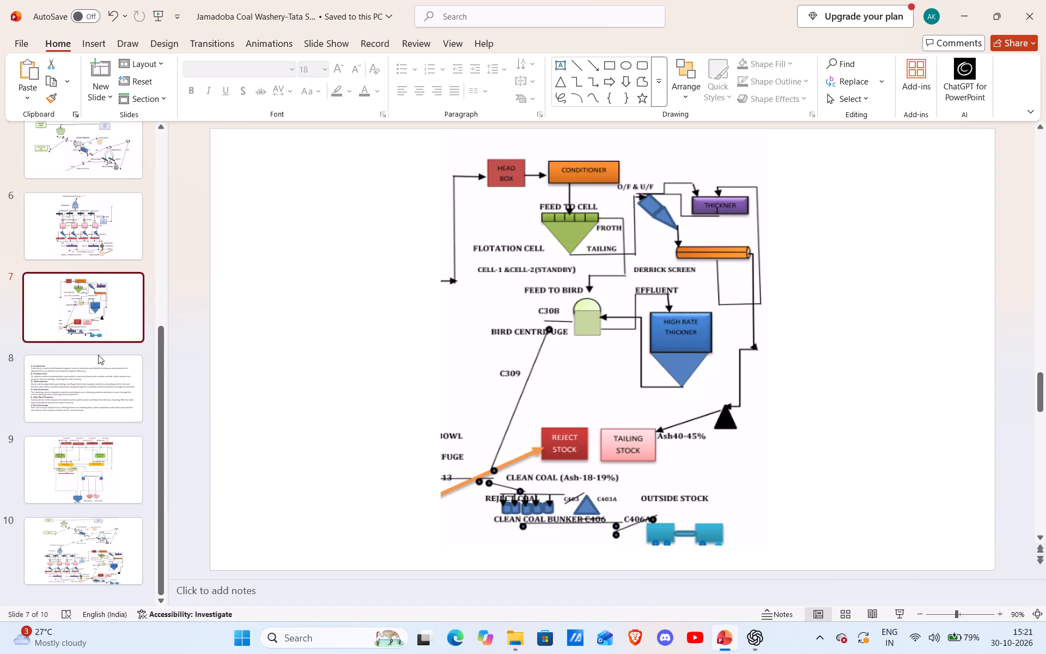
Draw a rectangle on slide 3 and size it to about 0.78 cm by 0.96 cm, covering the number 1.4 before PROCESS FLOWSHEET.
scroll(105, 336, "down", 4)
scroll(84, 429, "down", 1)
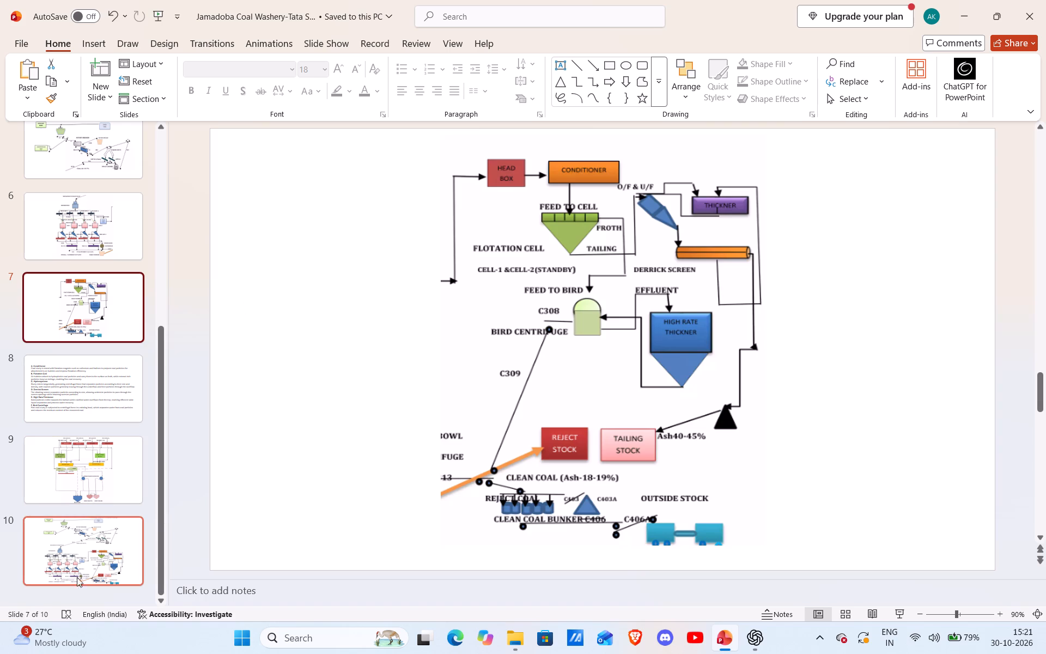
scroll(81, 378, "up", 4)
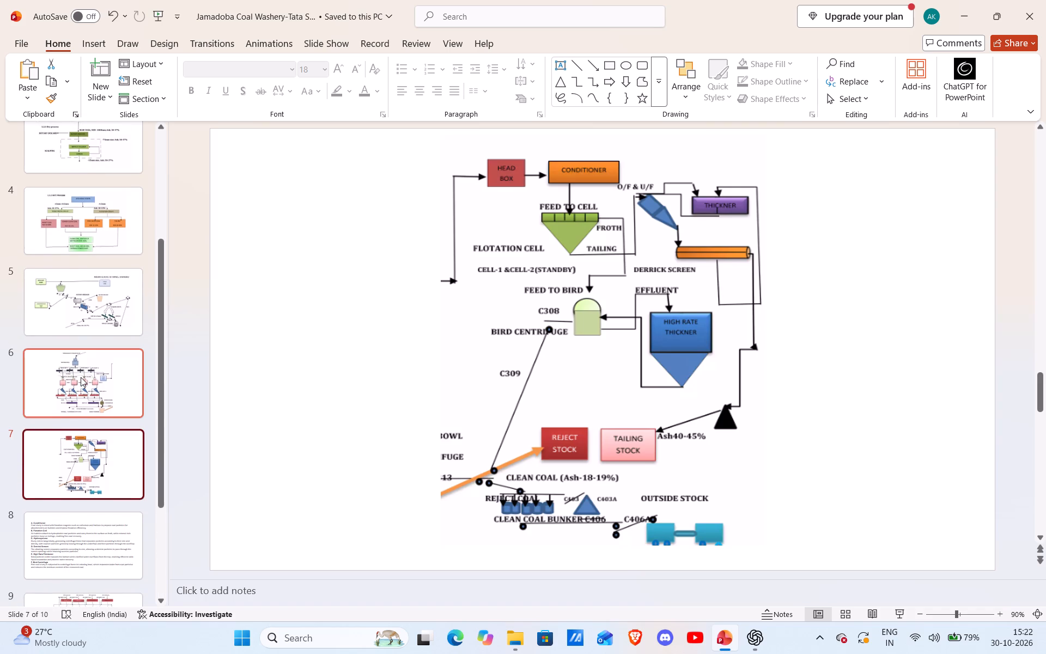
scroll(81, 377, "up", 5)
scroll(56, 336, "up", 1)
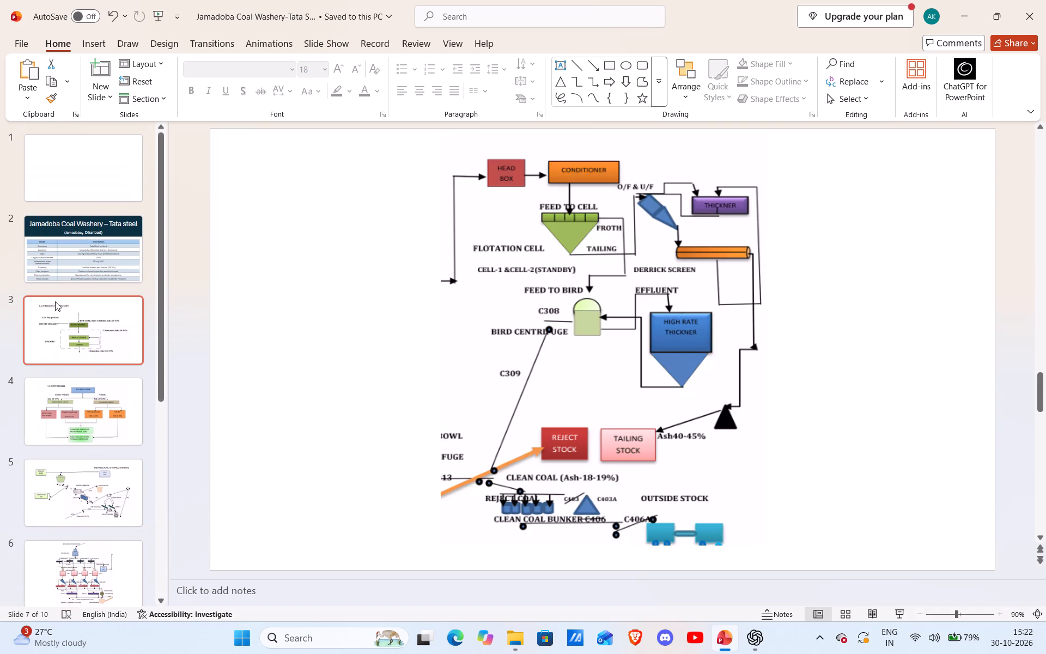
left_click(58, 337)
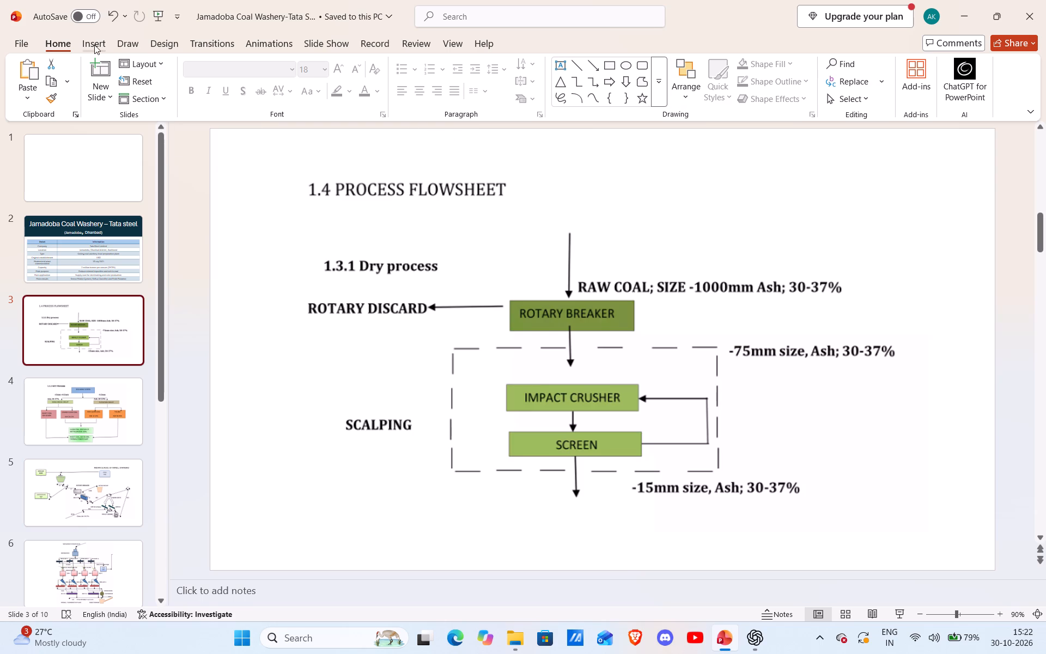
left_click(79, 37)
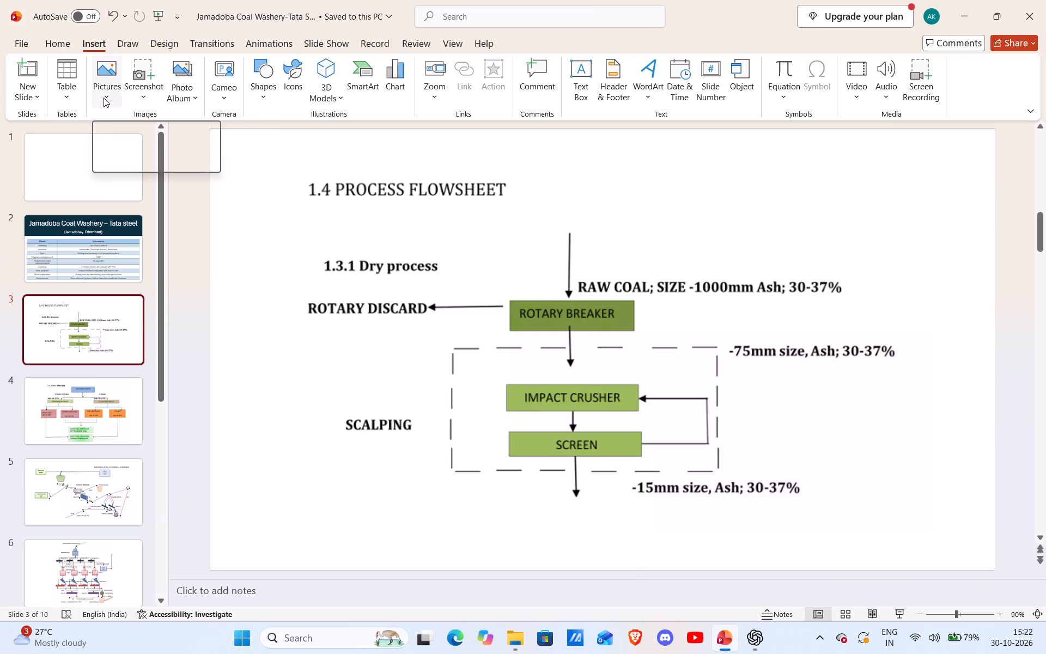
left_click(63, 39)
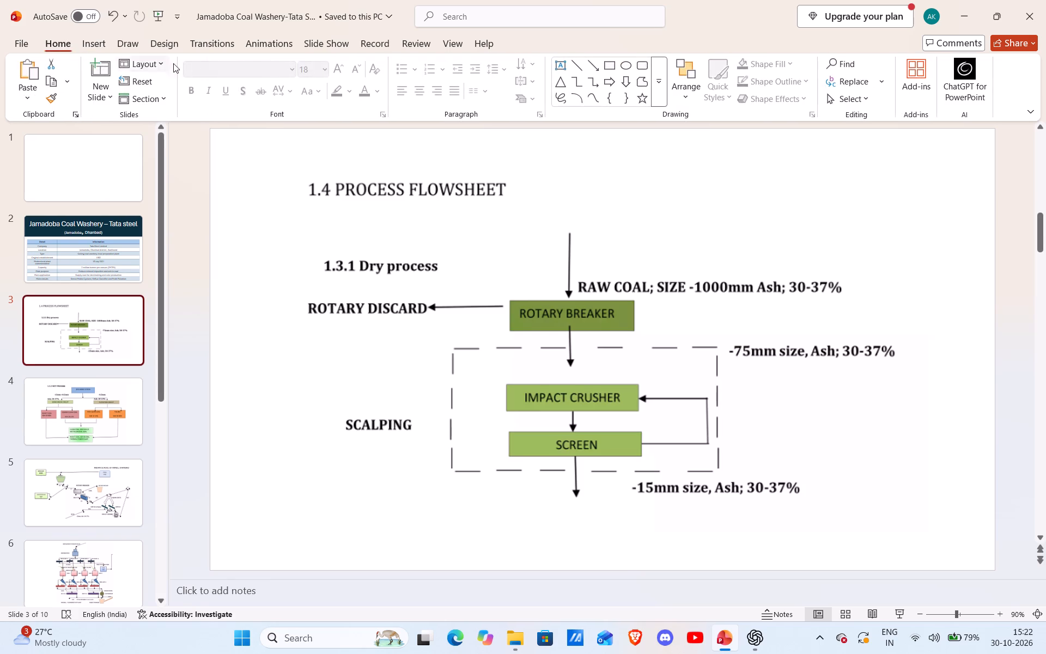
left_click(609, 64)
left_click(281, 182)
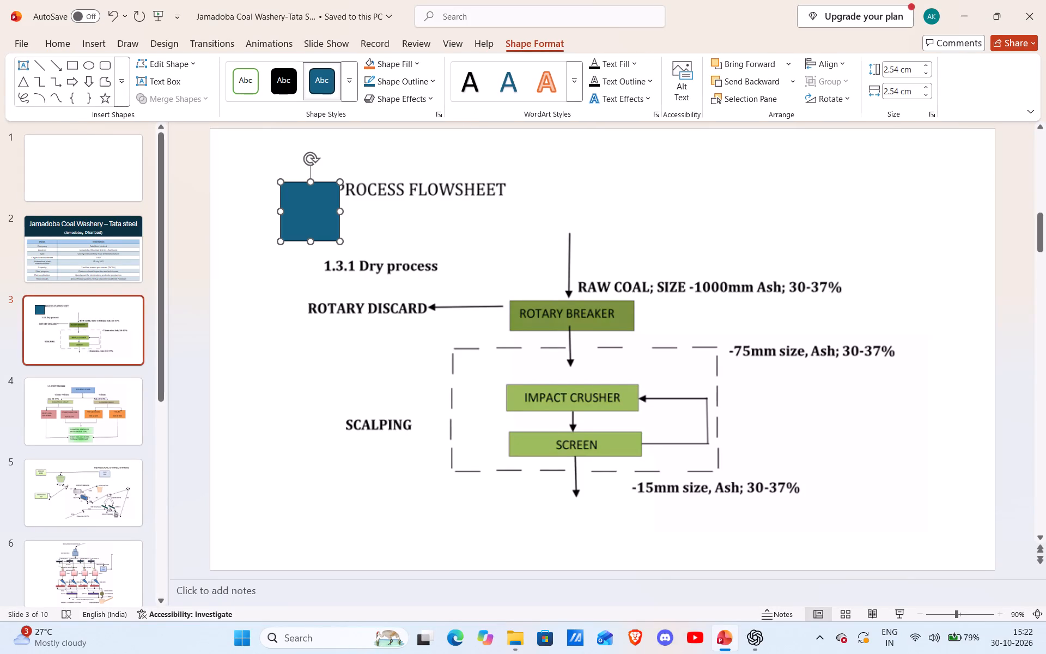
left_click_drag(337, 214, 329, 187)
left_click_drag(307, 243, 320, 203)
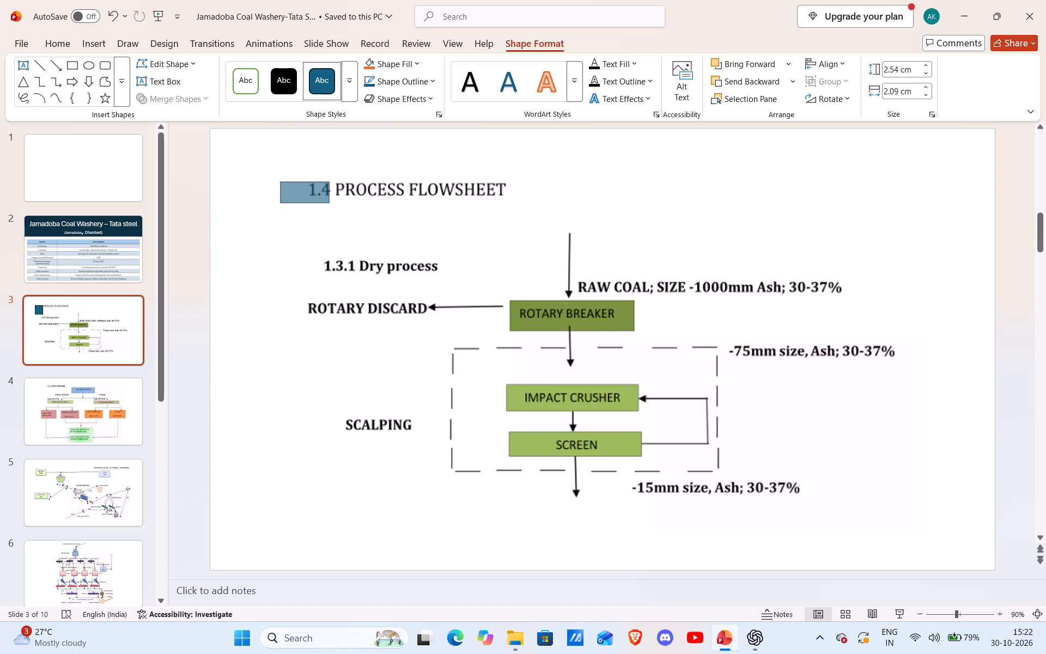
left_click_drag(320, 203, 323, 198)
left_click(329, 190)
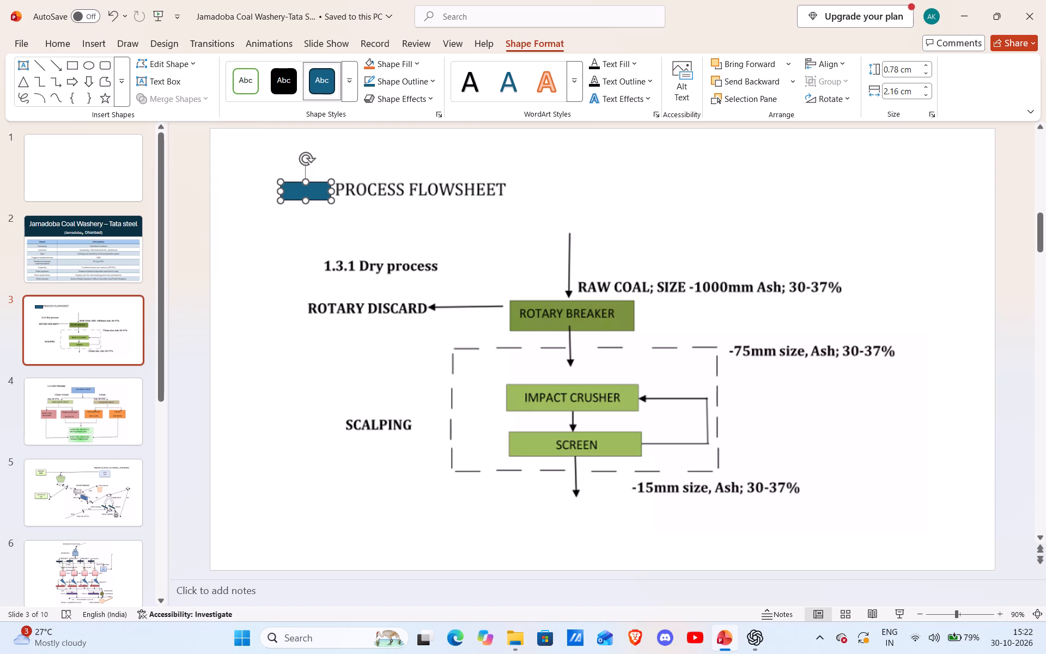
left_click_drag(281, 192, 308, 187)
Give the rectangle covering the heading number on slide 3 a white fill and a white outline, and deselect it.
right_click(308, 187)
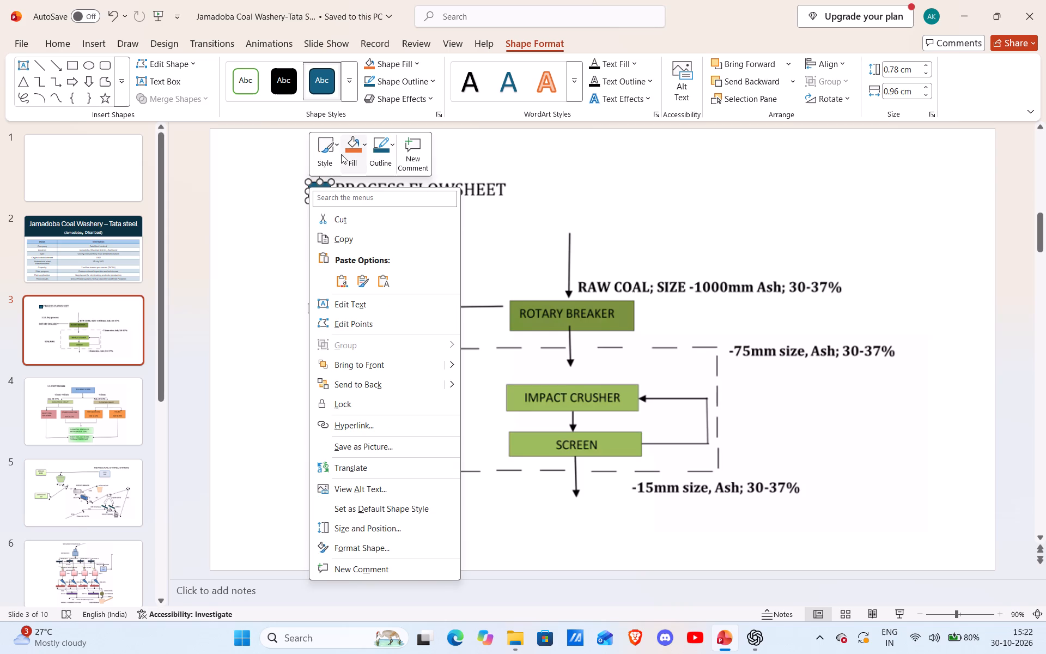
left_click(363, 142)
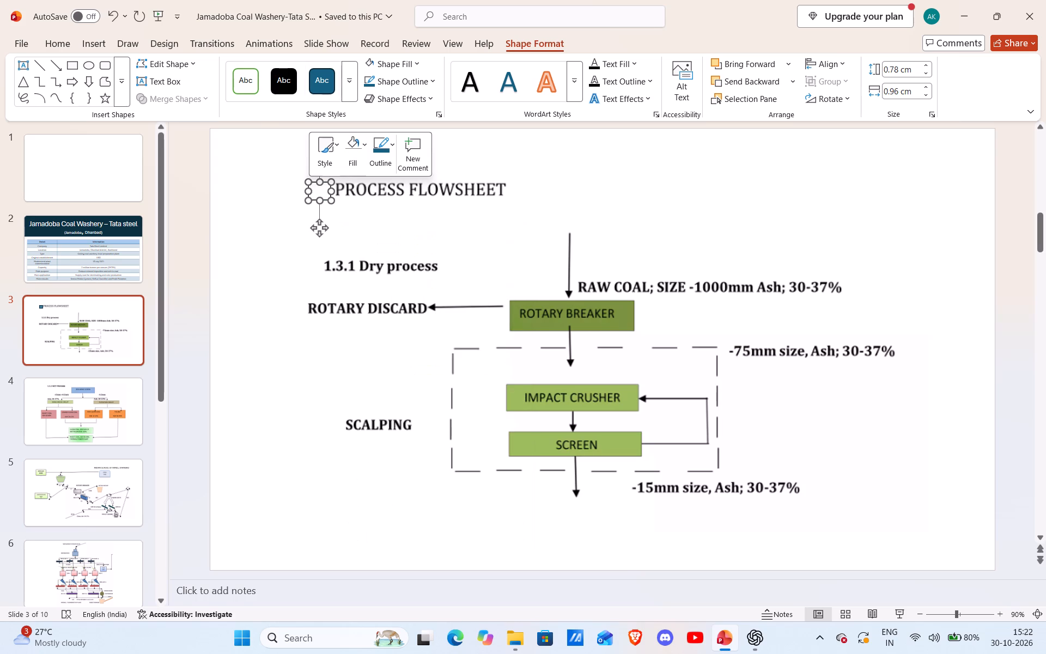
left_click(297, 214)
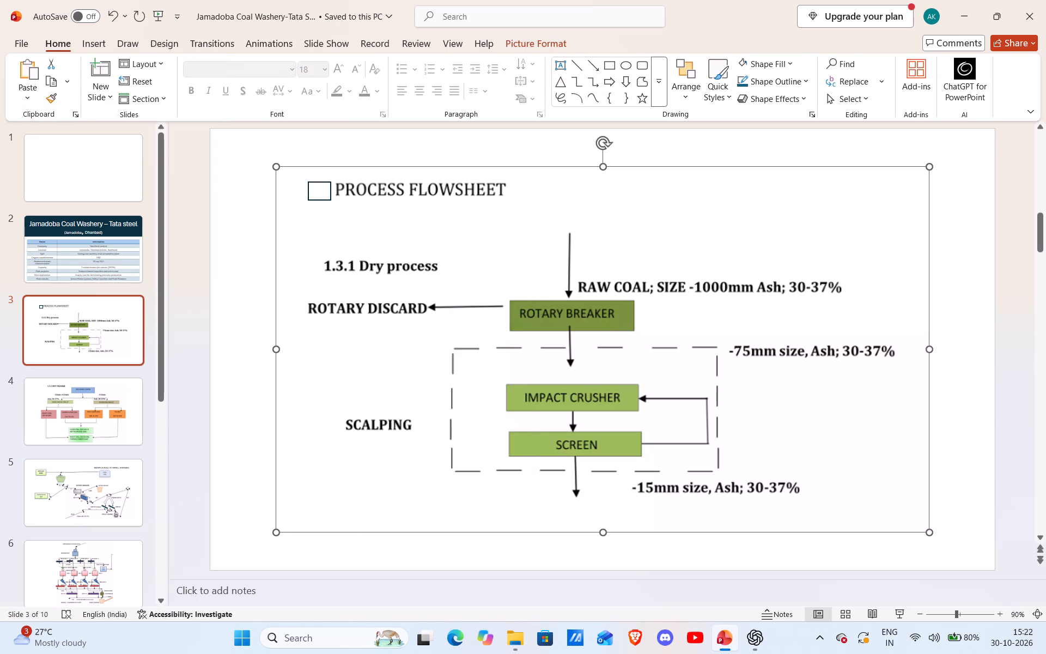
left_click(315, 196)
right_click(317, 196)
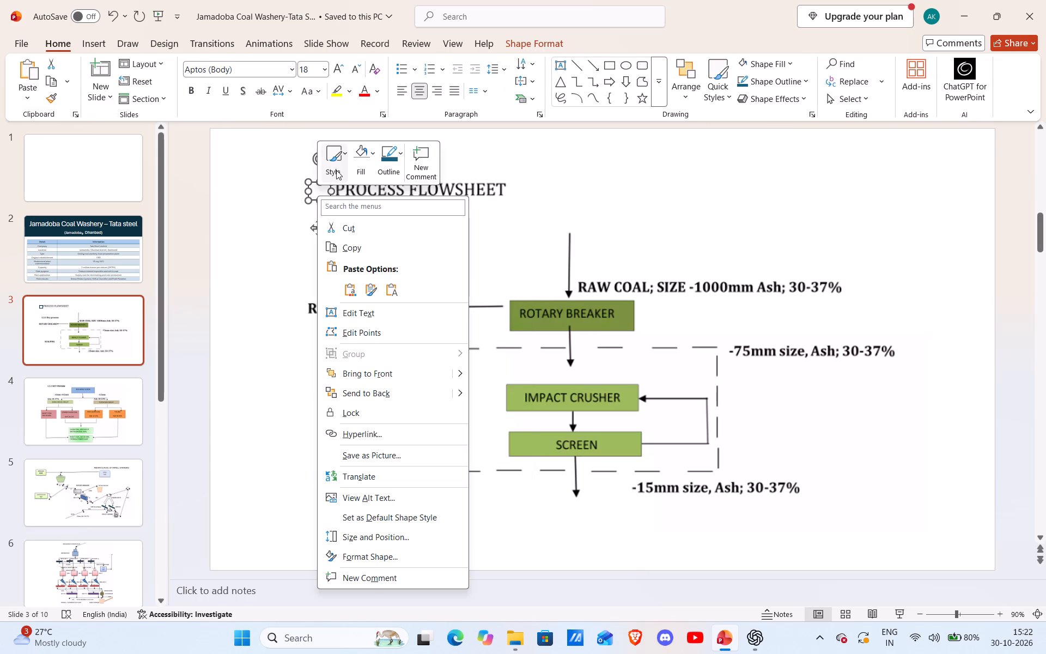
left_click(399, 152)
left_click(387, 239)
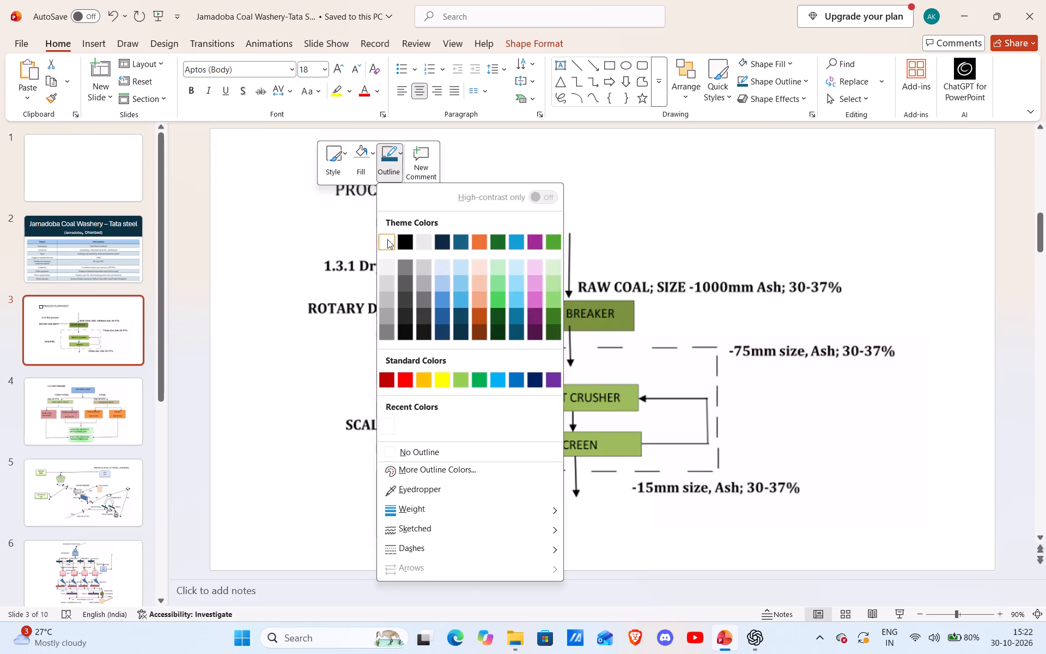
left_click(296, 227)
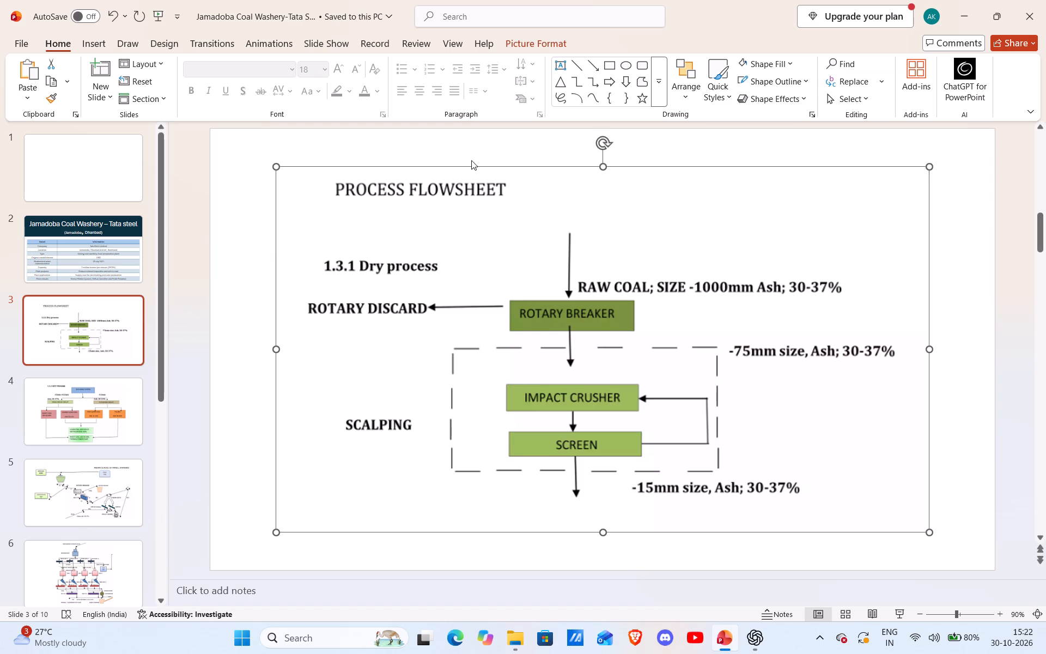
left_click(478, 153)
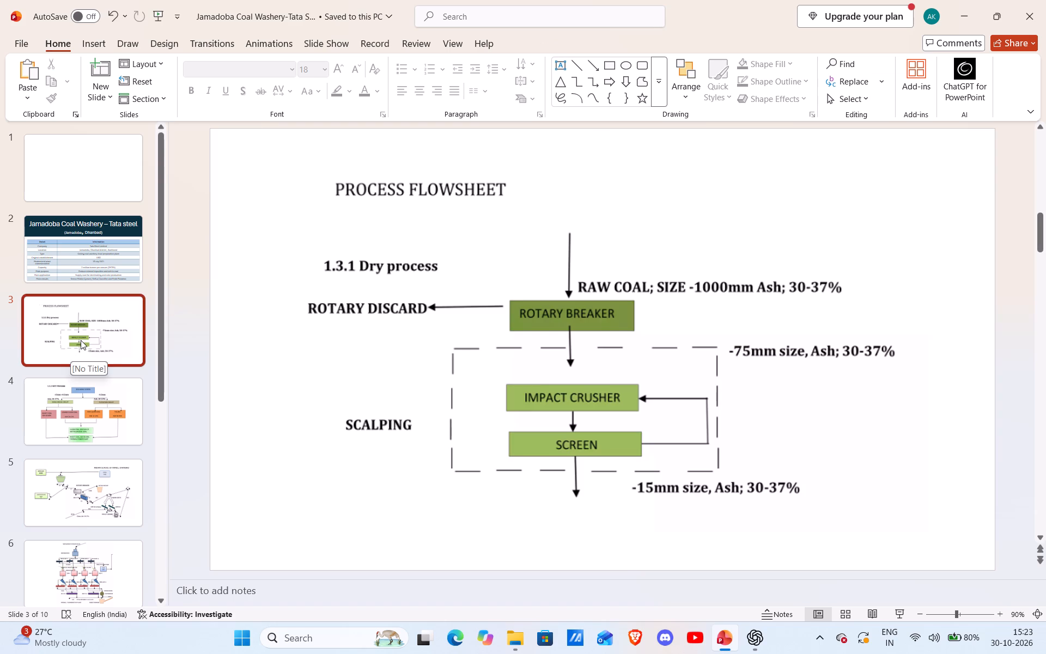
Draw a rectangle on slide 3 and size it to about 0.78 cm by 1.61 cm, covering the number 1.3.1 before Dry process.
left_click(94, 419)
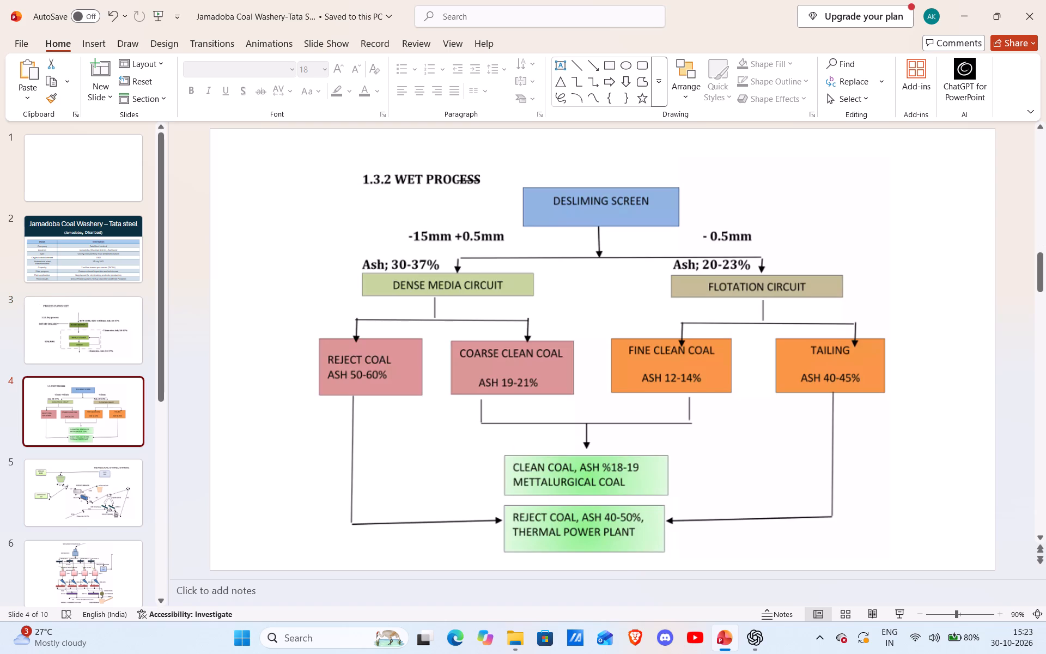
left_click(129, 337)
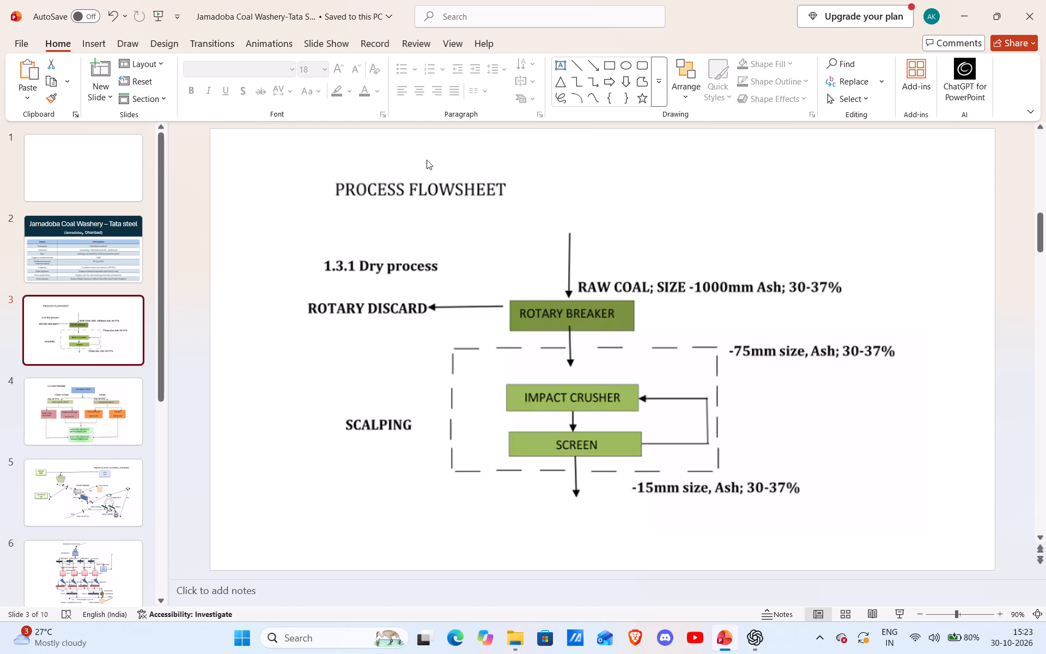
left_click(604, 59)
left_click(275, 215)
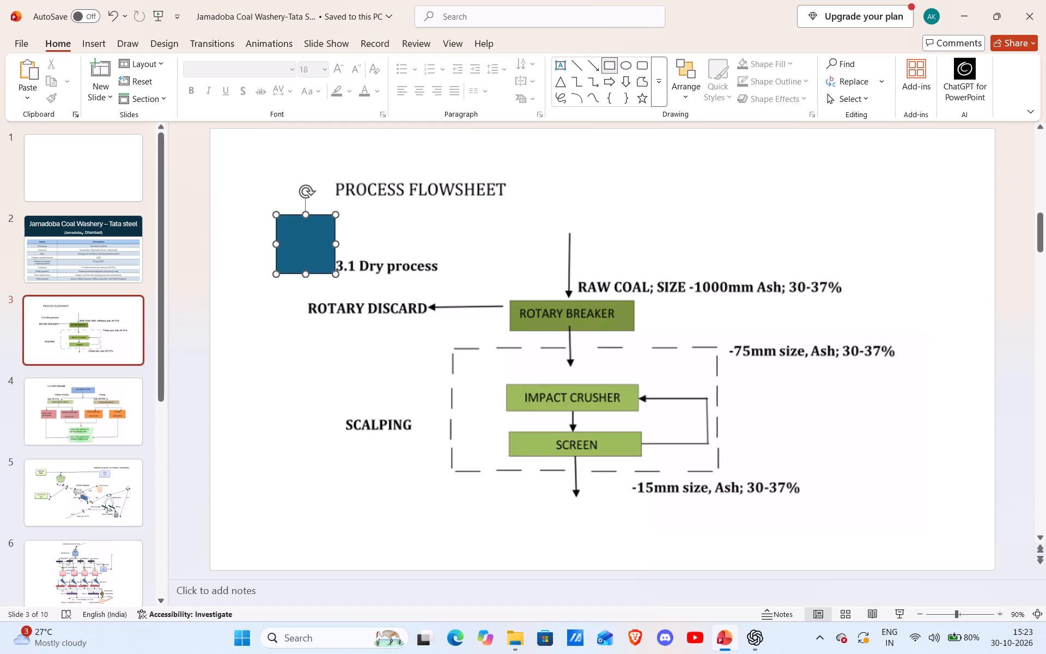
left_click_drag(306, 216, 306, 238)
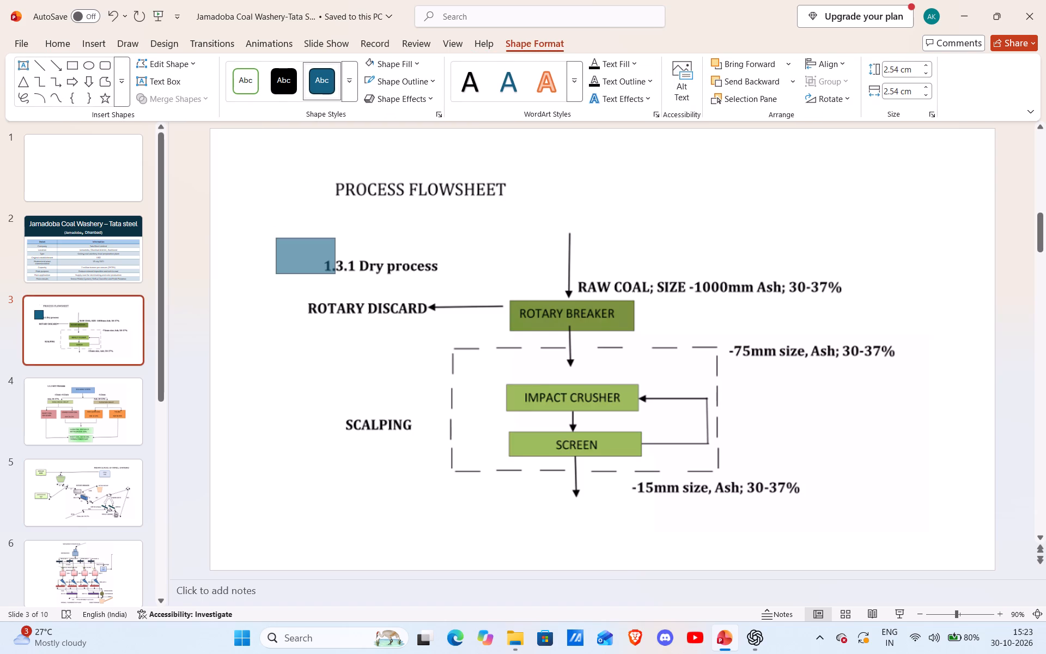
left_click_drag(306, 238, 308, 254)
left_click_drag(299, 264, 315, 264)
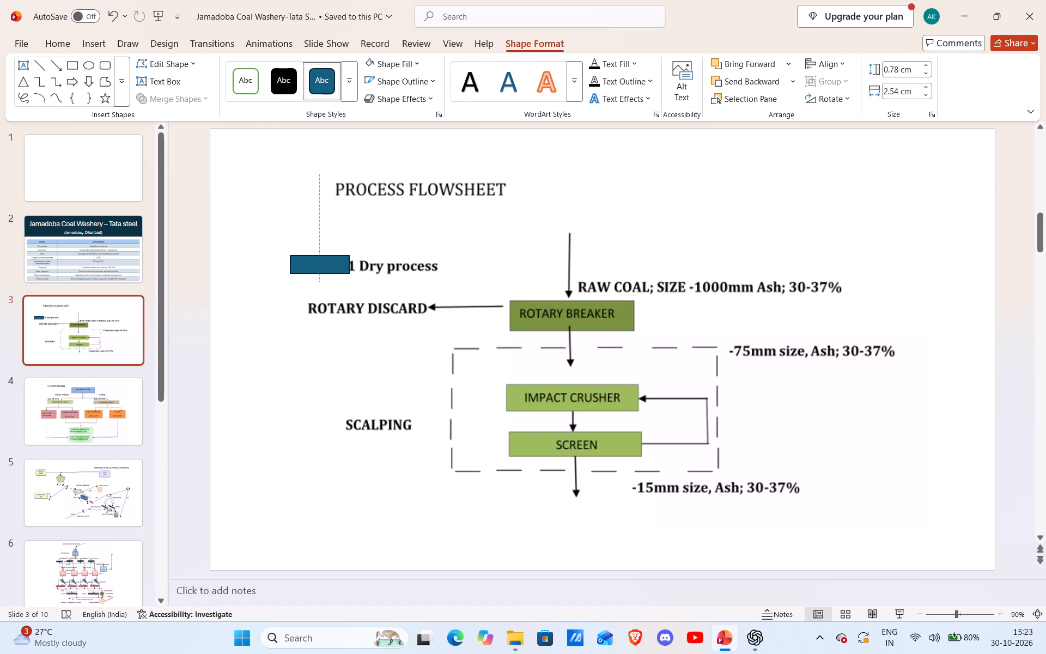
left_click_drag(315, 264, 322, 267)
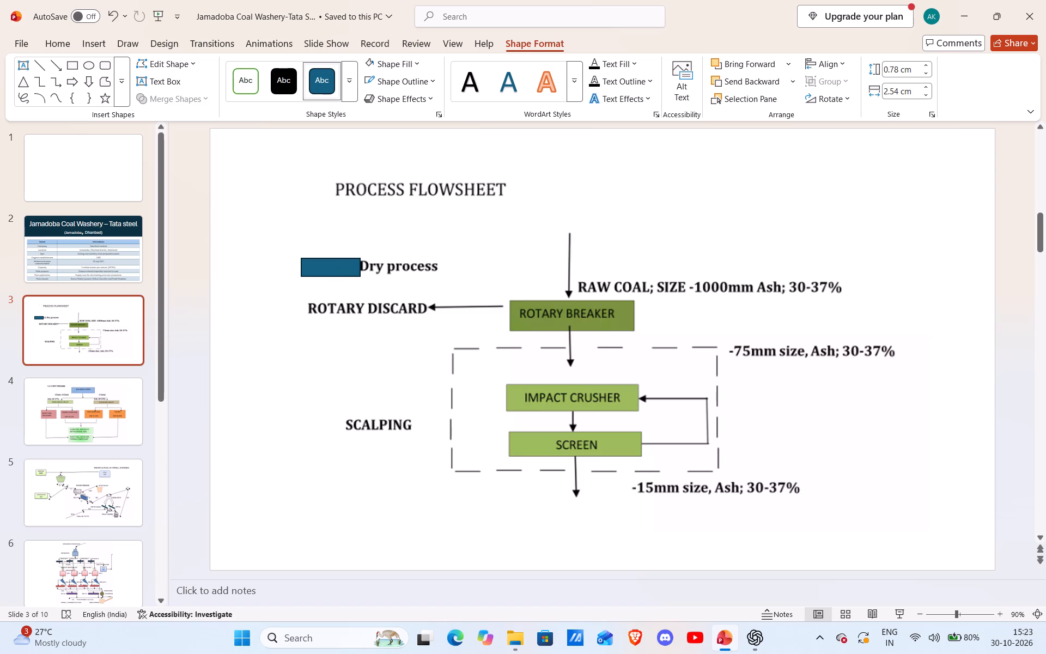
left_click_drag(322, 267, 319, 264)
left_click_drag(297, 266, 302, 266)
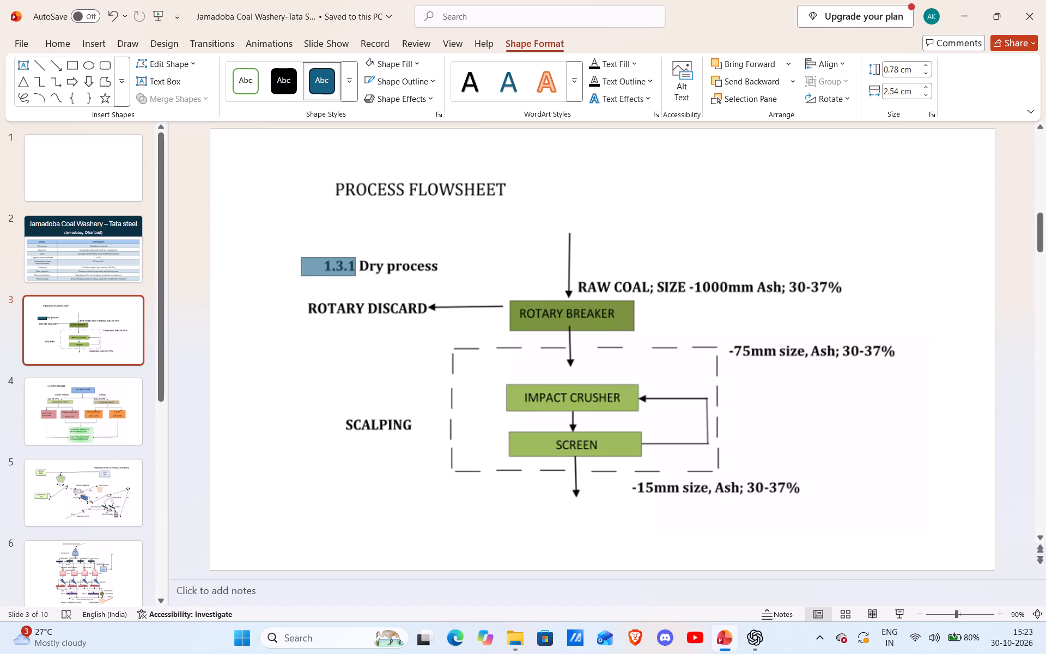
left_click_drag(302, 266, 321, 262)
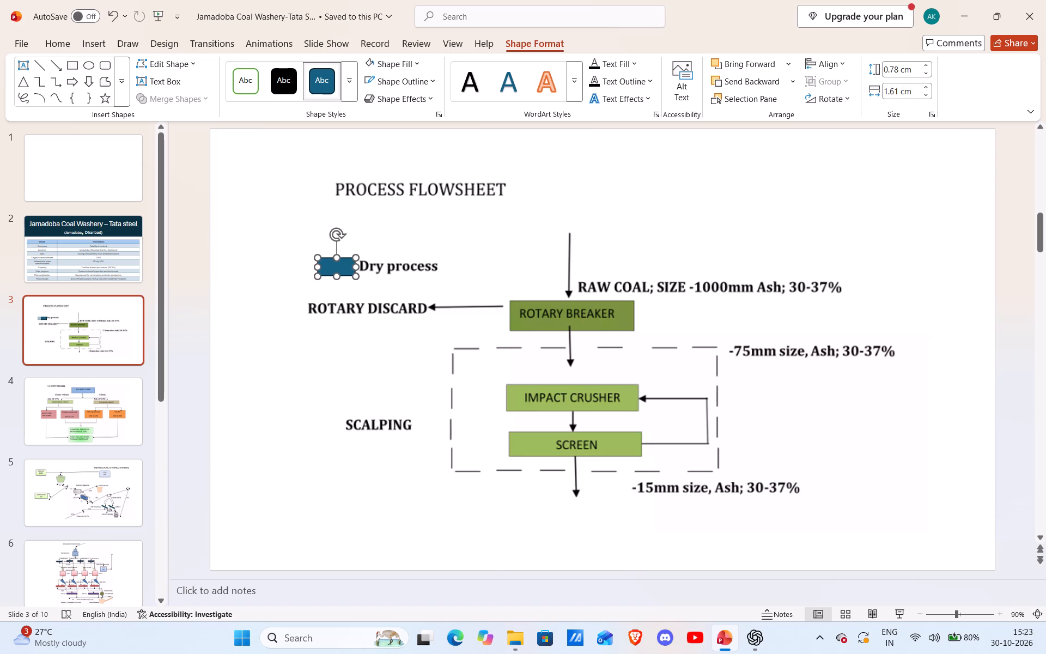
Give the rectangle covering the number before Dry process on slide 3 a white fill and a white outline, and deselect it.
right_click(346, 234)
left_click(307, 264)
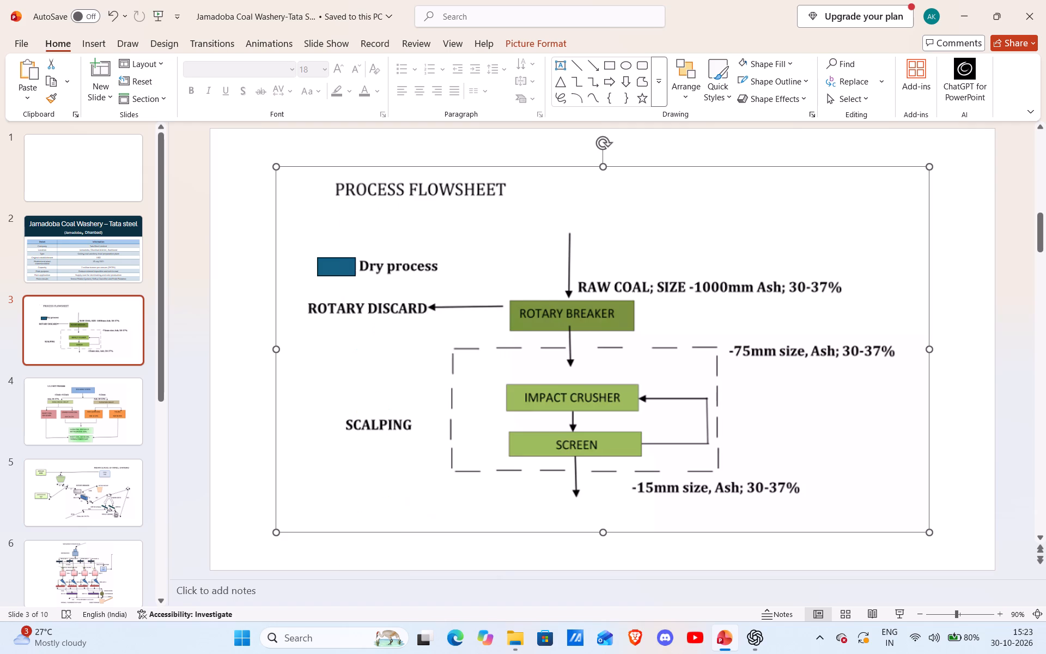
left_click(322, 264)
right_click(332, 263)
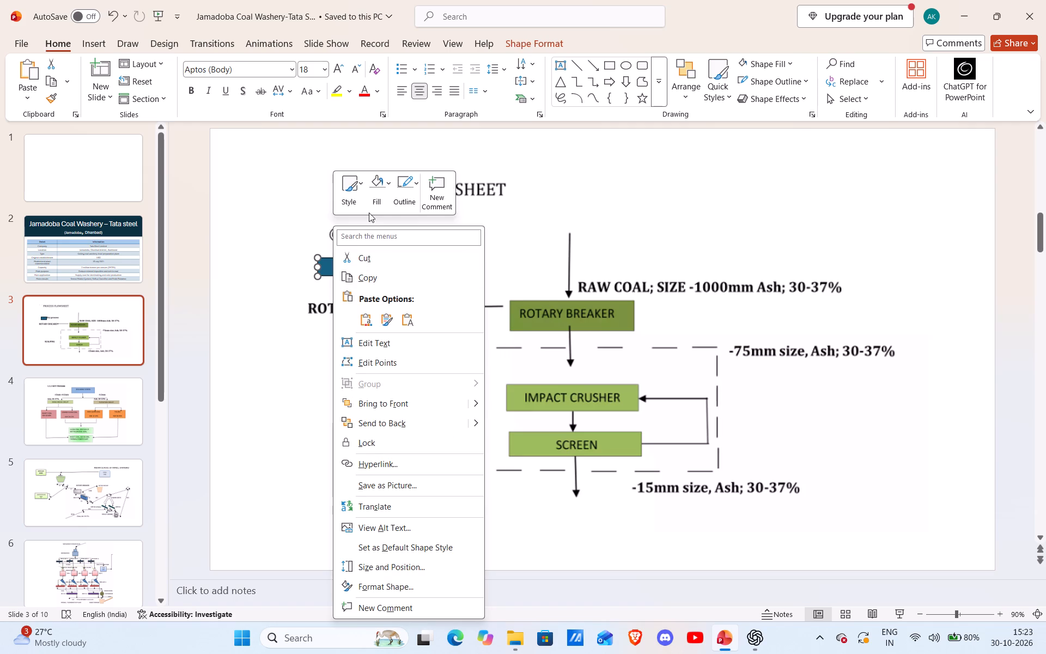
left_click(388, 181)
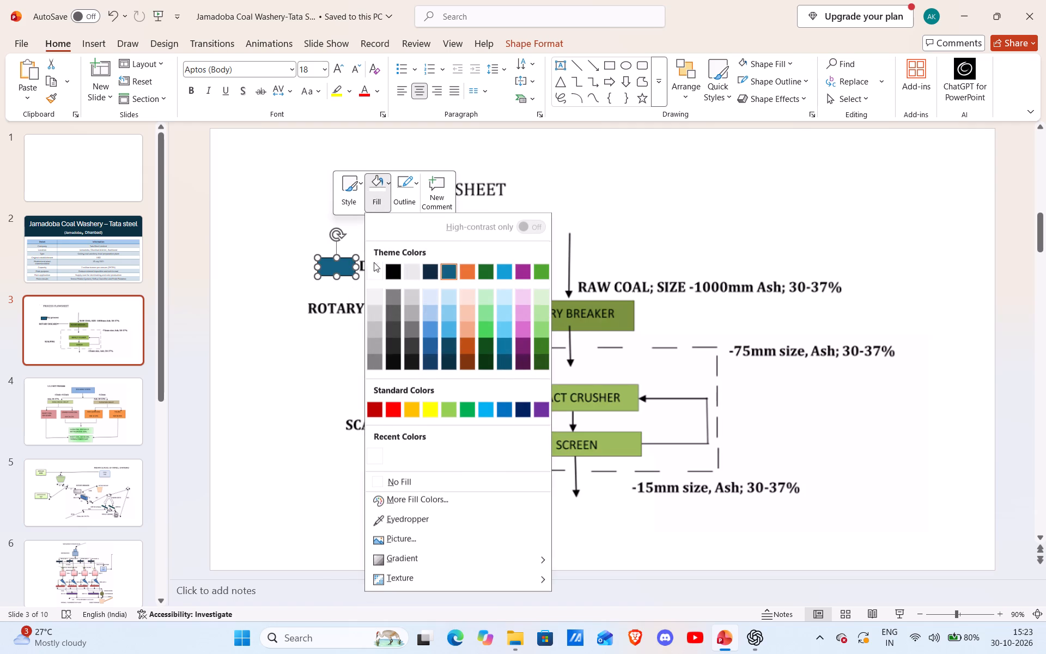
left_click(375, 267)
left_click(411, 184)
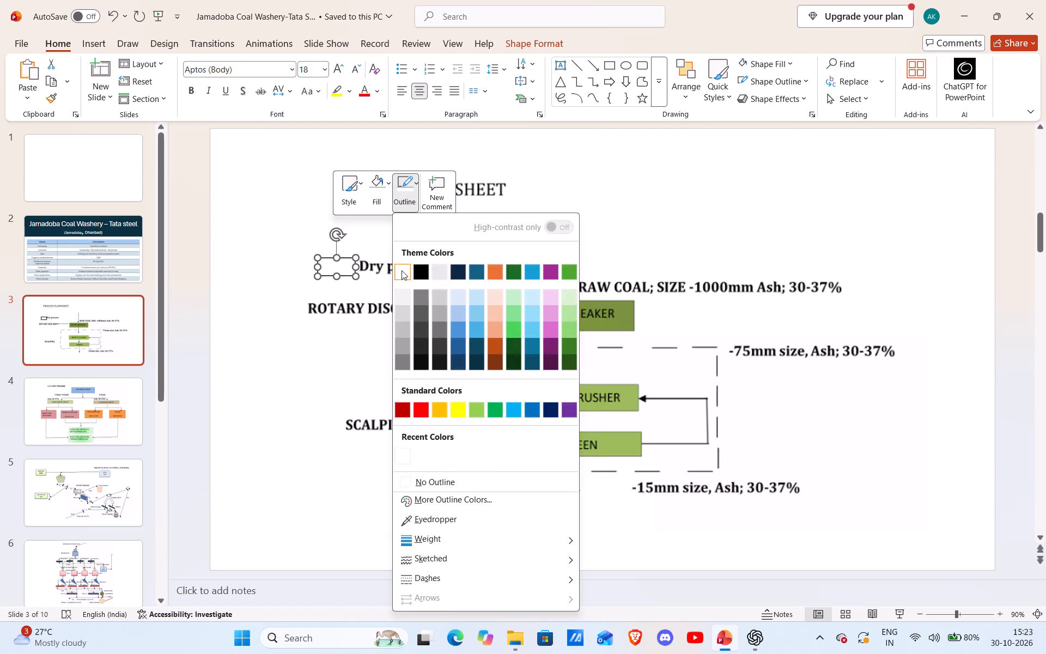
left_click(402, 270)
left_click(306, 227)
left_click(246, 189)
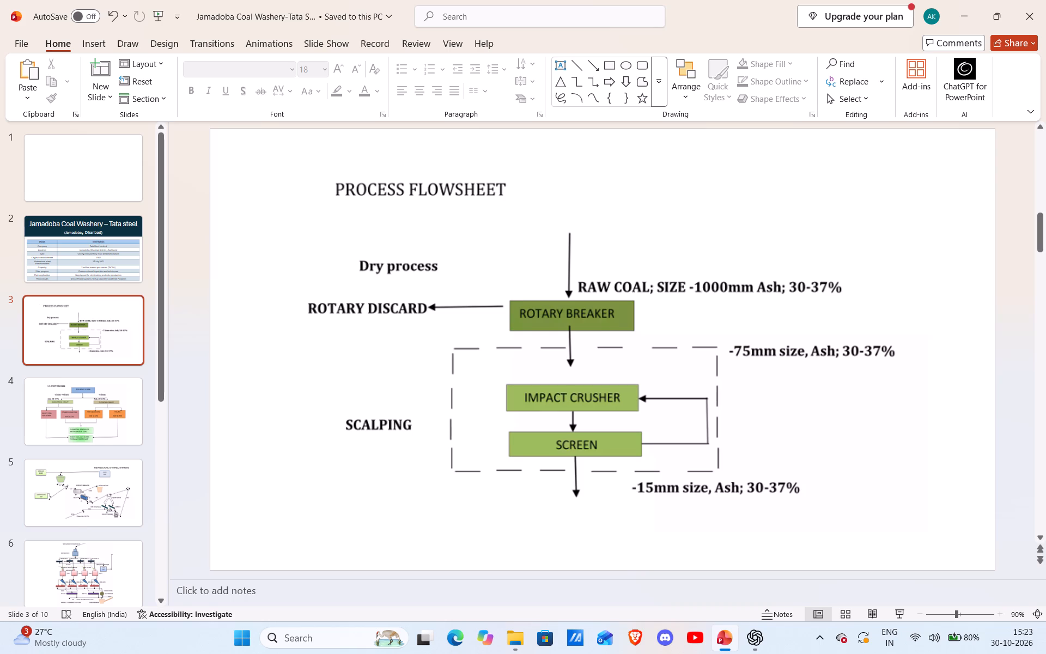
Draw a rectangle on slide 4 and size it to about 0.73 cm by 1.86 cm, covering the number 1.3.2 before WET PROCESS.
left_click(84, 401)
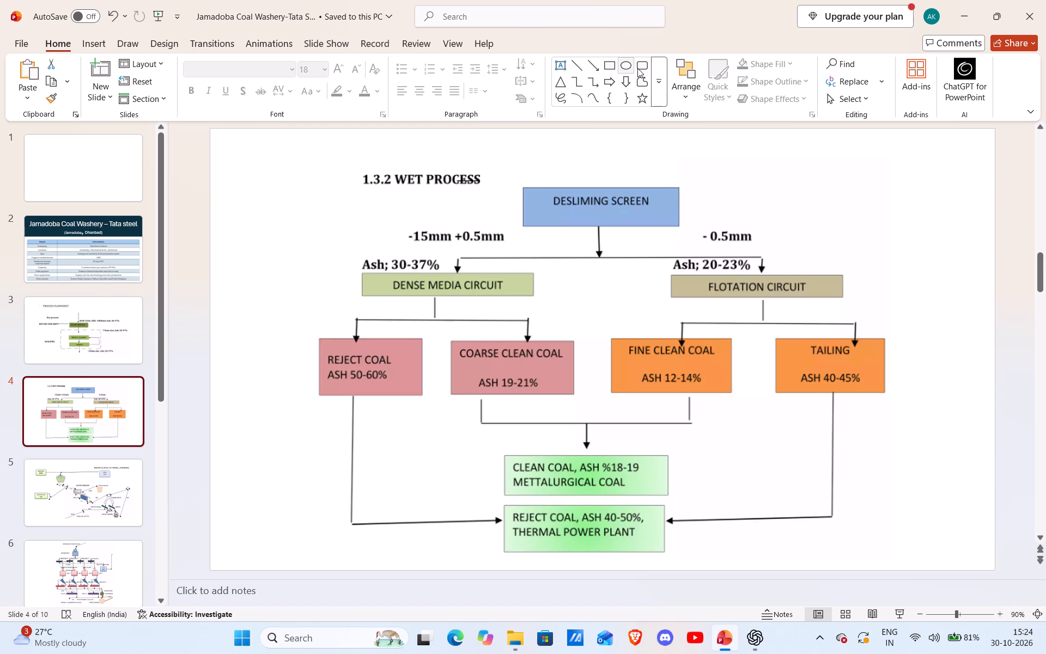
left_click_drag(607, 60, 333, 168)
left_click_drag(333, 168, 368, 156)
left_click_drag(613, 65, 594, 74)
left_click(330, 180)
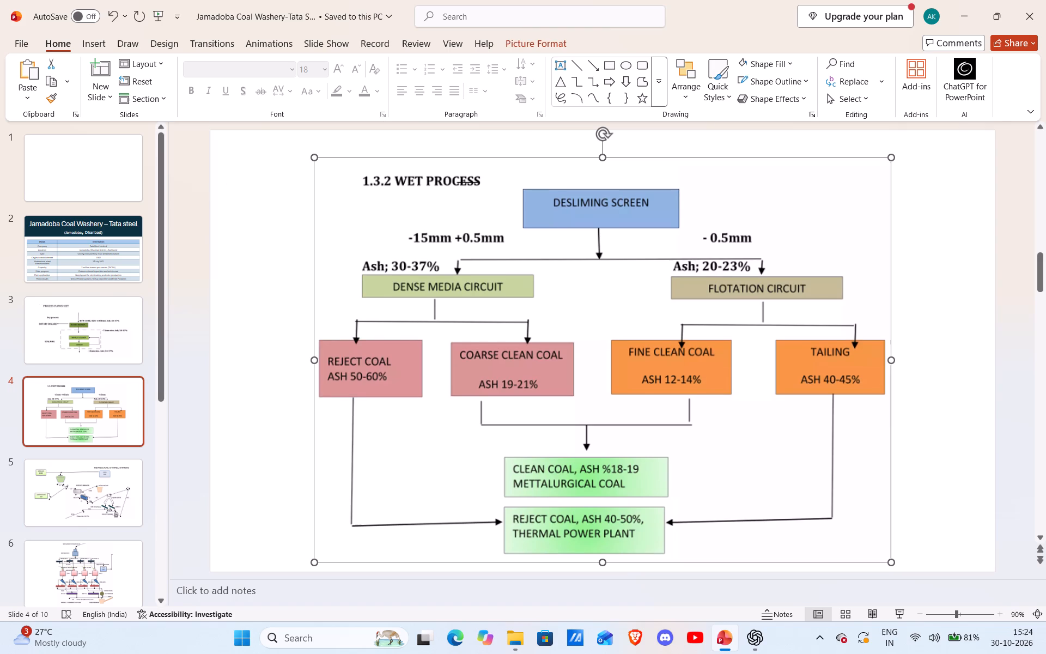
left_click(330, 180)
left_click(614, 66)
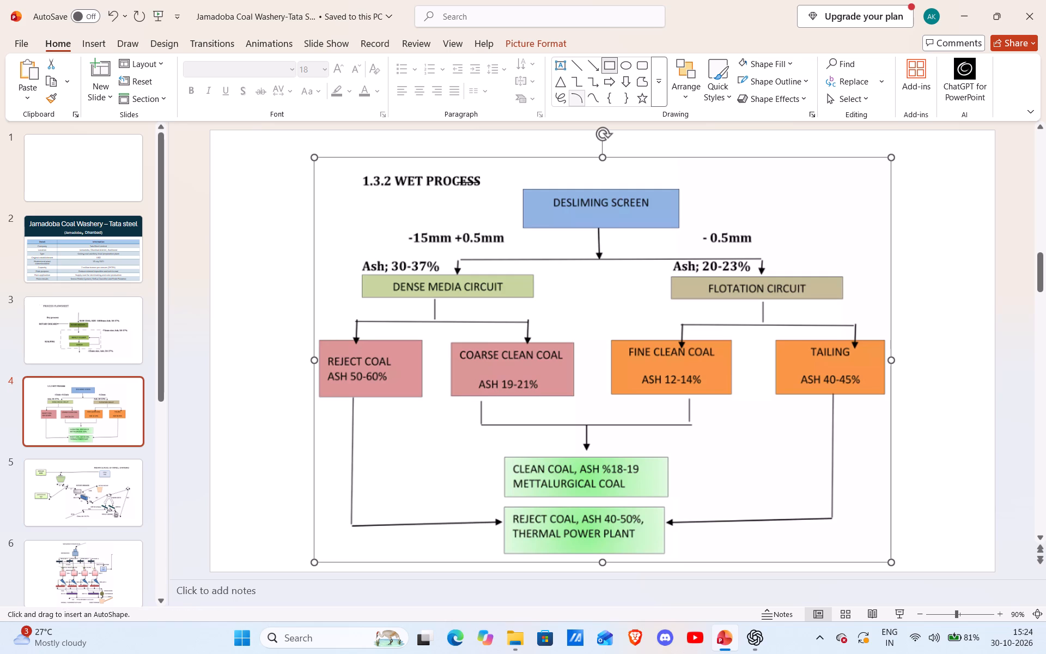
left_click(340, 189)
left_click_drag(400, 216, 393, 216)
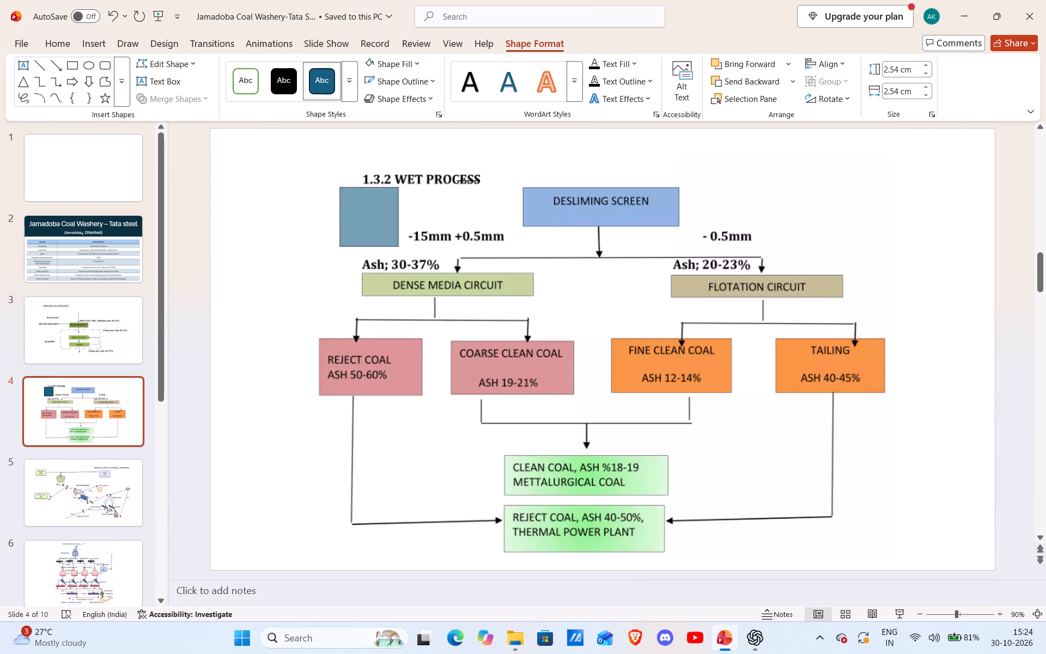
left_click_drag(393, 216, 390, 210)
left_click_drag(390, 210, 383, 214)
left_click_drag(362, 249, 364, 201)
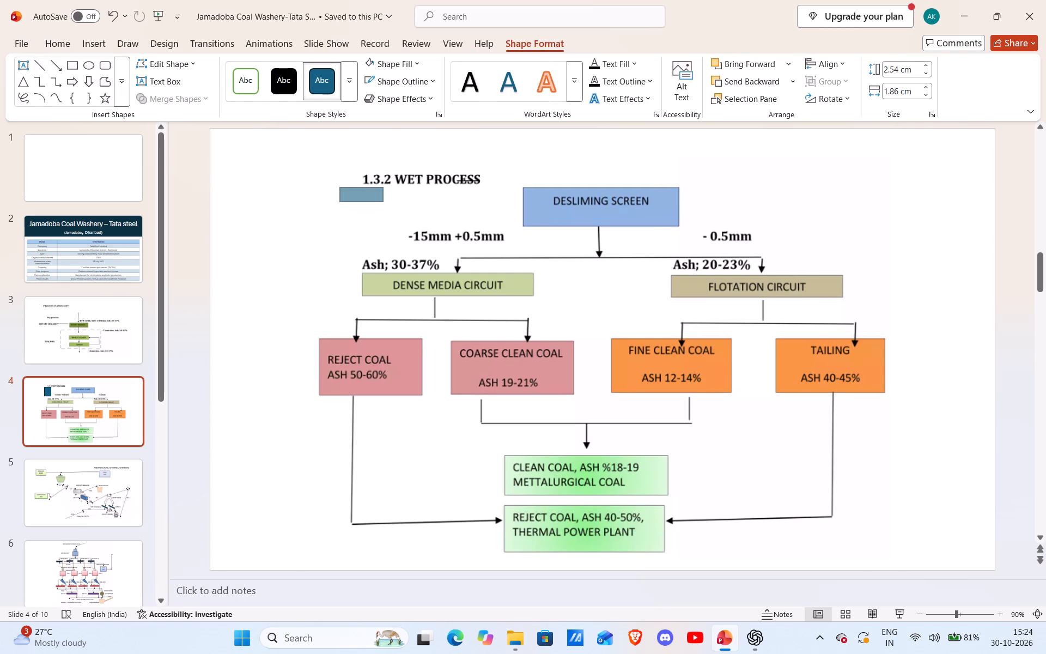
left_click_drag(364, 201, 364, 201)
left_click_drag(364, 197, 369, 184)
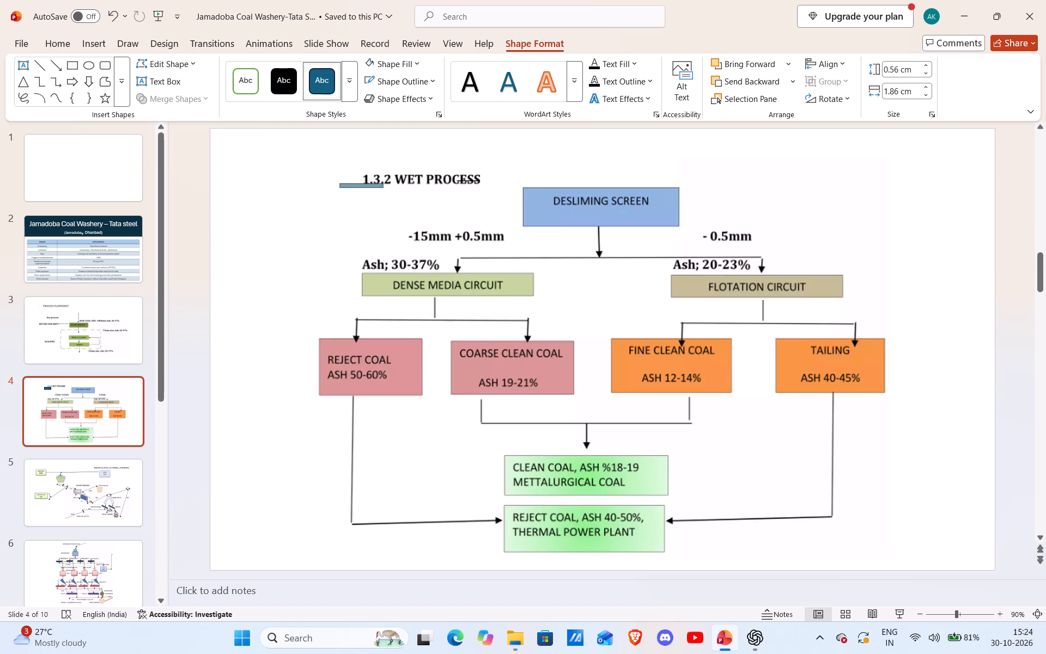
left_click_drag(369, 184, 371, 170)
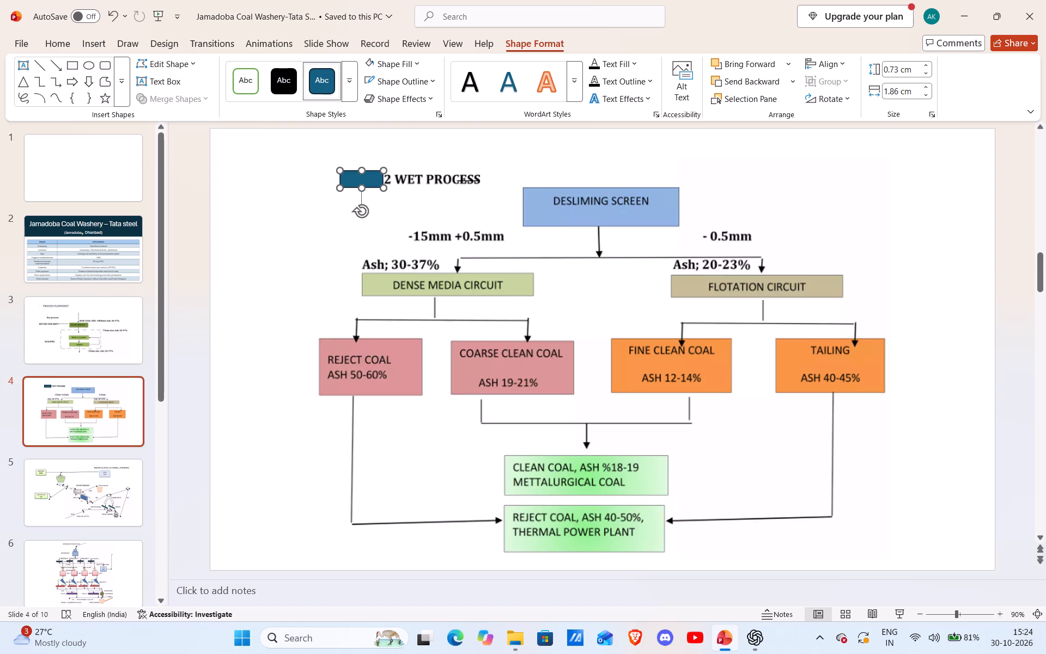
left_click_drag(379, 180, 384, 180)
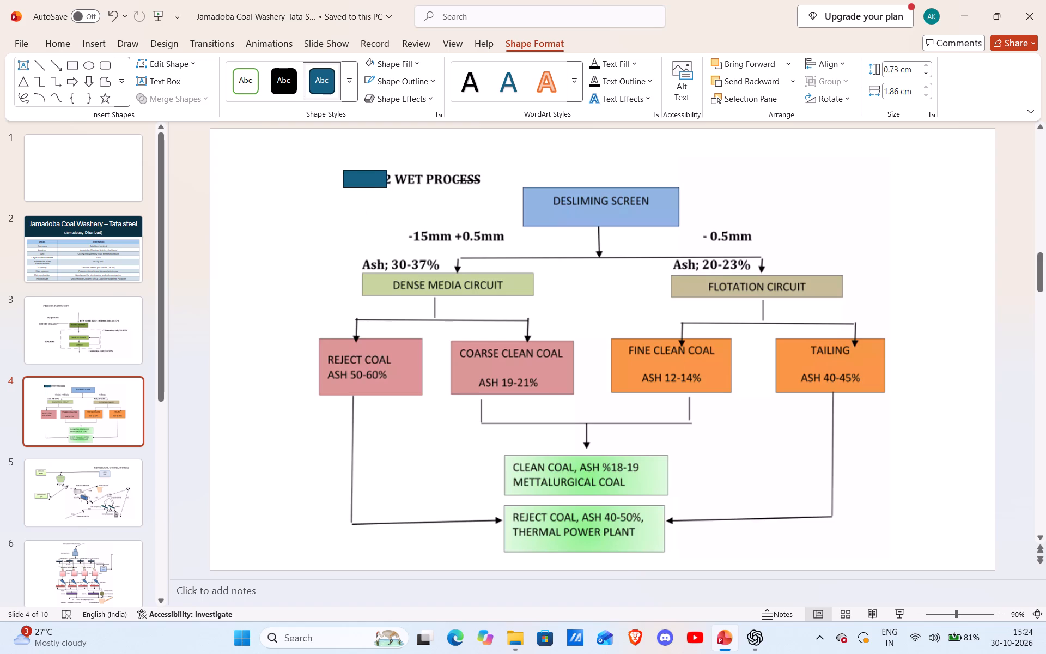
left_click_drag(384, 180, 388, 181)
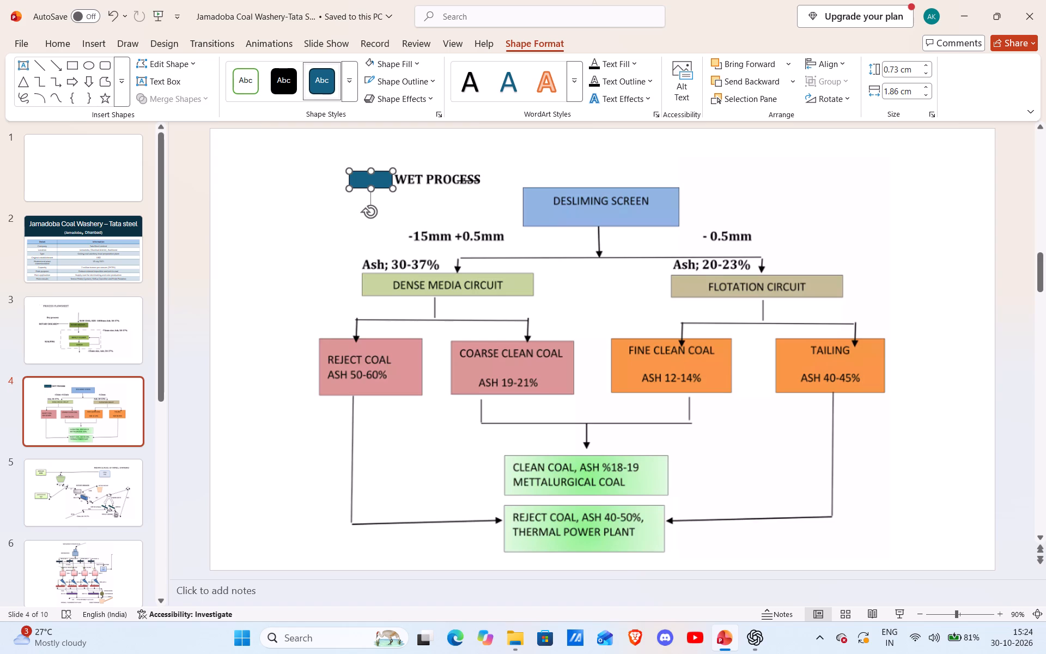
Give the rectangle covering the number before WET PROCESS on slide 4 a white fill and a white outline, and deselect it.
right_click(384, 183)
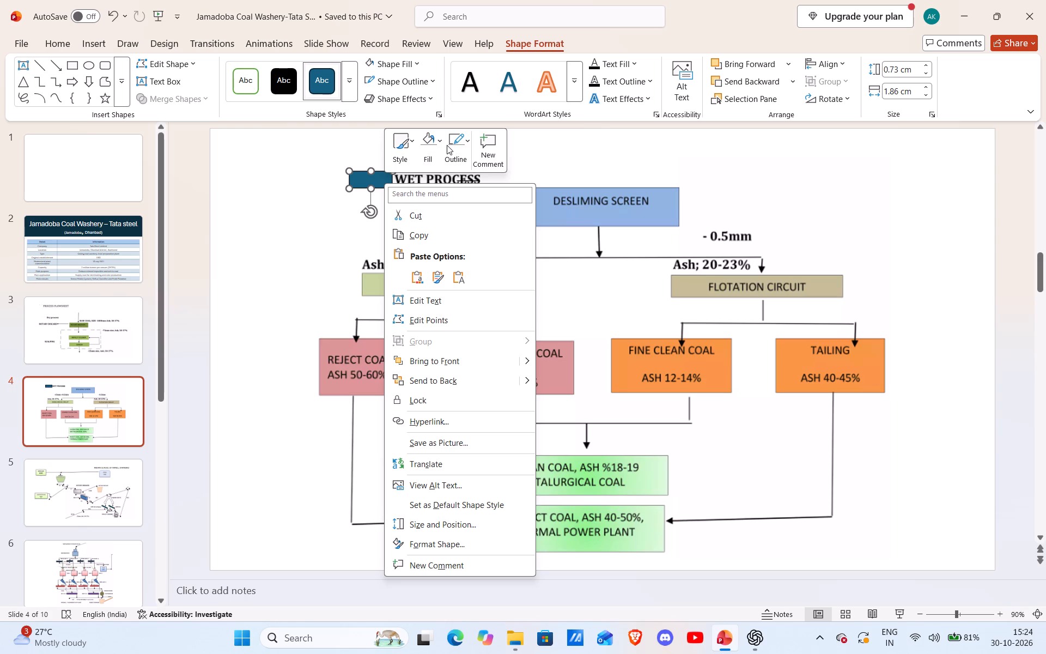
left_click(440, 138)
left_click(434, 231)
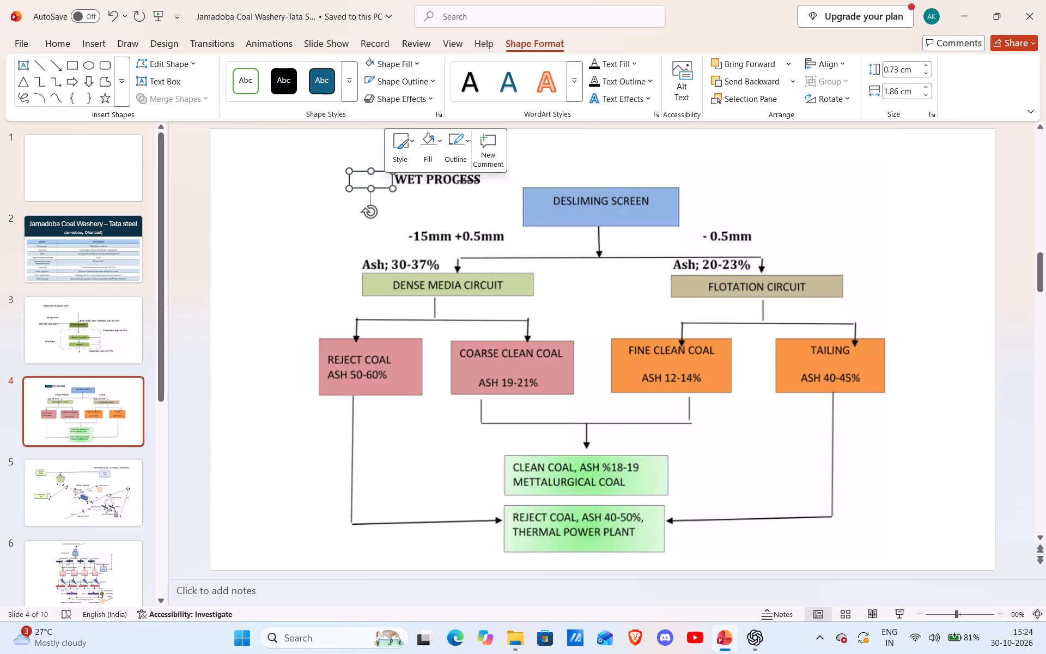
left_click(459, 143)
left_click(455, 223)
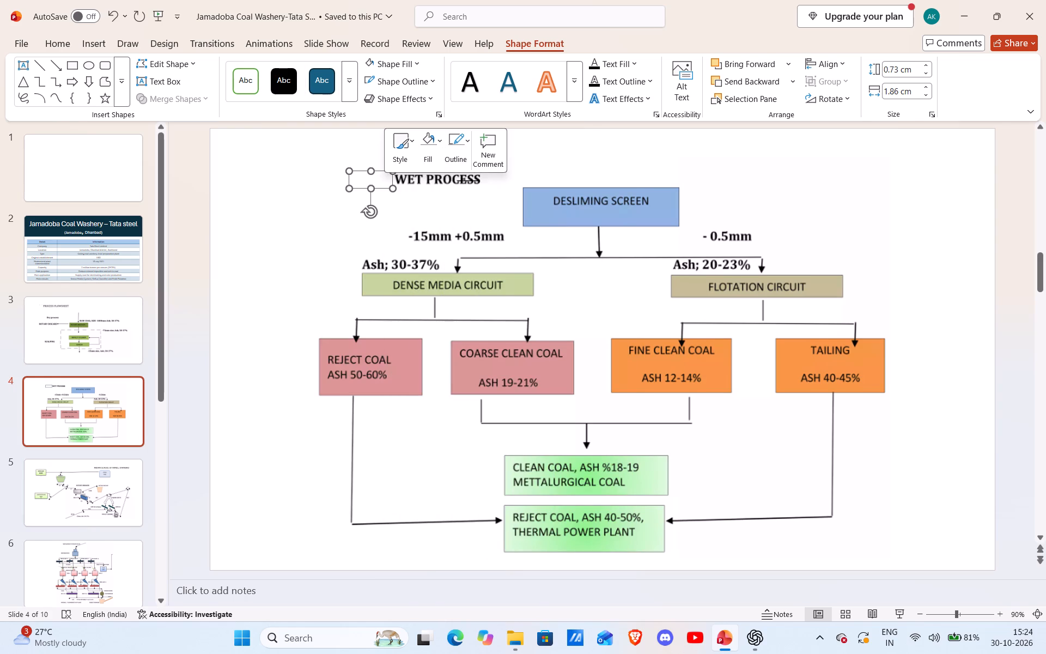
left_click(349, 227)
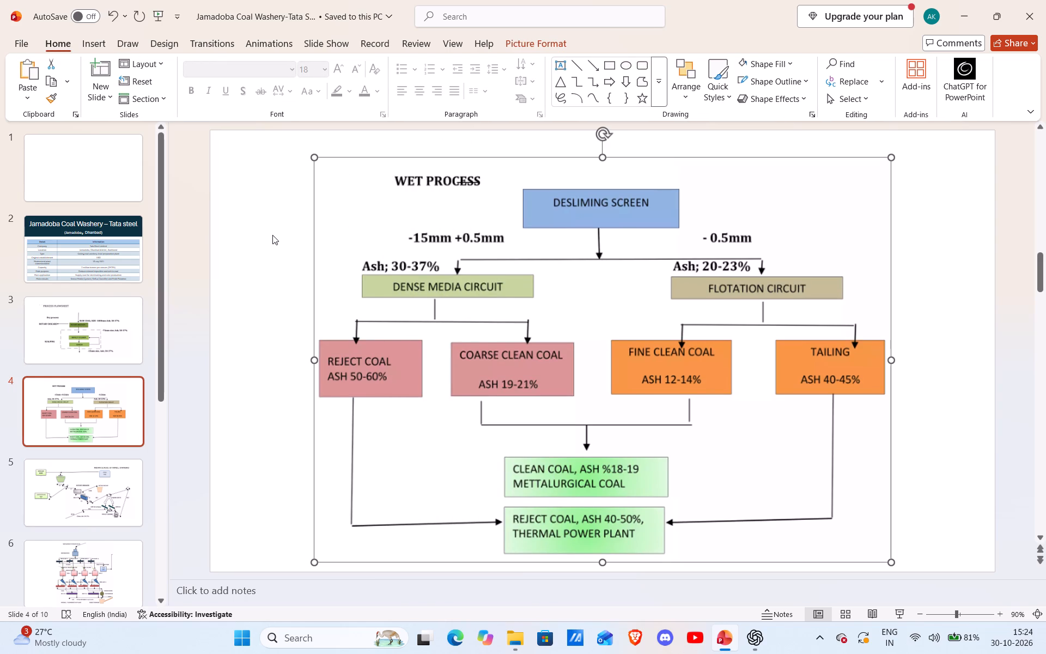
left_click(272, 235)
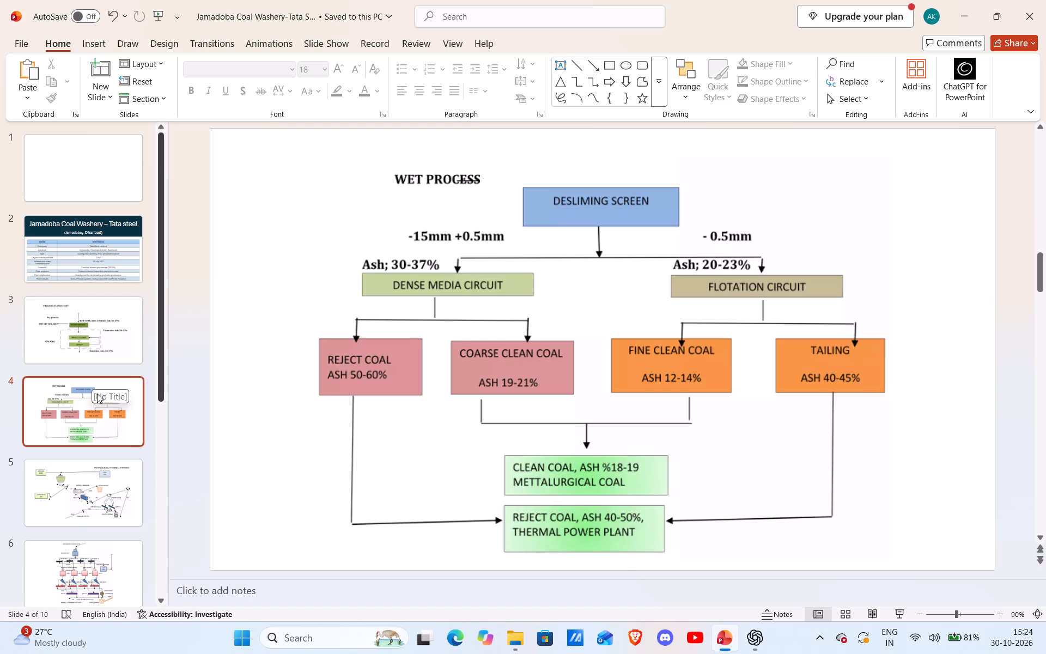
Draw a rectangle on slide 5 and size it to about 0.99 cm by 10.28 cm, covering the text INDIAN SCHOOL OF MINES, DHANBAD.
scroll(65, 424, "down", 3)
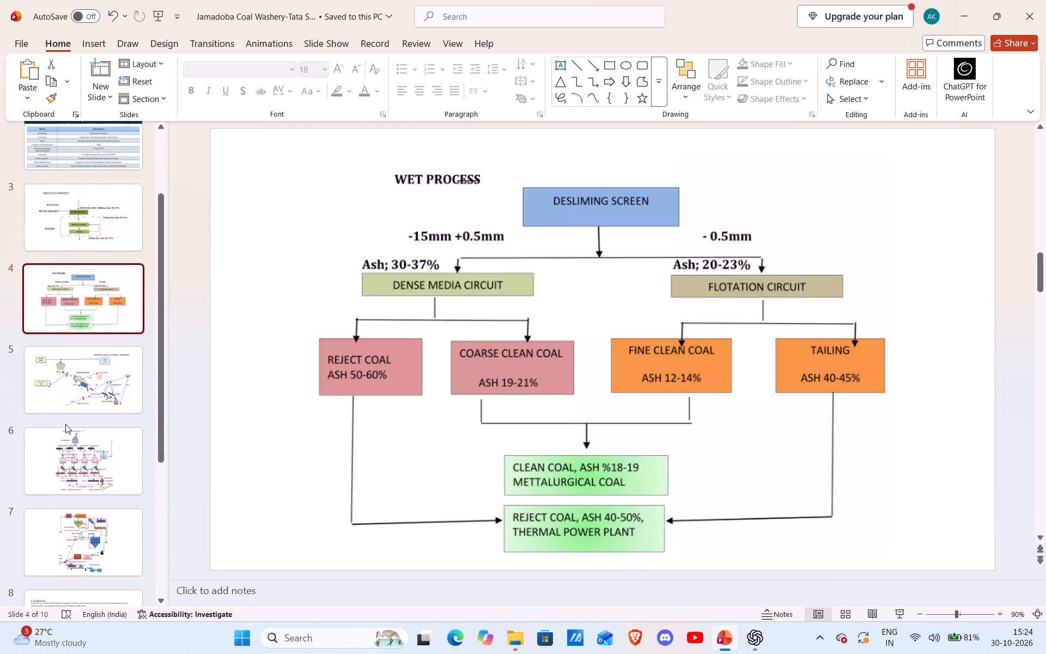
left_click(92, 371)
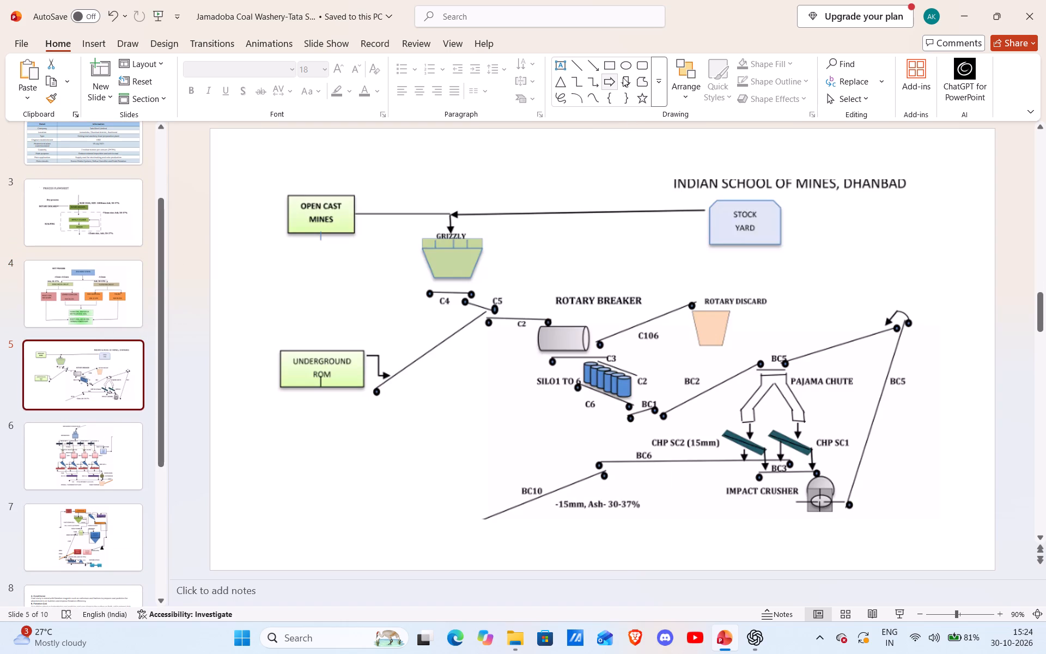
left_click(611, 66)
left_click(622, 166)
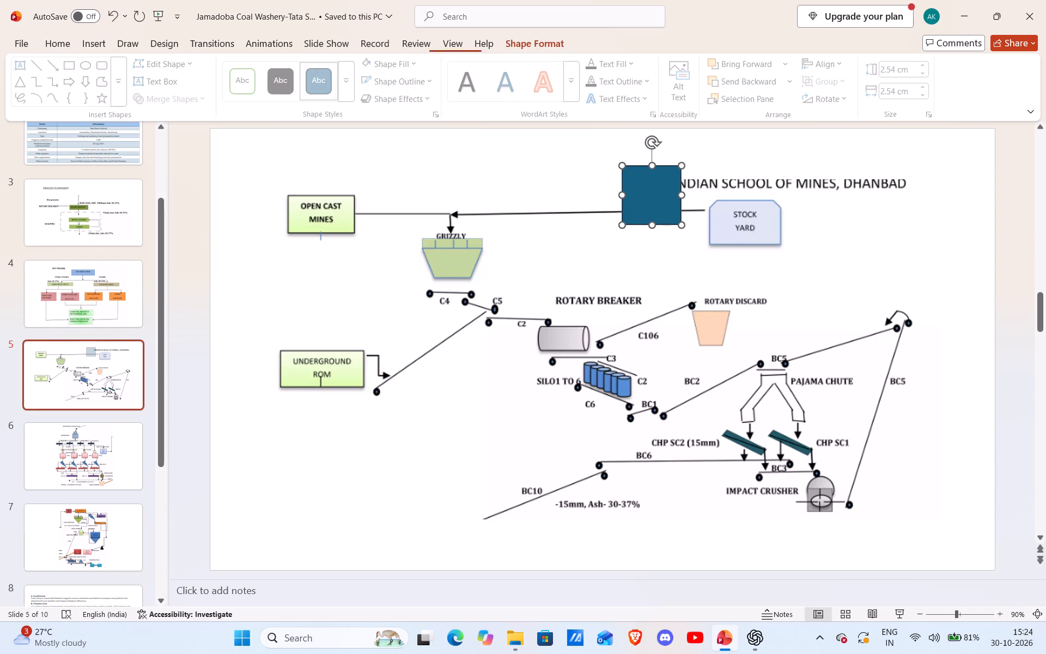
left_click_drag(683, 194, 901, 165)
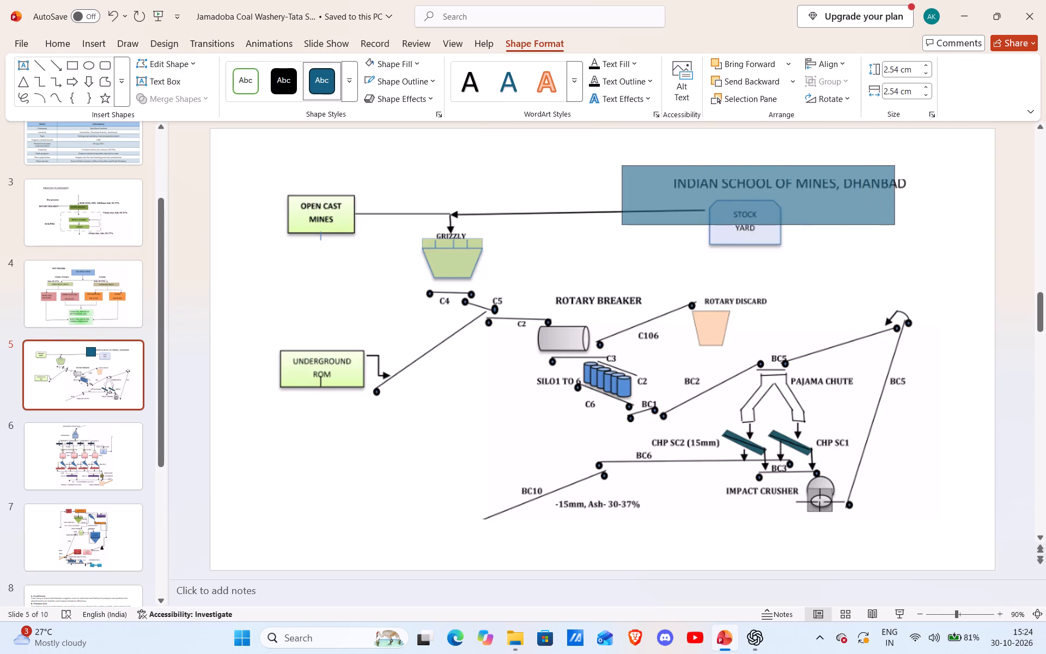
left_click_drag(901, 165, 911, 169)
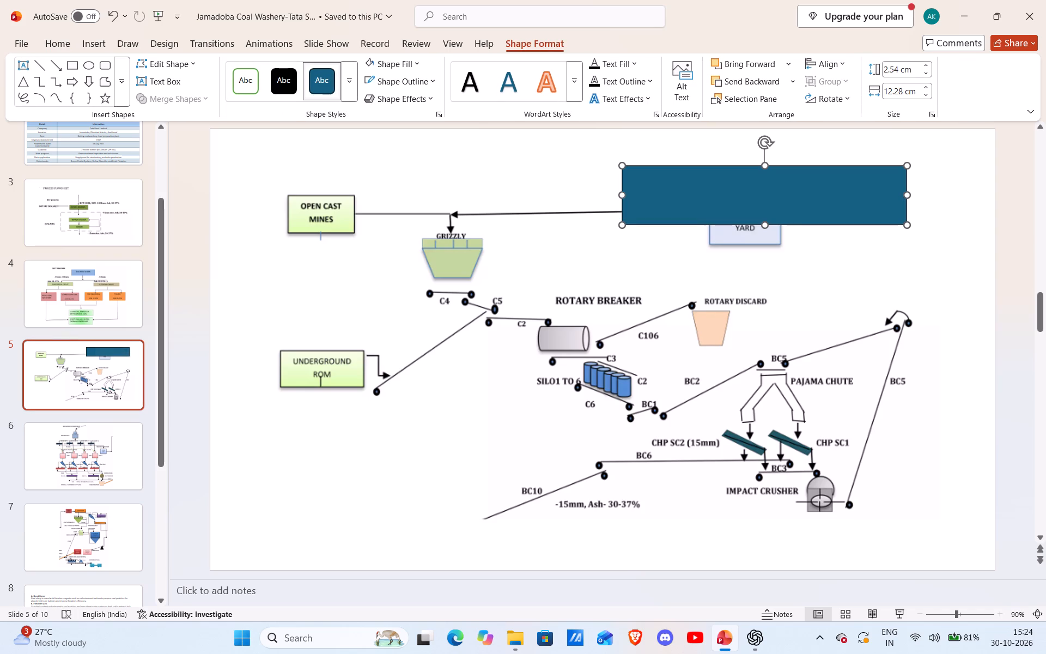
left_click_drag(766, 222, 774, 192)
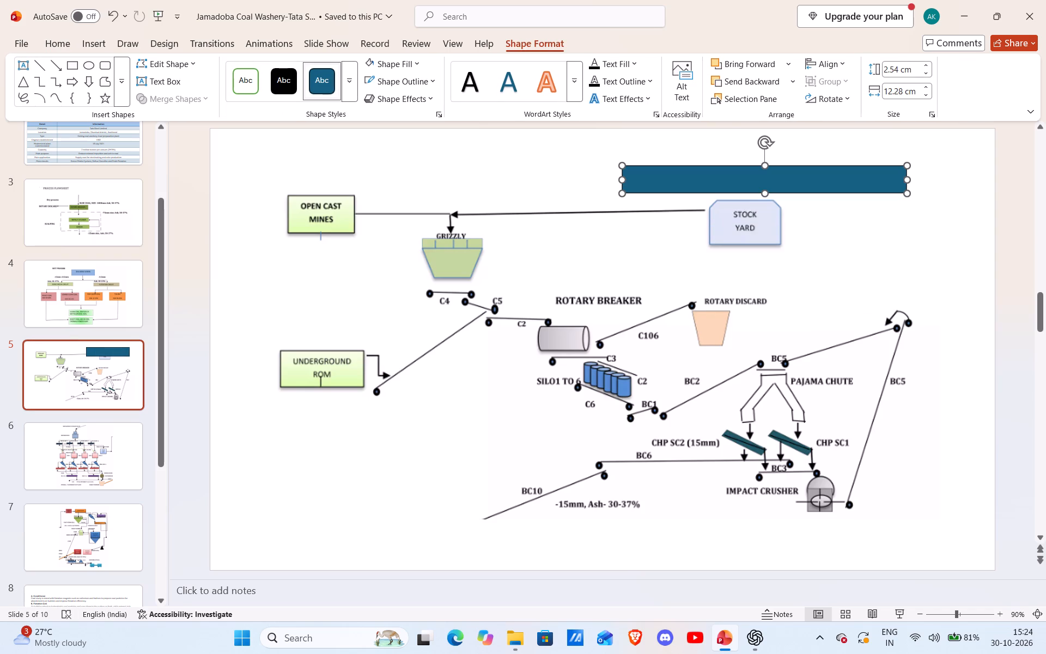
left_click_drag(624, 181, 668, 177)
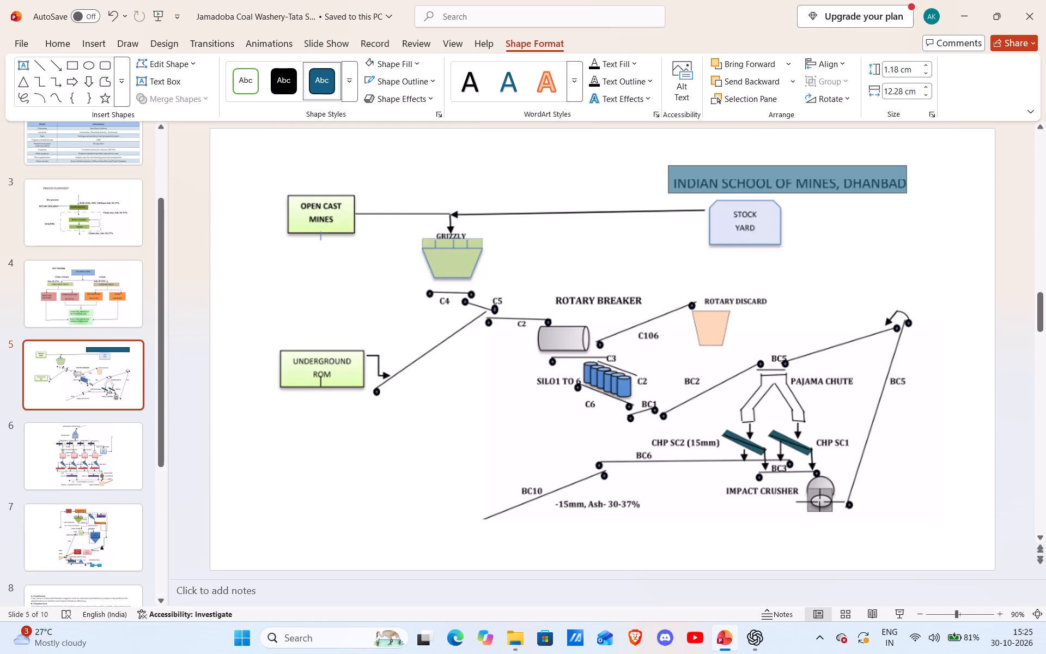
left_click_drag(668, 177, 668, 178)
left_click_drag(786, 163, 789, 167)
left_click_drag(789, 167, 789, 170)
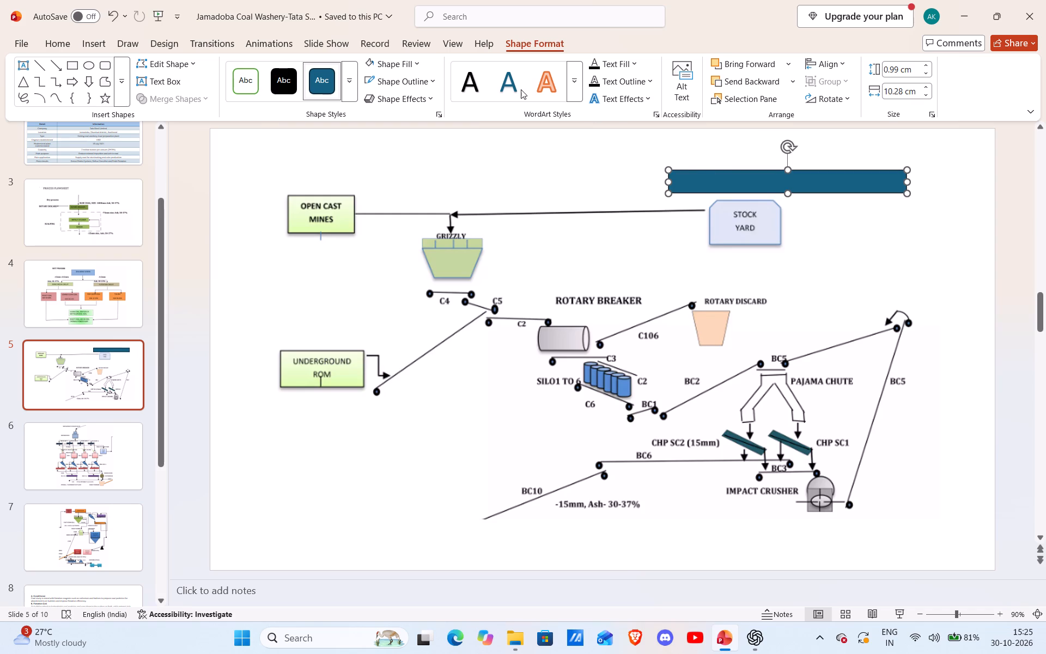
Give the rectangle covering the institute name on slide 5 a white fill and a white outline, and deselect it.
right_click(731, 151)
left_click(696, 175)
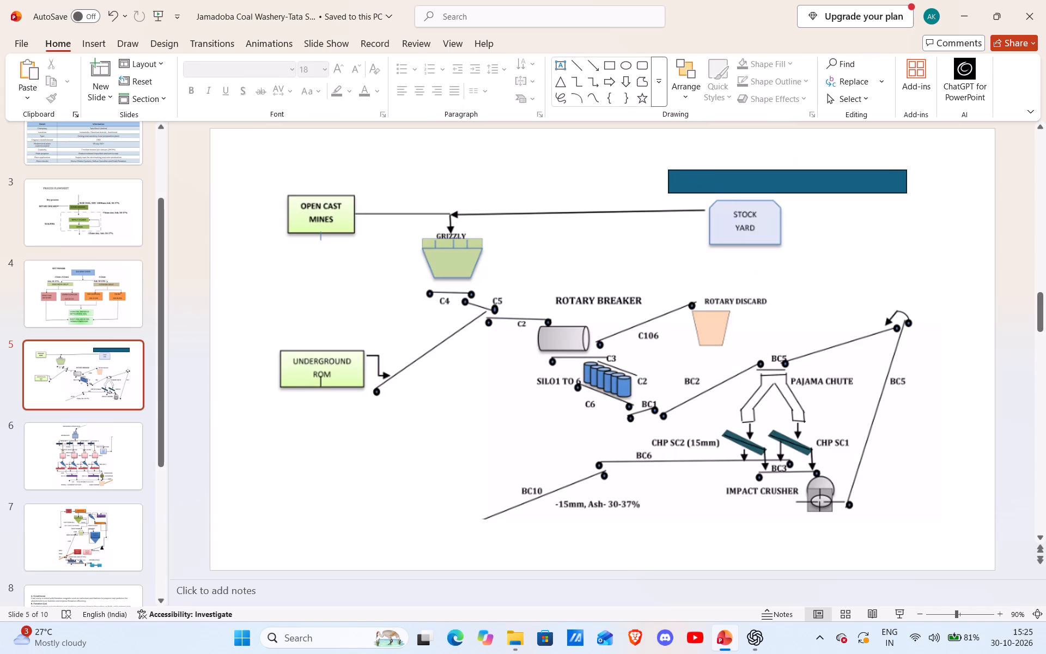
right_click(696, 175)
left_click(751, 130)
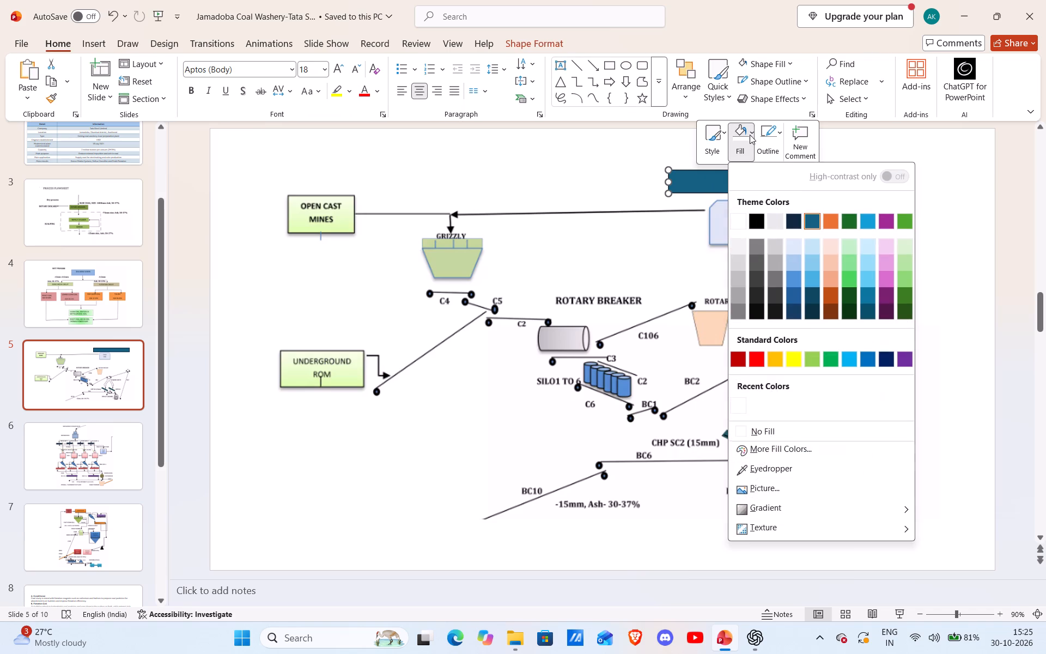
left_click(739, 220)
left_click(769, 137)
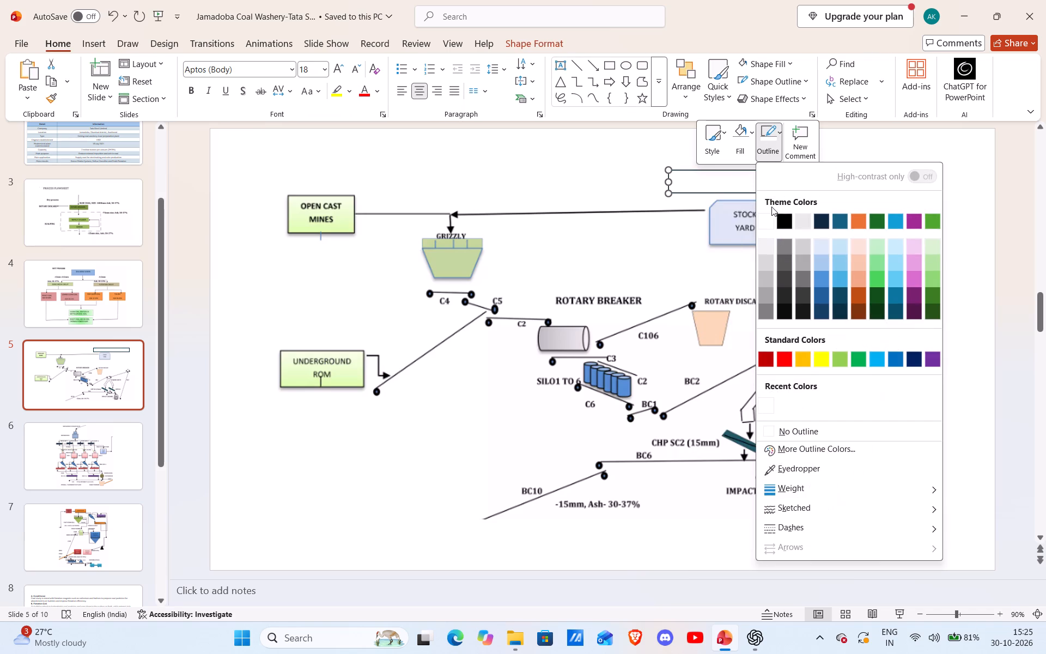
left_click(768, 223)
left_click(606, 187)
left_click(532, 156)
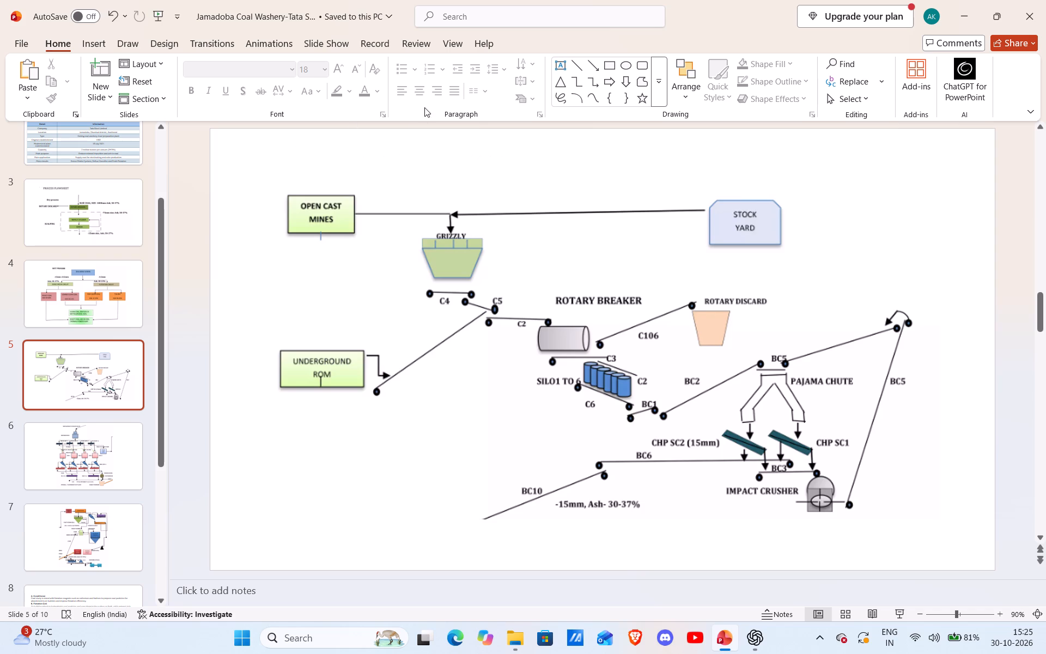
left_click(278, 143)
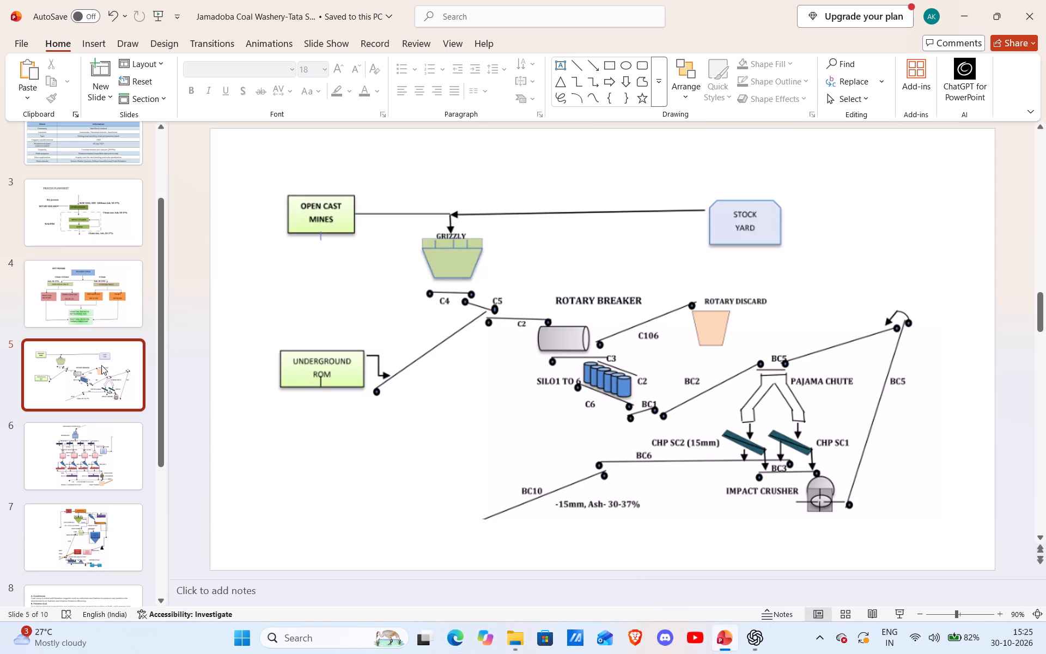
Review the flowsheet images on slides 6, 7, 10 and 9 for remaining text to mask.
left_click(94, 450)
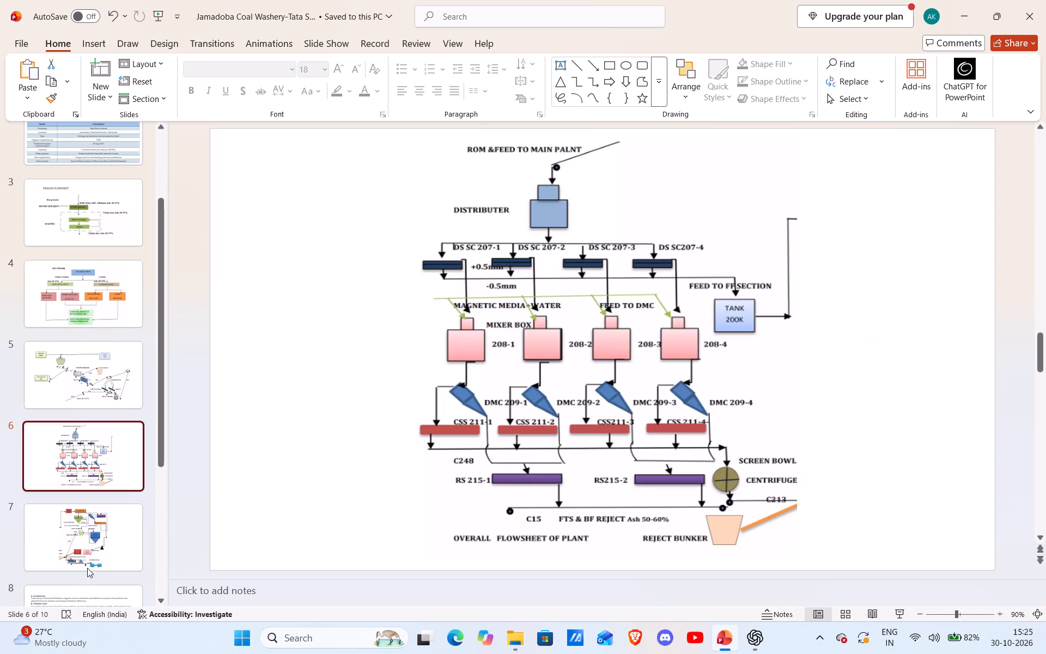
left_click(90, 547)
scroll(52, 330, "down", 4)
scroll(92, 461, "down", 3)
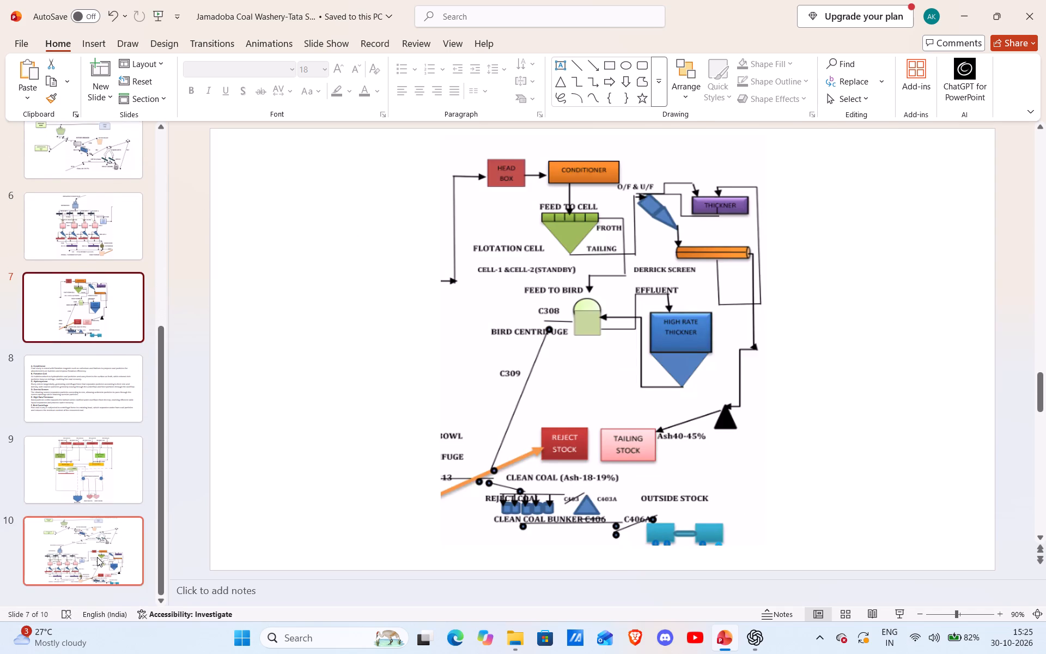
left_click(97, 557)
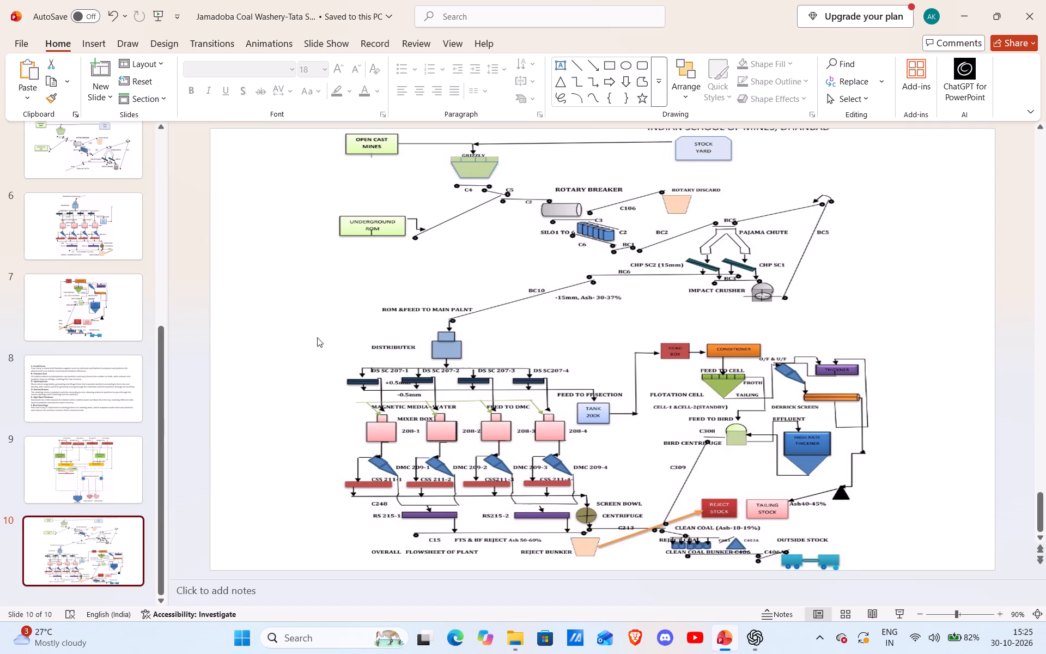
scroll(385, 312, "up", 1)
scroll(2, 284, "up", 2)
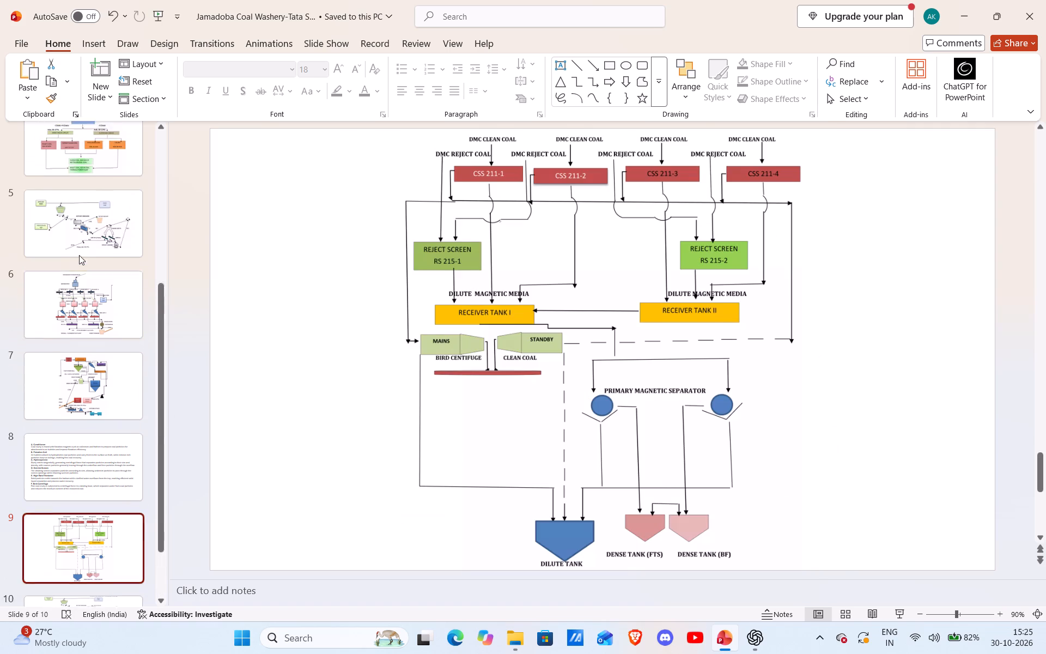
scroll(79, 255, "up", 6)
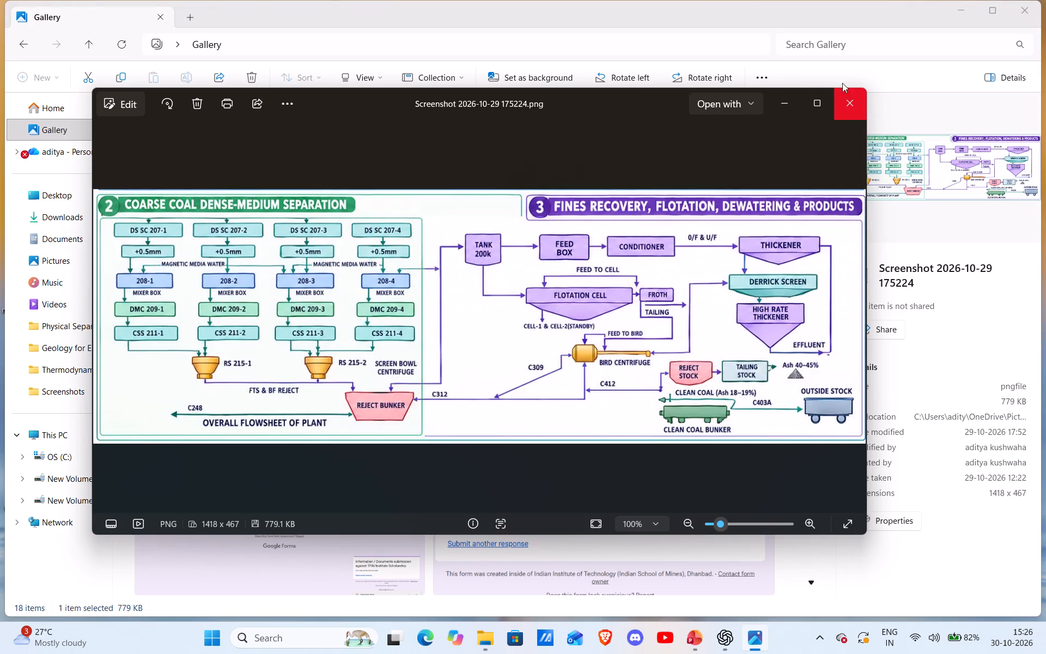
left_click(817, 100)
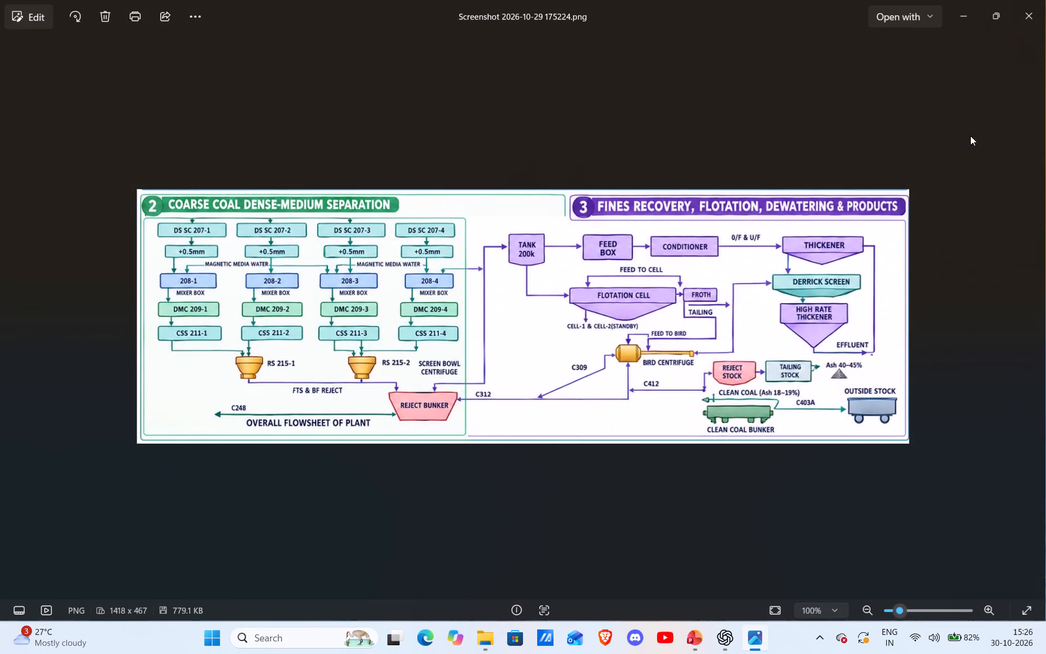
left_click(966, 11)
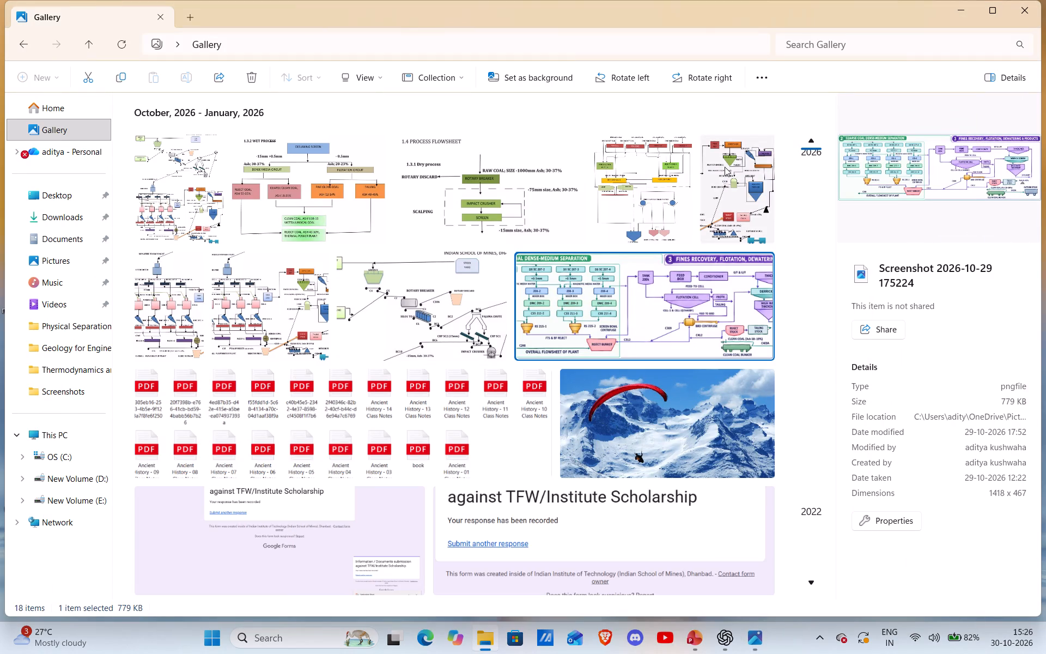
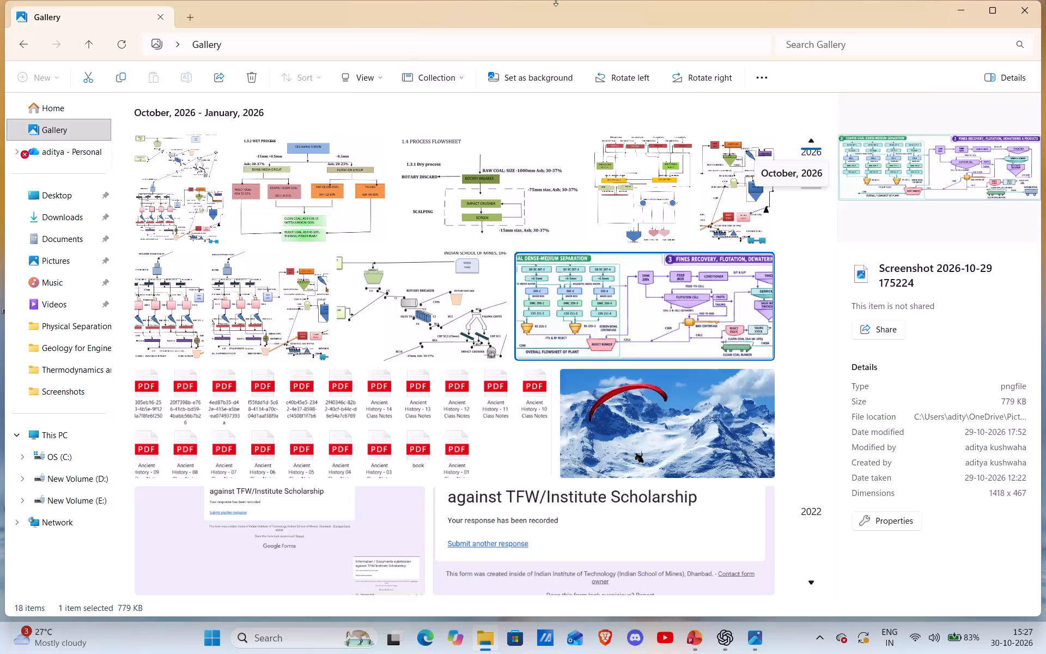
Minimize the File Explorer Gallery window to reveal the desktop and show the hidden system tray icons.
left_click(969, 8)
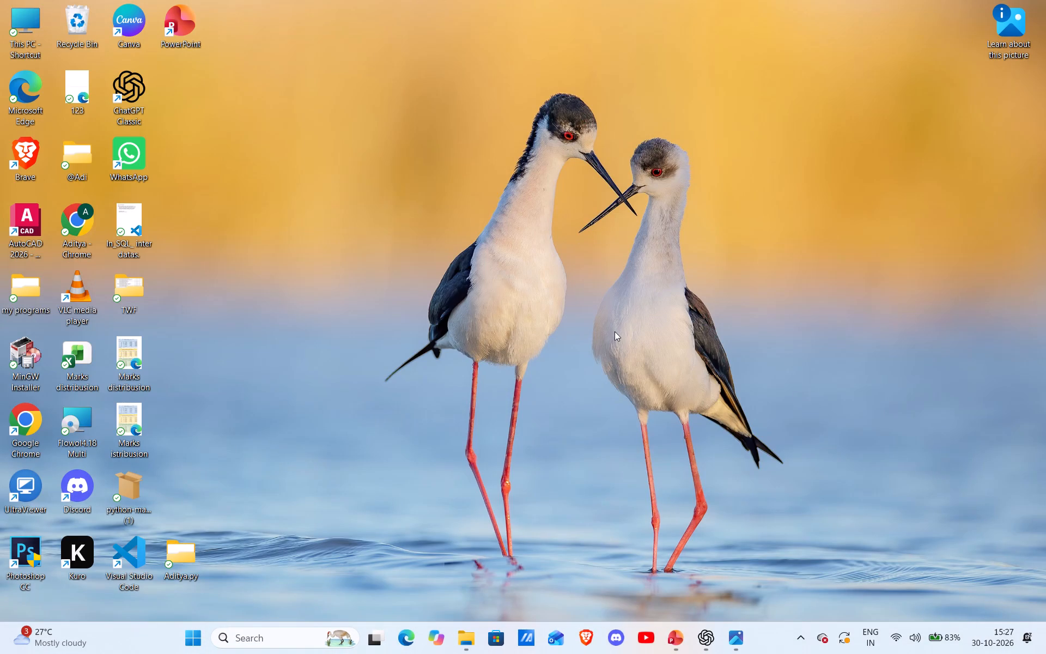
left_click(807, 638)
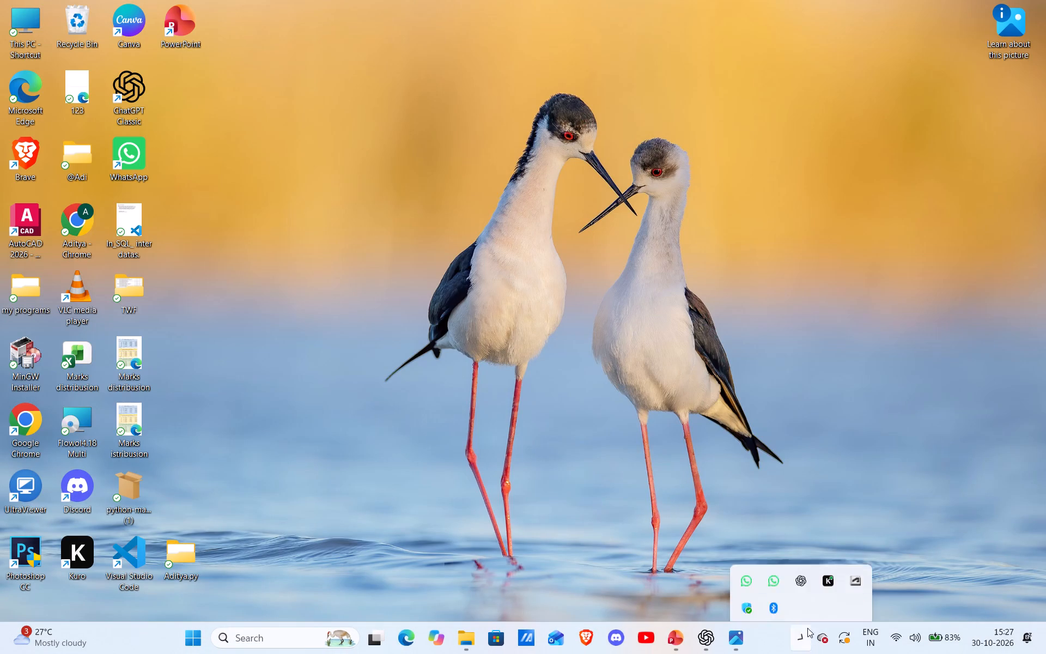
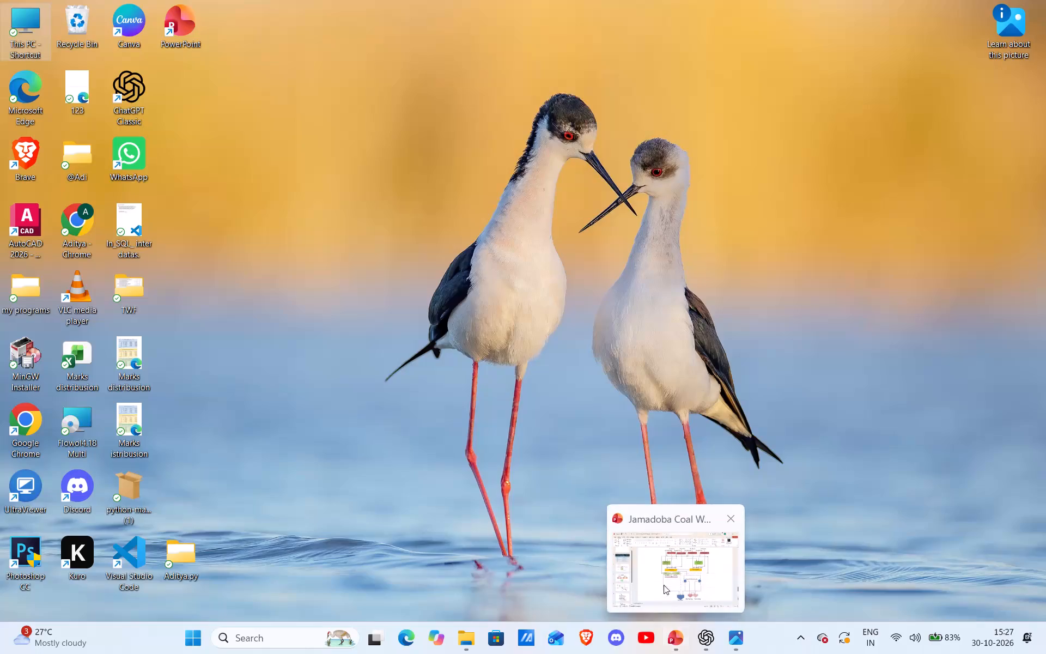
Switch back to the Jamadoba Coal Washery presentation in PowerPoint and apply the Title Only layout to slide 5.
left_click(663, 567)
scroll(401, 437, "up", 2)
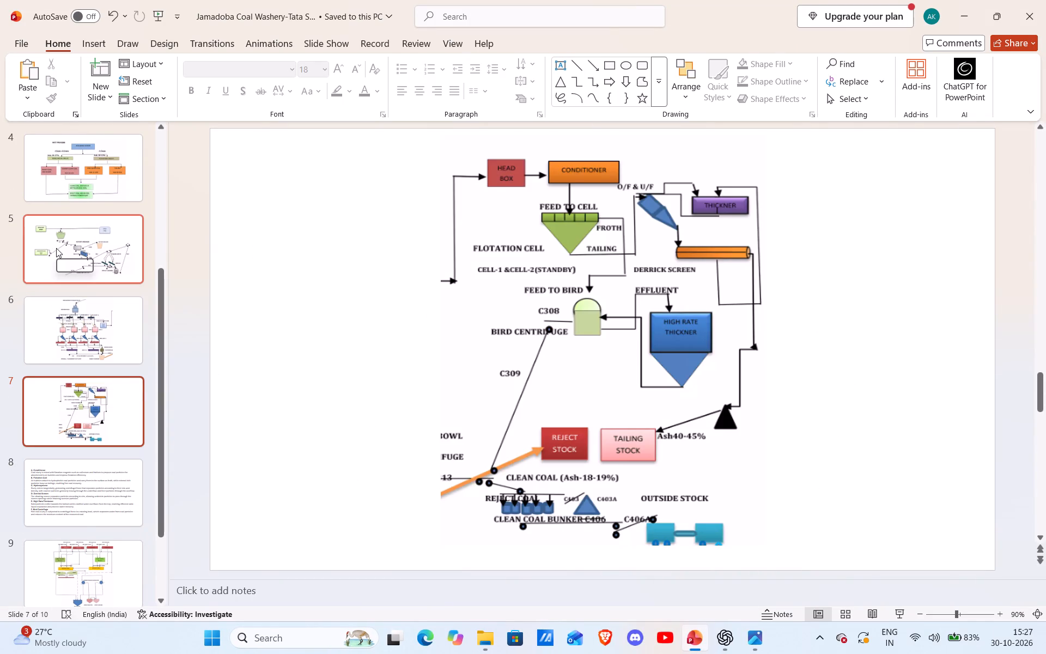
scroll(56, 245, "up", 2)
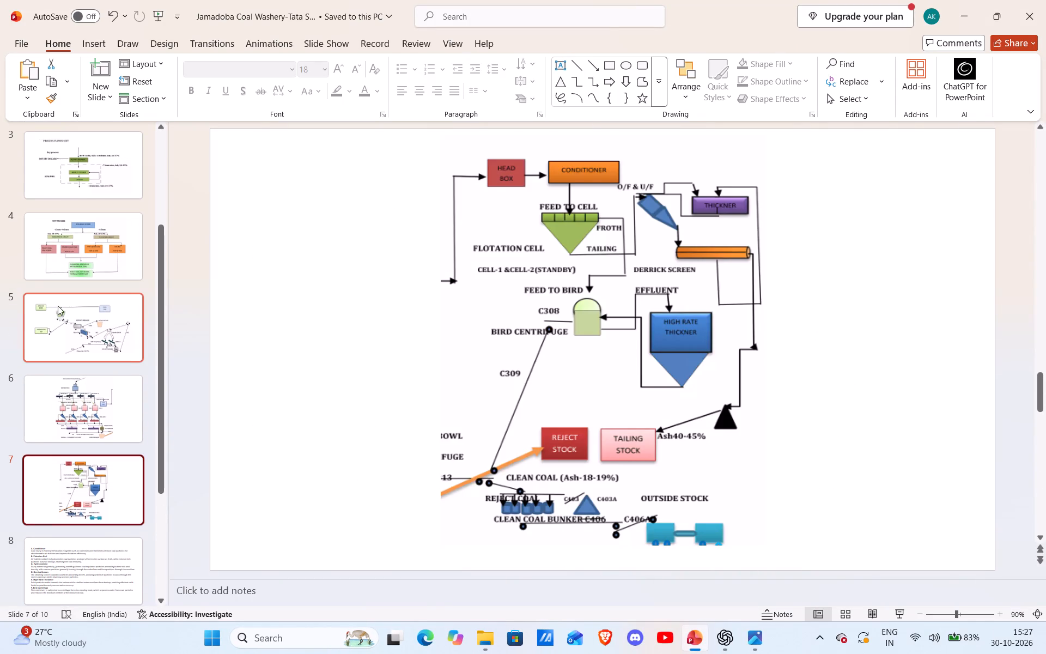
left_click(58, 306)
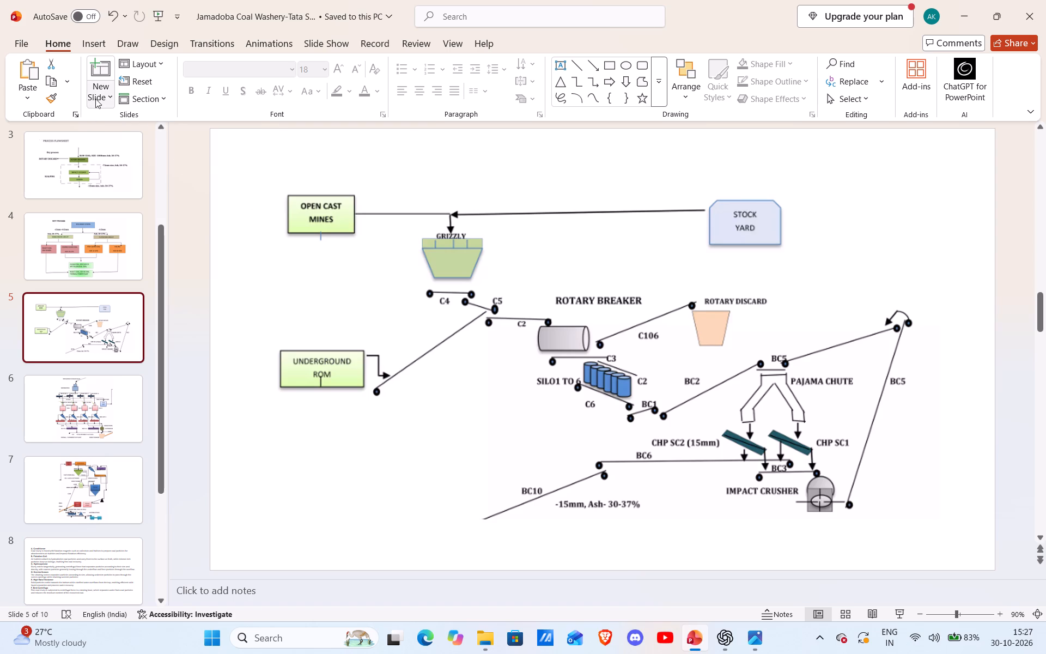
left_click(163, 62)
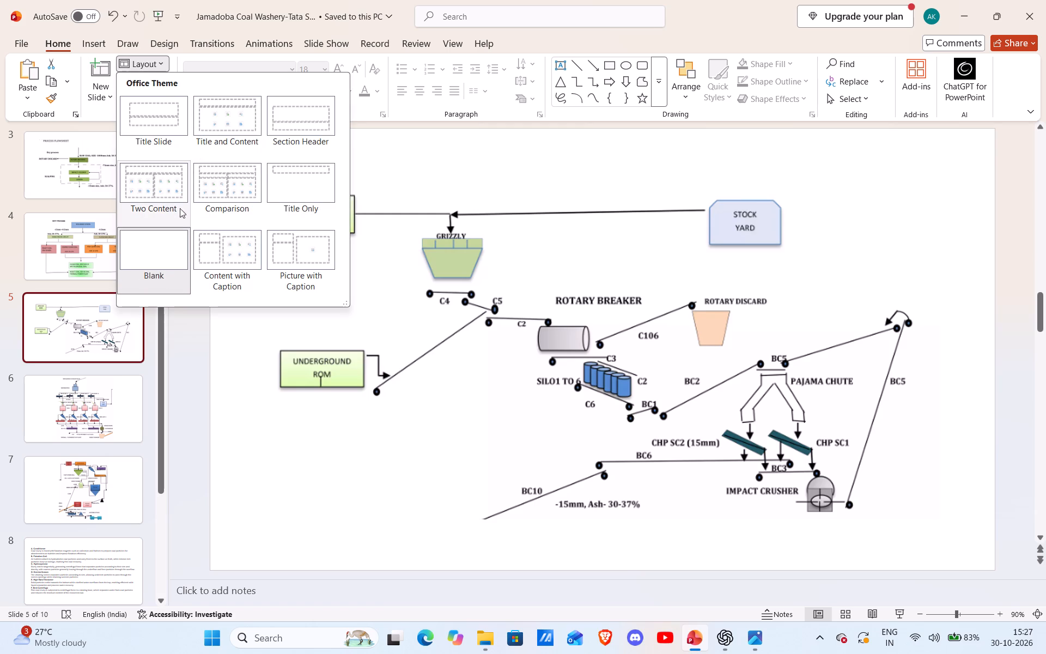
left_click(293, 185)
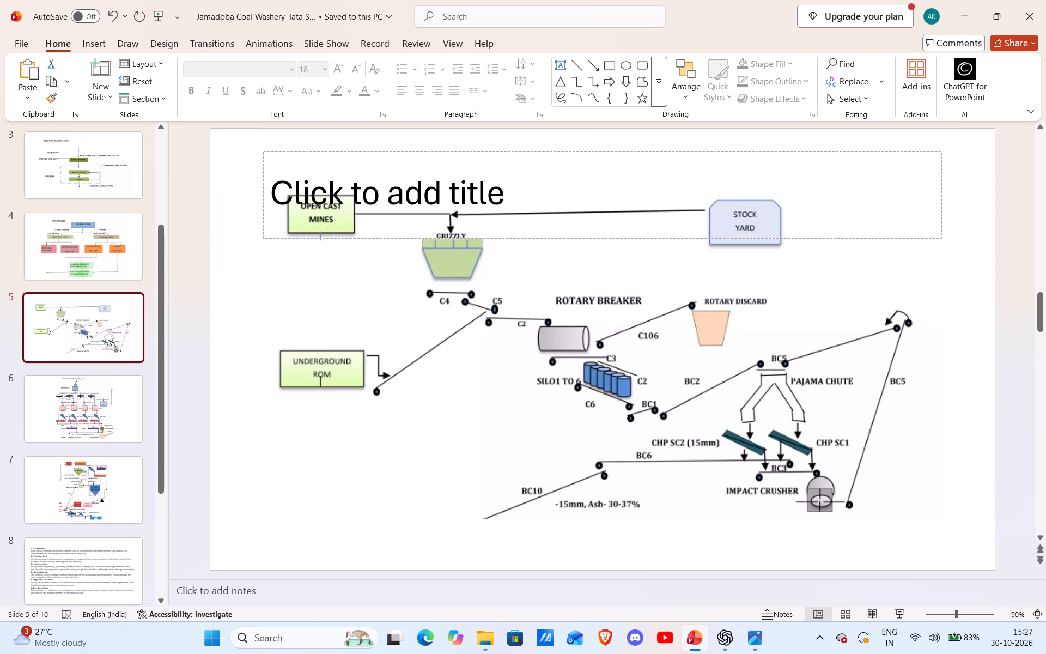
Reduce the height of slide 5's title placeholder from its bottom edge so it sits above the Open Cast Mines box.
left_click(504, 183)
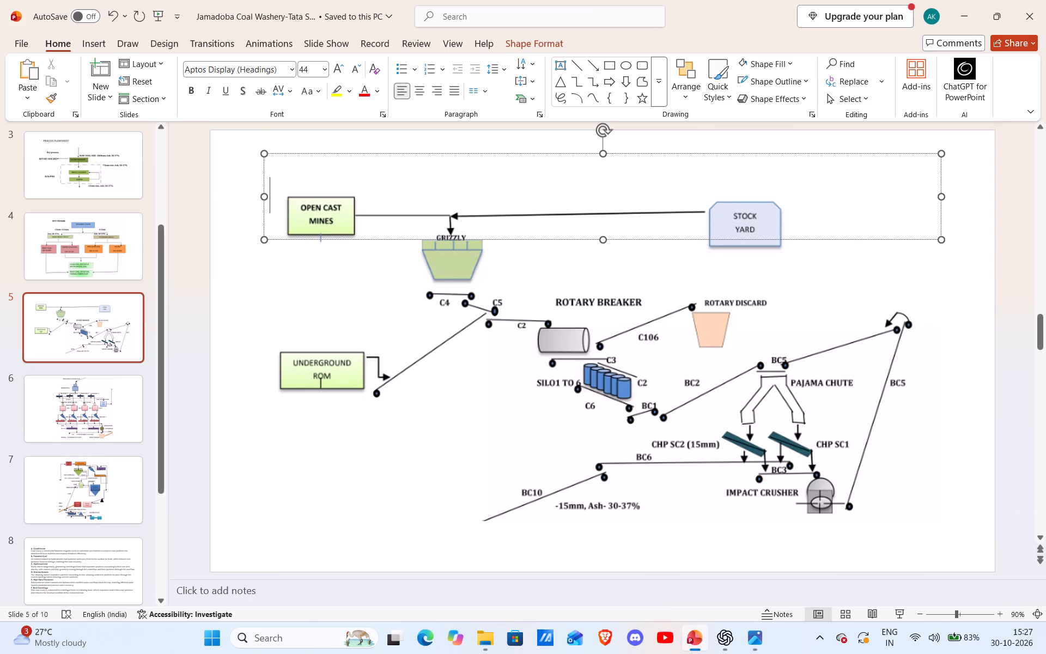
left_click_drag(603, 238, 605, 181)
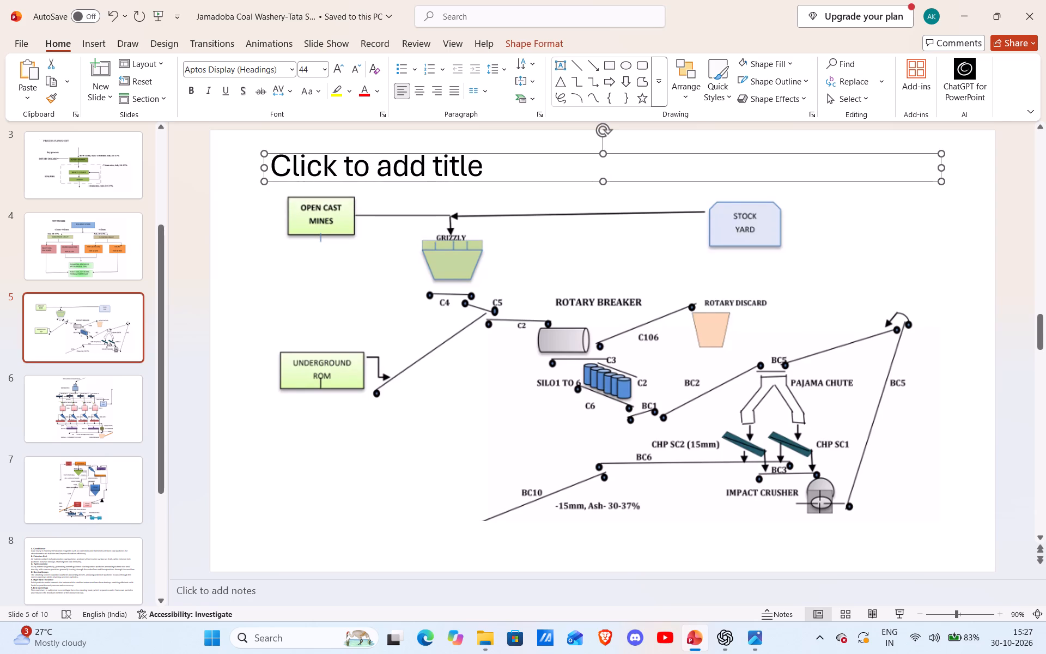
Enter the slide 5 title as "ROM FEED, BREAKING & DCREENING :".
left_click(523, 169)
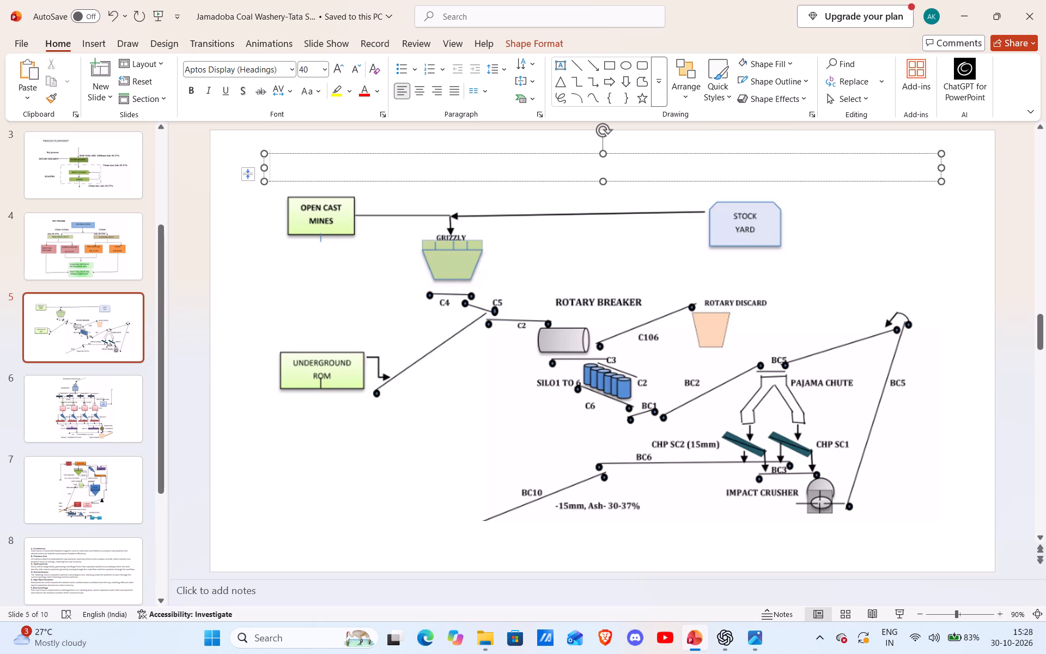
type("ROM")
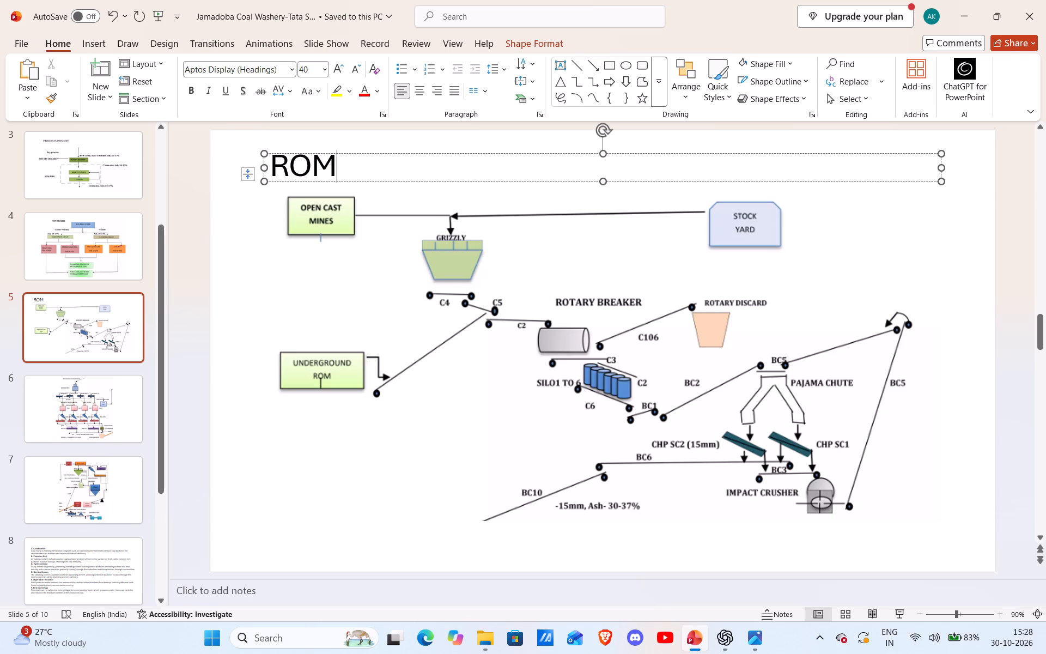
key("space")
type("FEED,")
key("space")
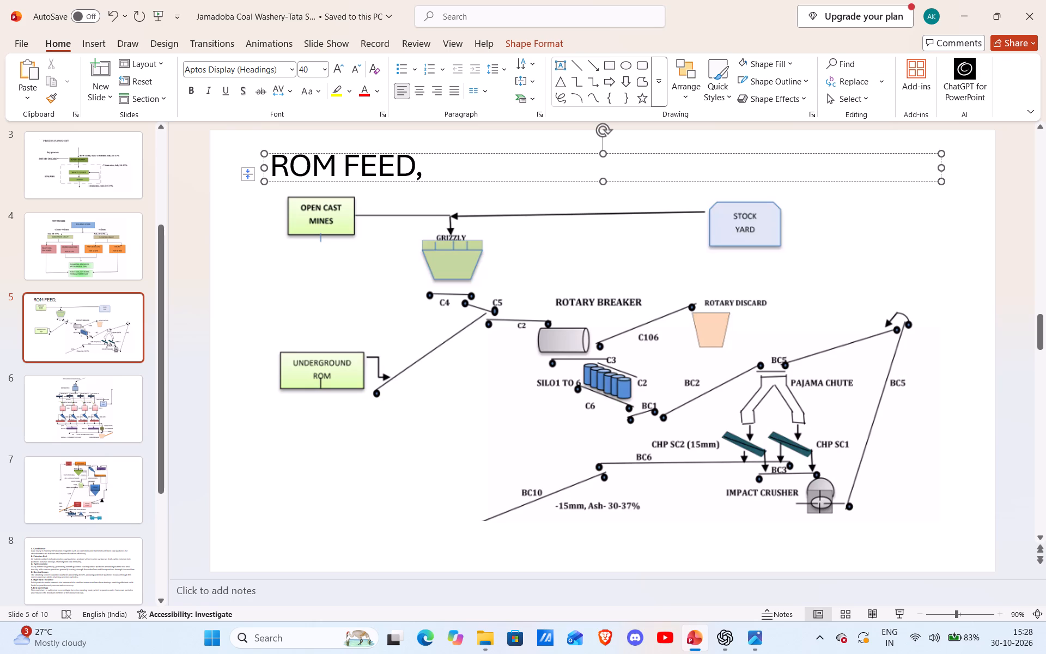
type("BRE")
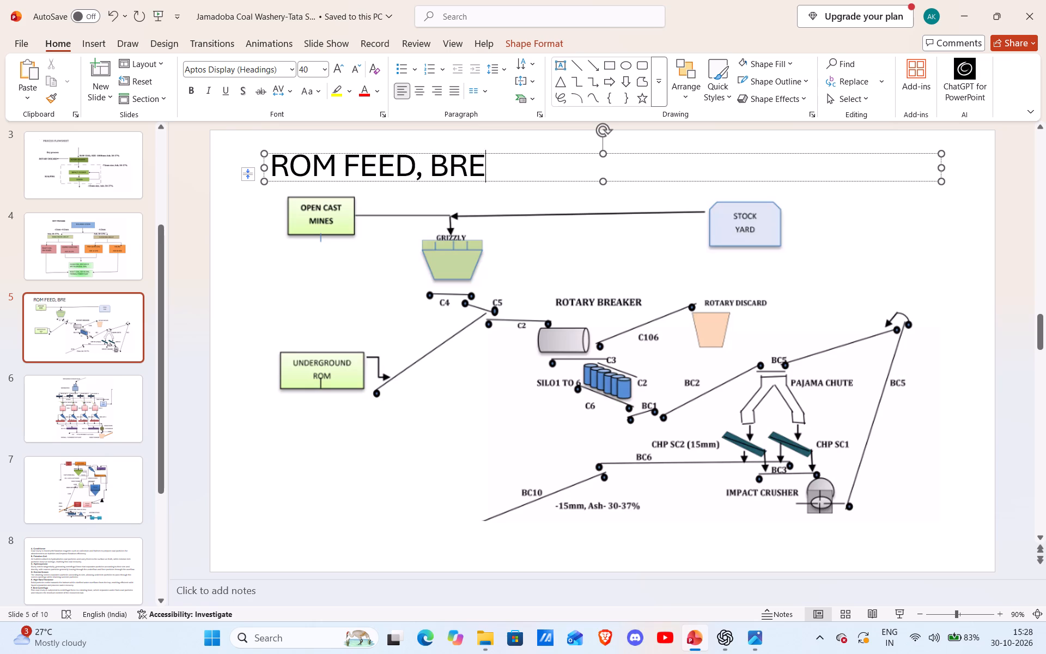
type("AKING")
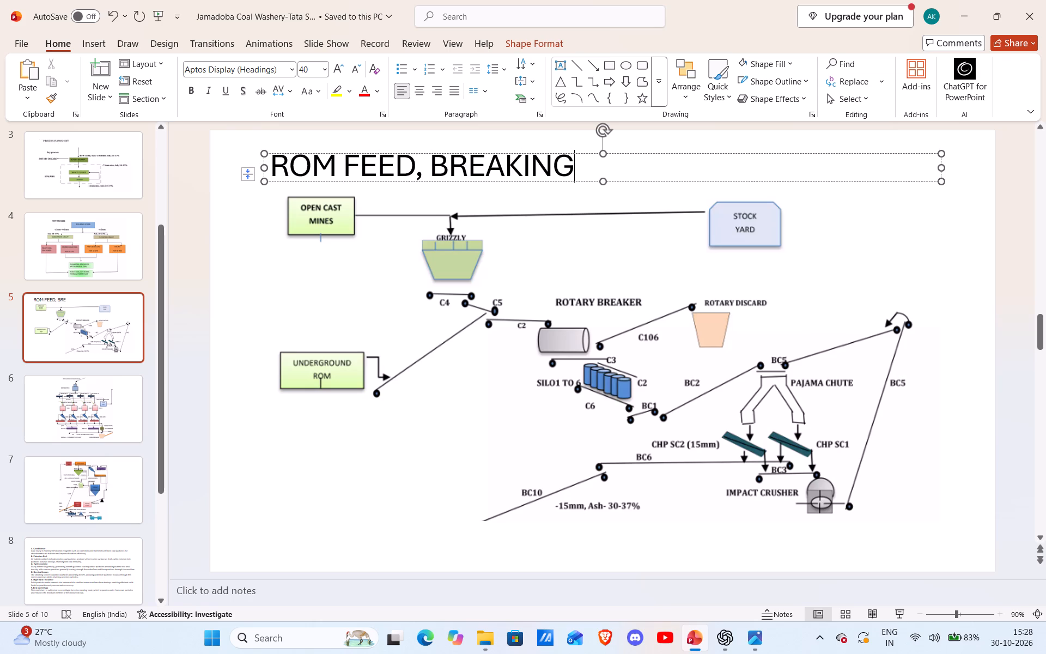
key("space")
key("shift+ampersand")
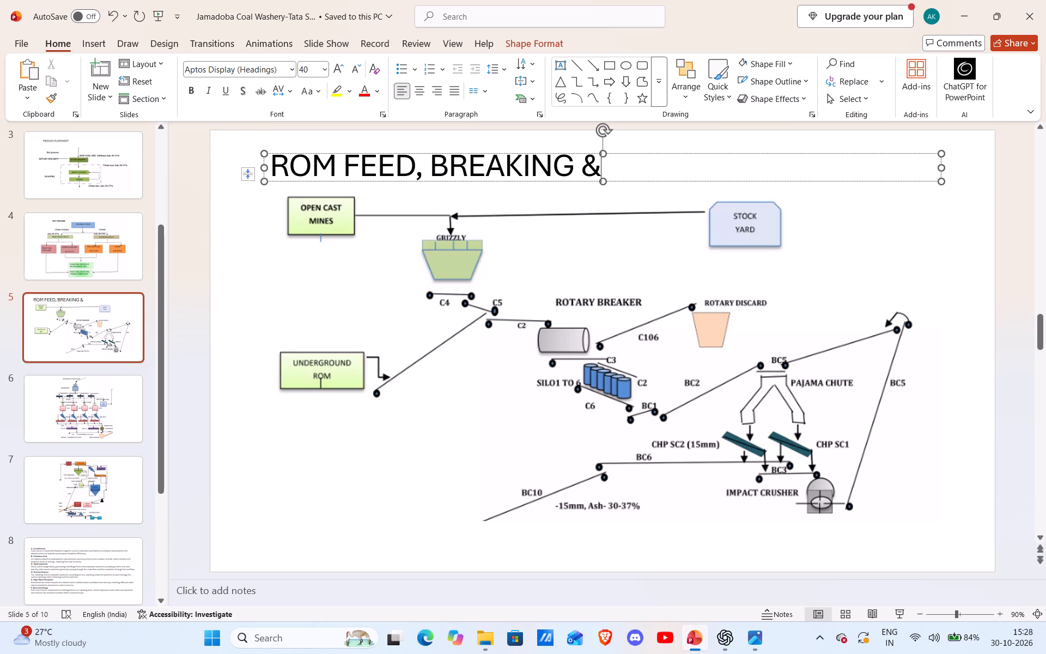
key("space")
type("DCREE")
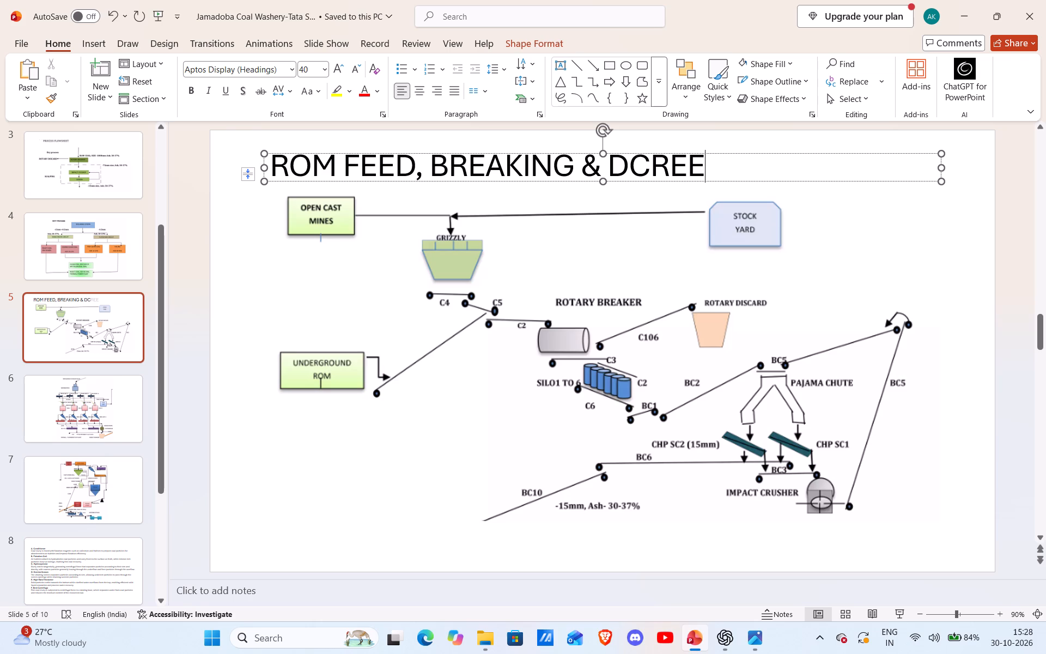
type("NING")
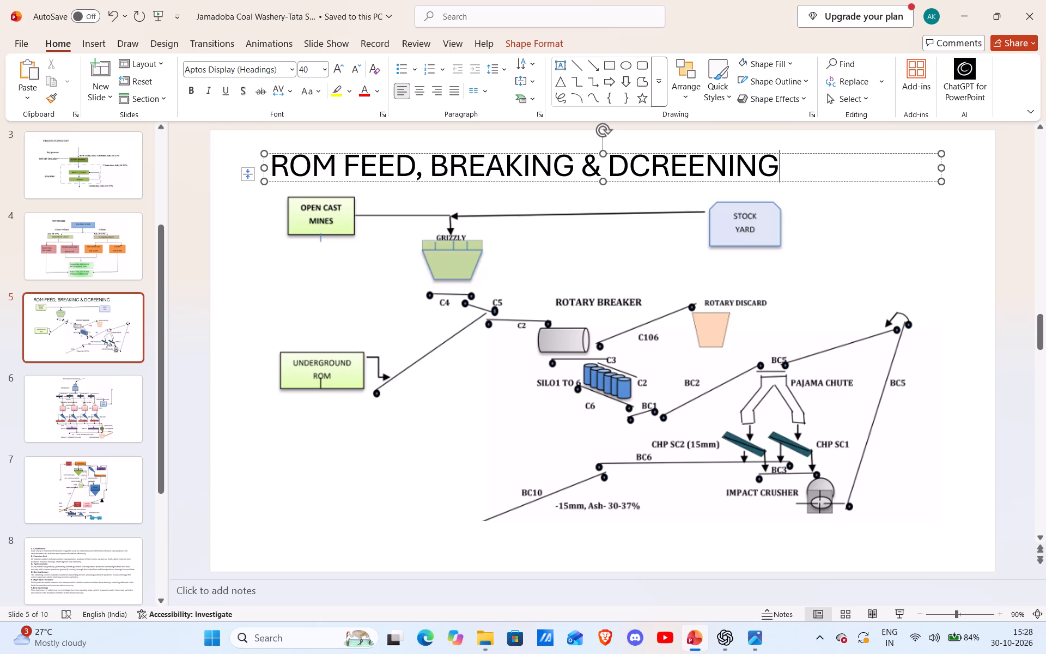
key("space")
key("shift+quotedbl")
key("shift+BackSpace")
key("semicolon")
key("BackSpace")
key("shift+colon")
Extend the slide 5 title box slightly upward from its top edge, close to the slide's upper edge, and deselect it.
left_click_drag(603, 153, 600, 143)
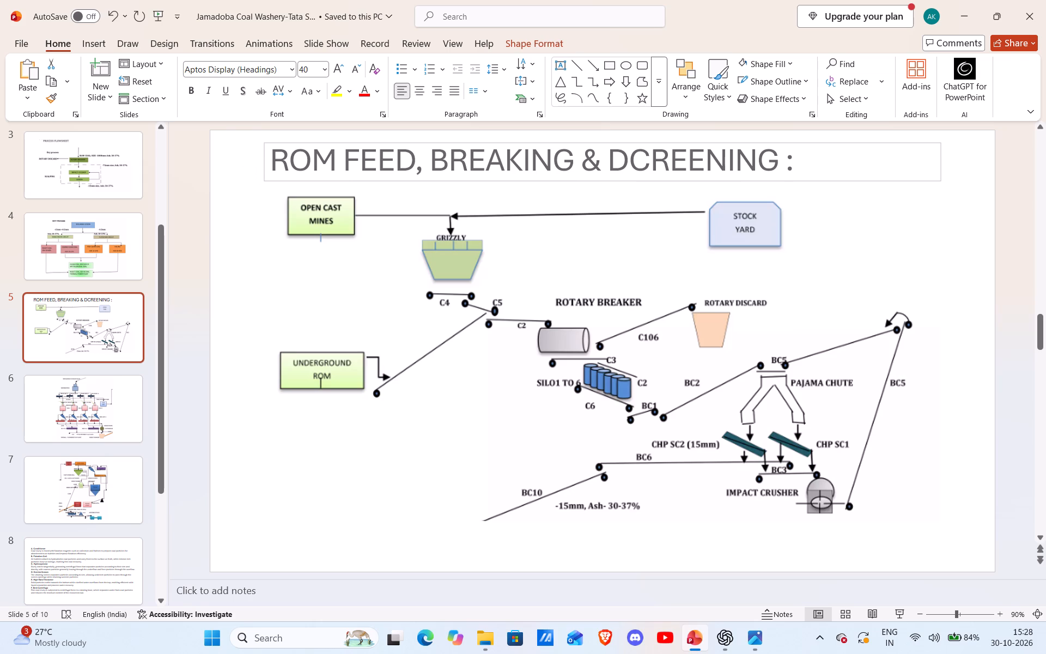
left_click_drag(600, 143, 599, 141)
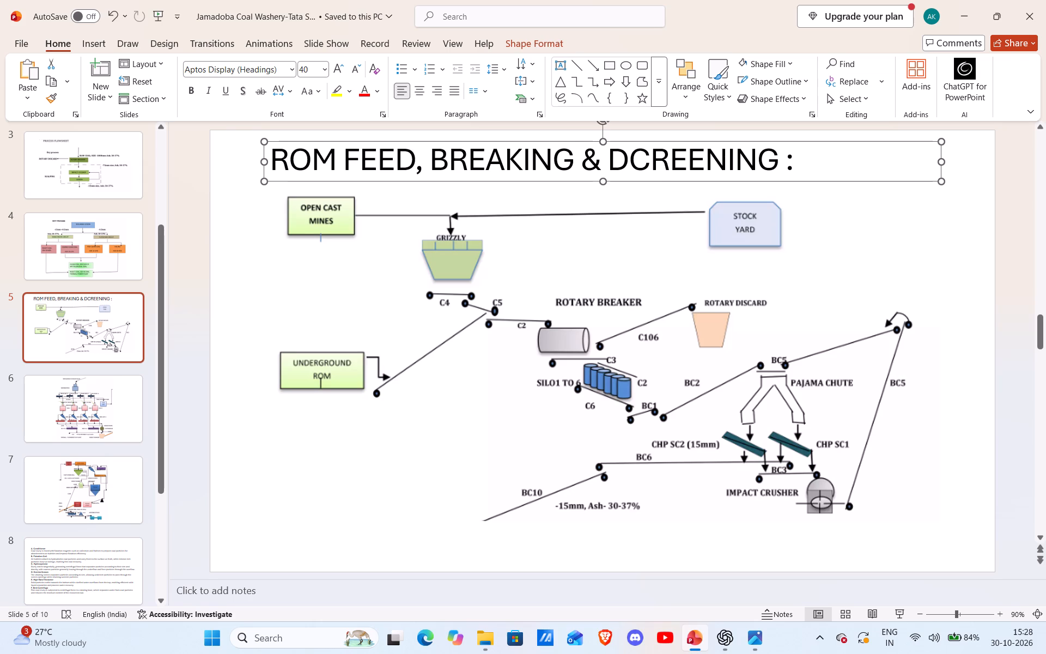
left_click(279, 283)
left_click(235, 193)
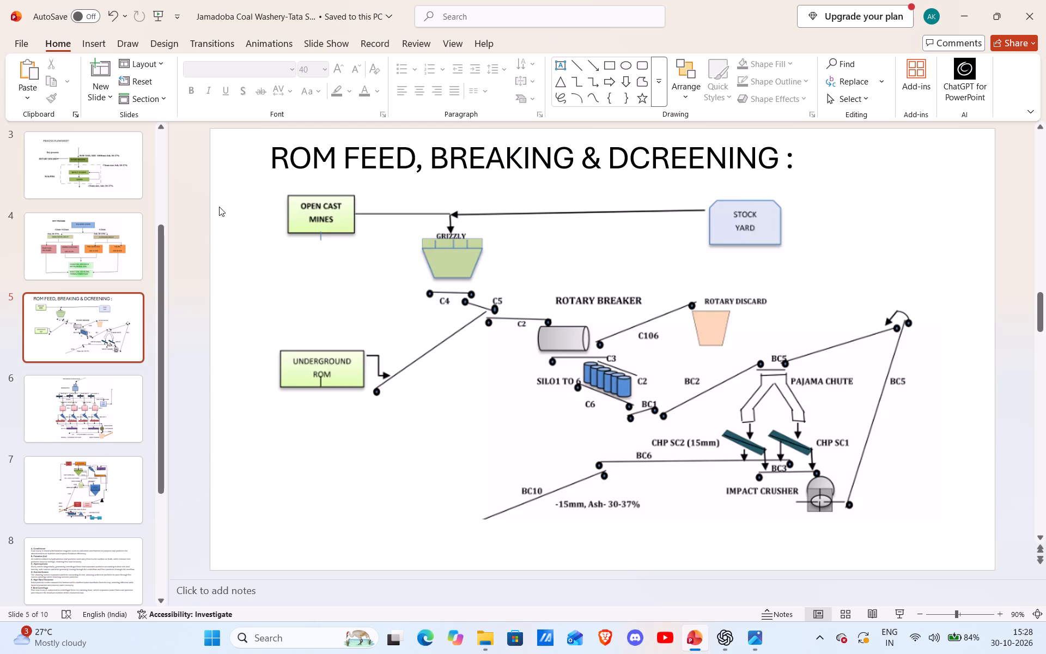
left_click(289, 156)
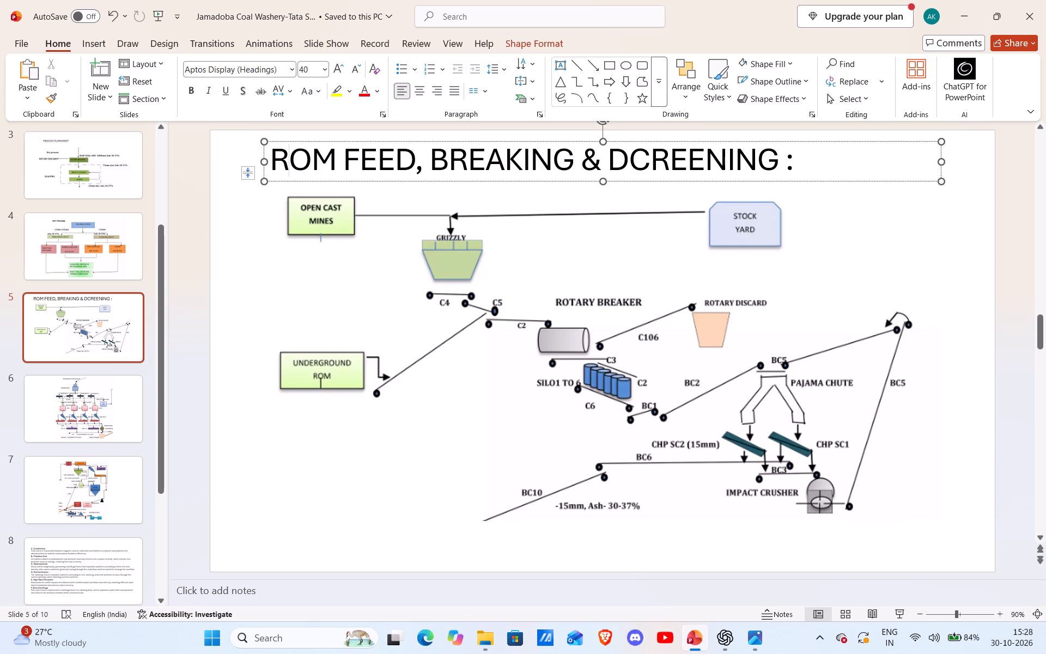
left_click(234, 191)
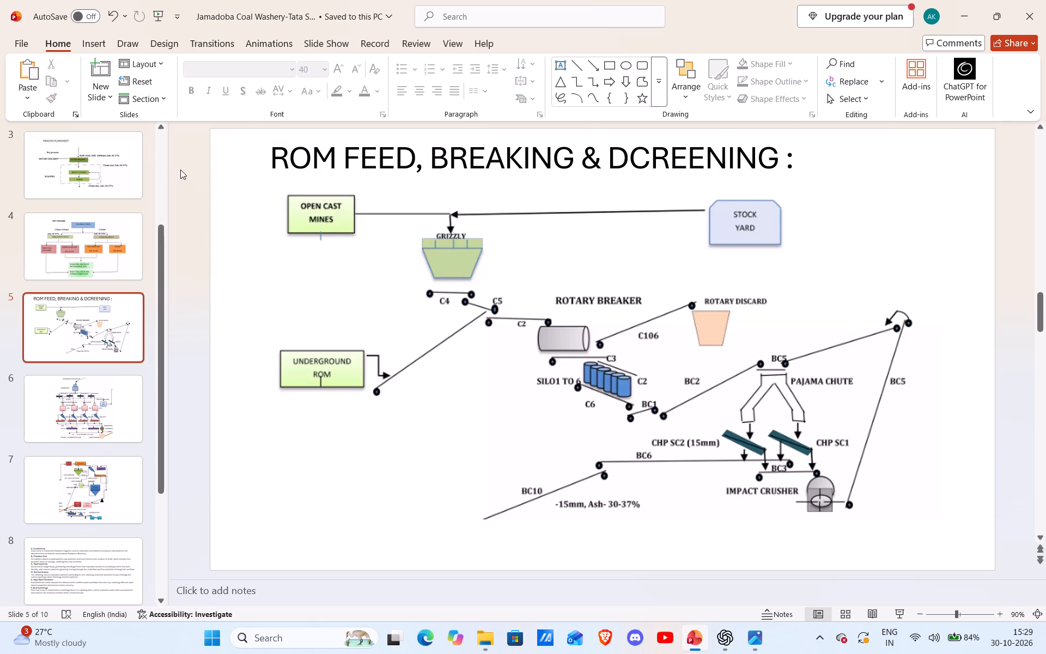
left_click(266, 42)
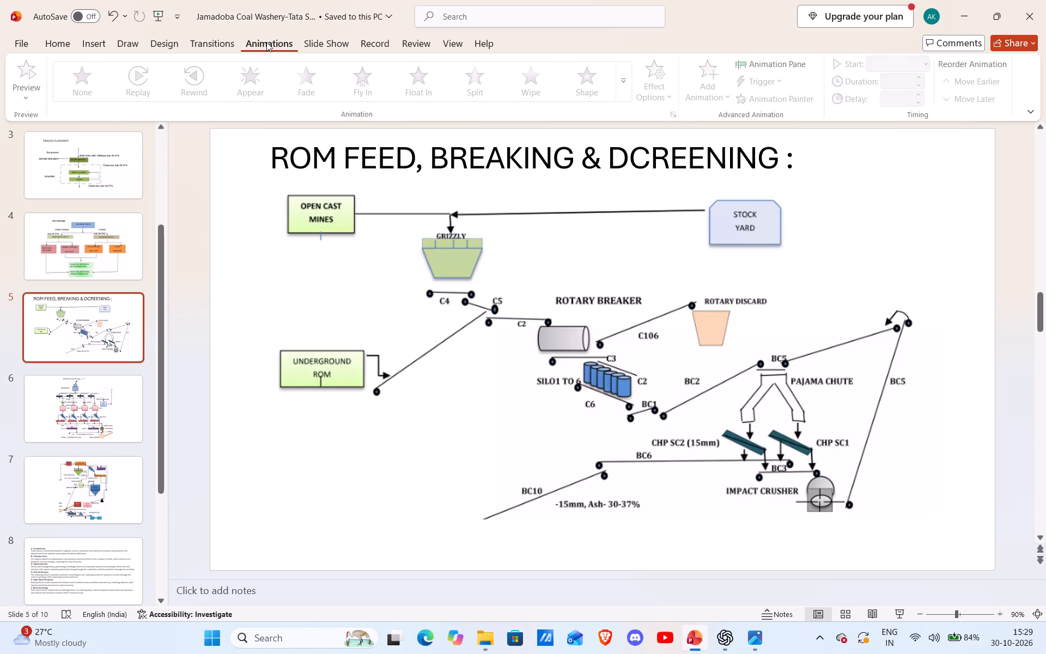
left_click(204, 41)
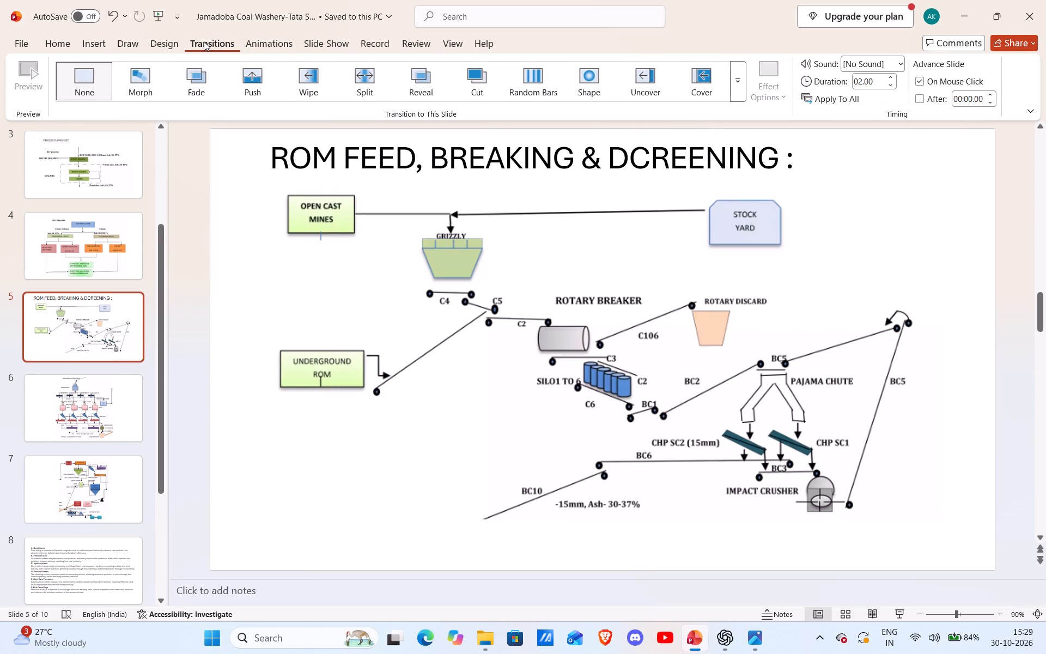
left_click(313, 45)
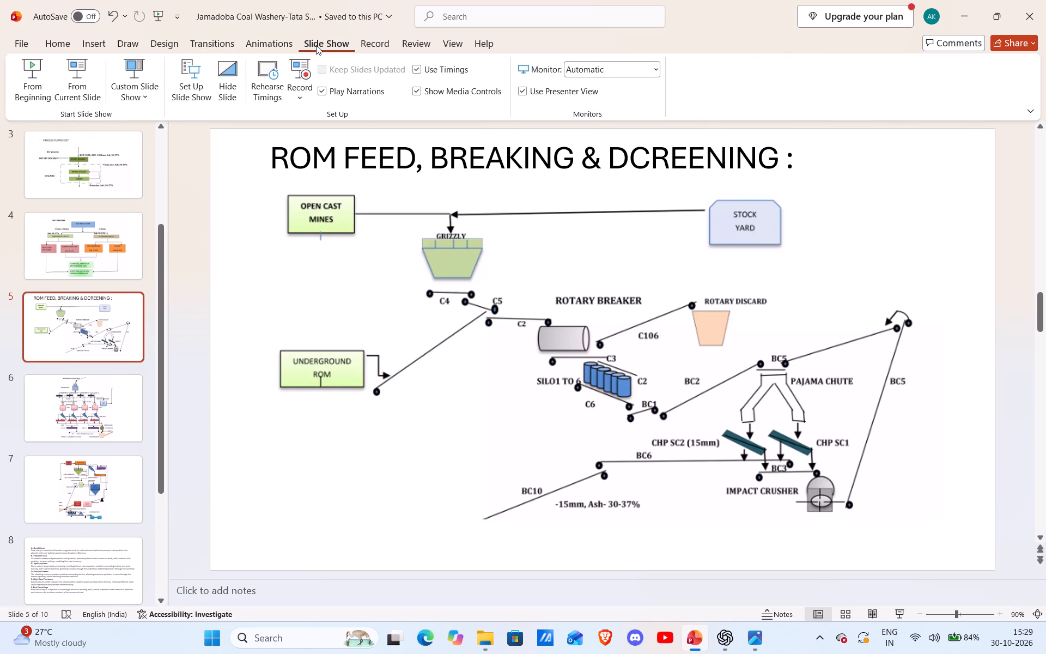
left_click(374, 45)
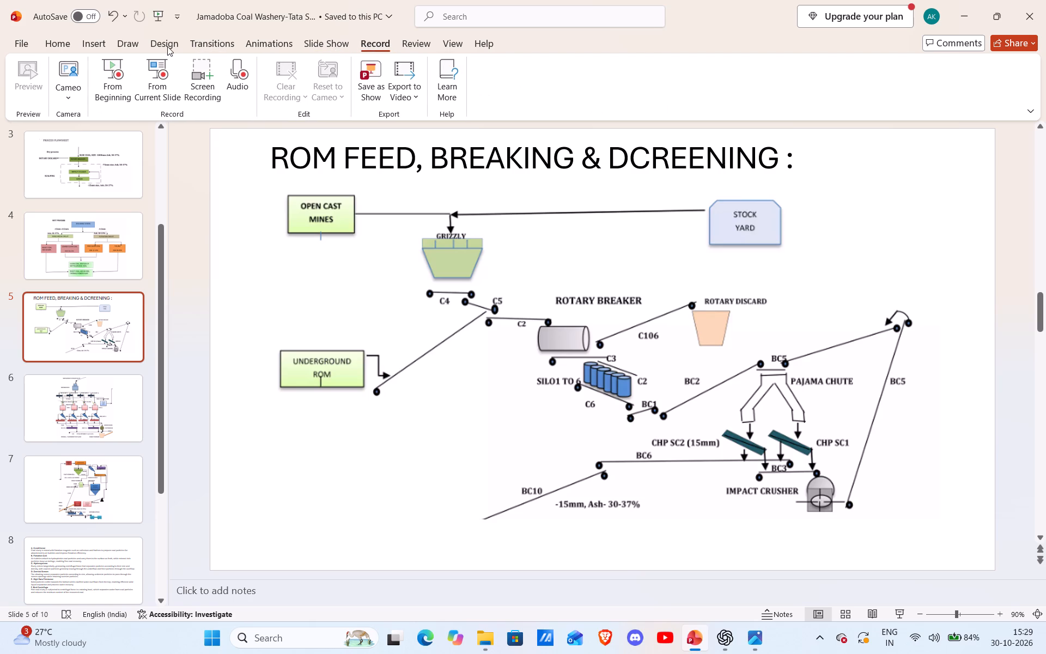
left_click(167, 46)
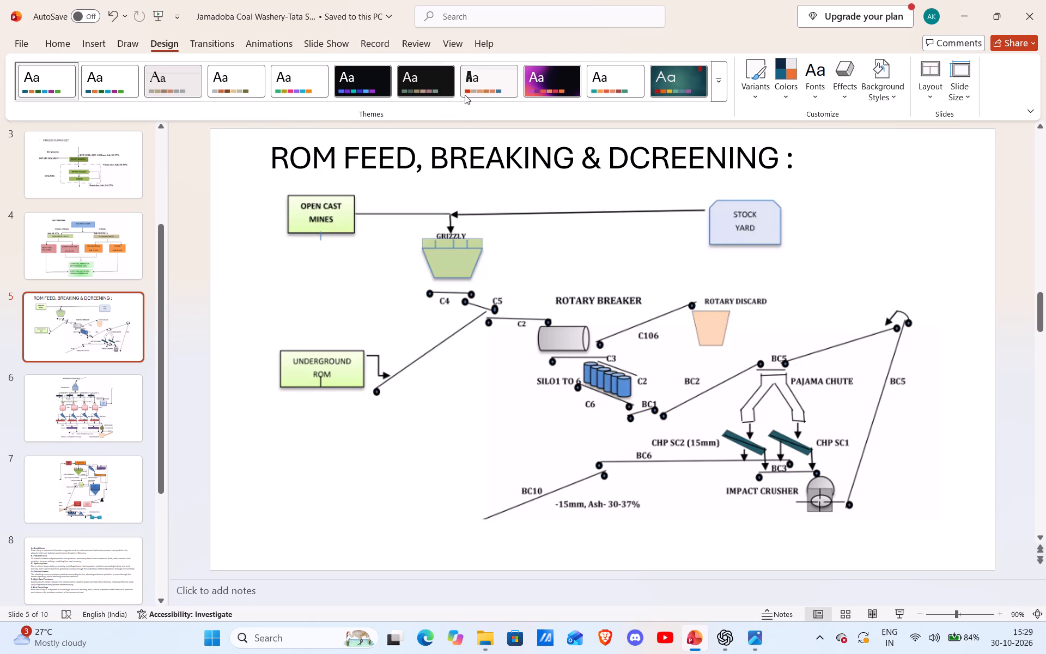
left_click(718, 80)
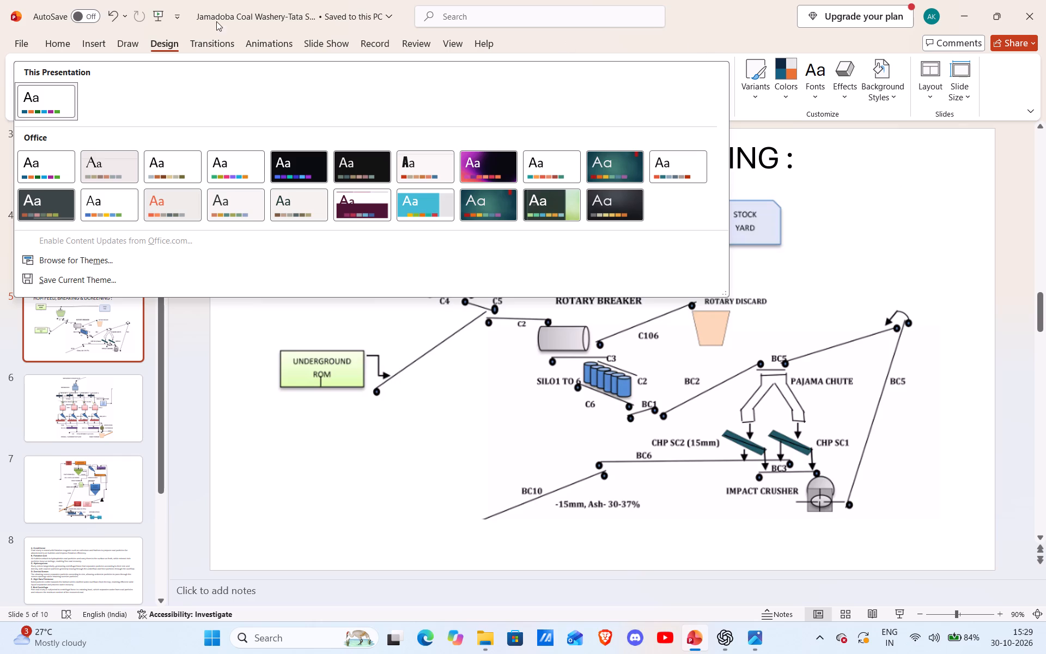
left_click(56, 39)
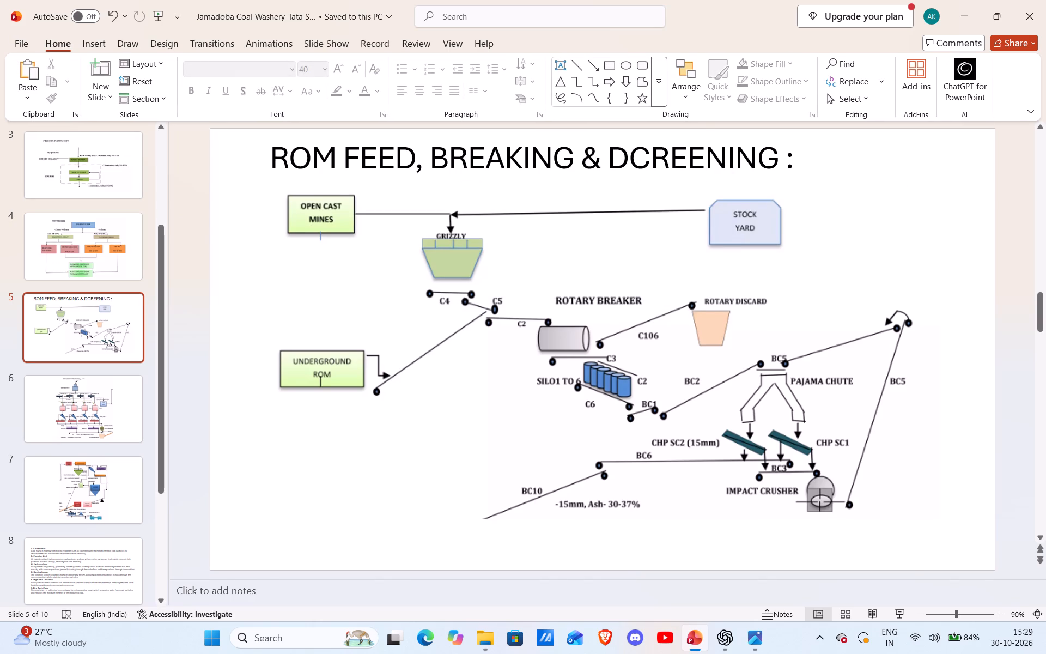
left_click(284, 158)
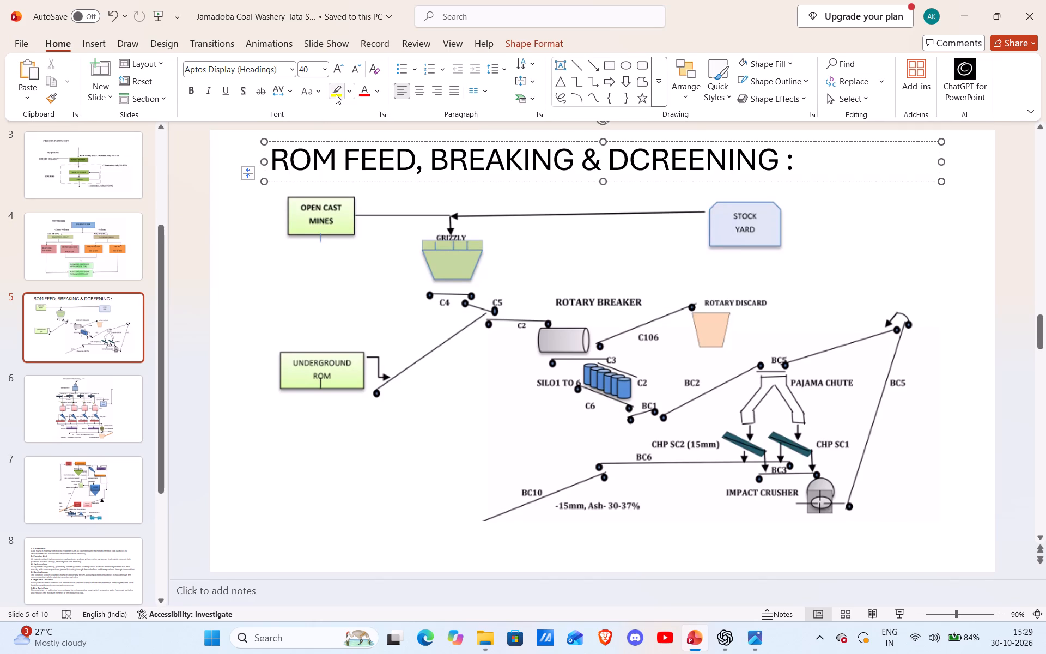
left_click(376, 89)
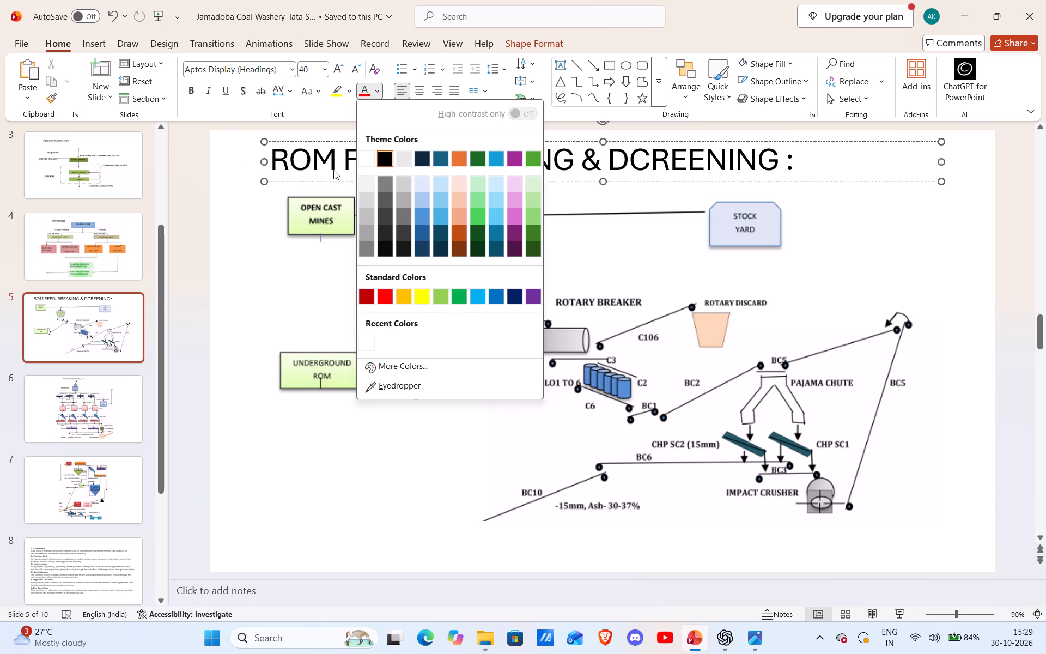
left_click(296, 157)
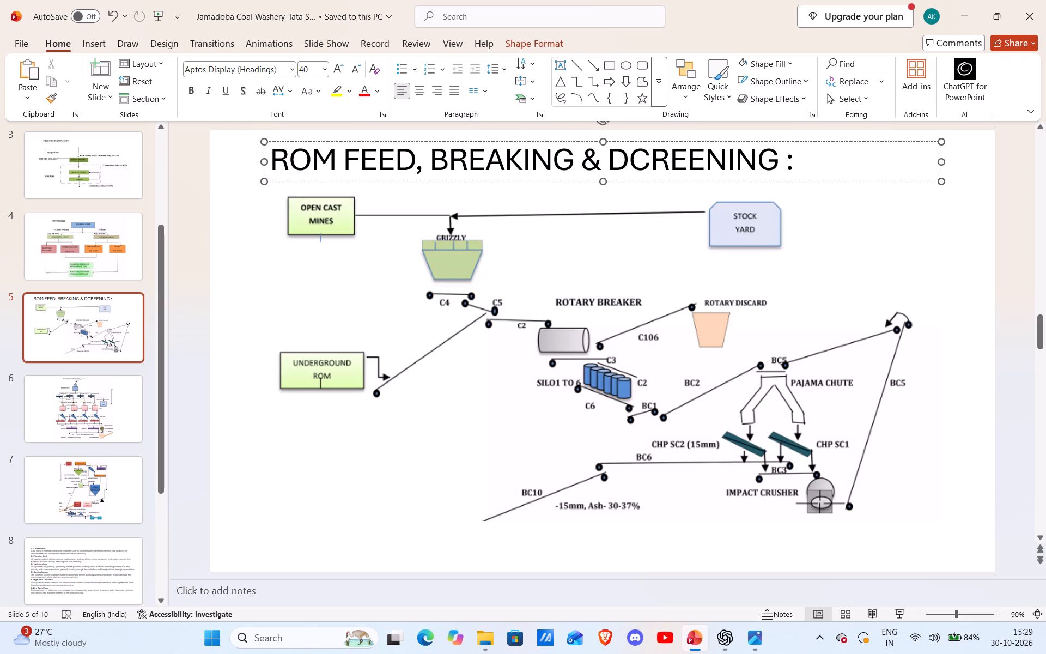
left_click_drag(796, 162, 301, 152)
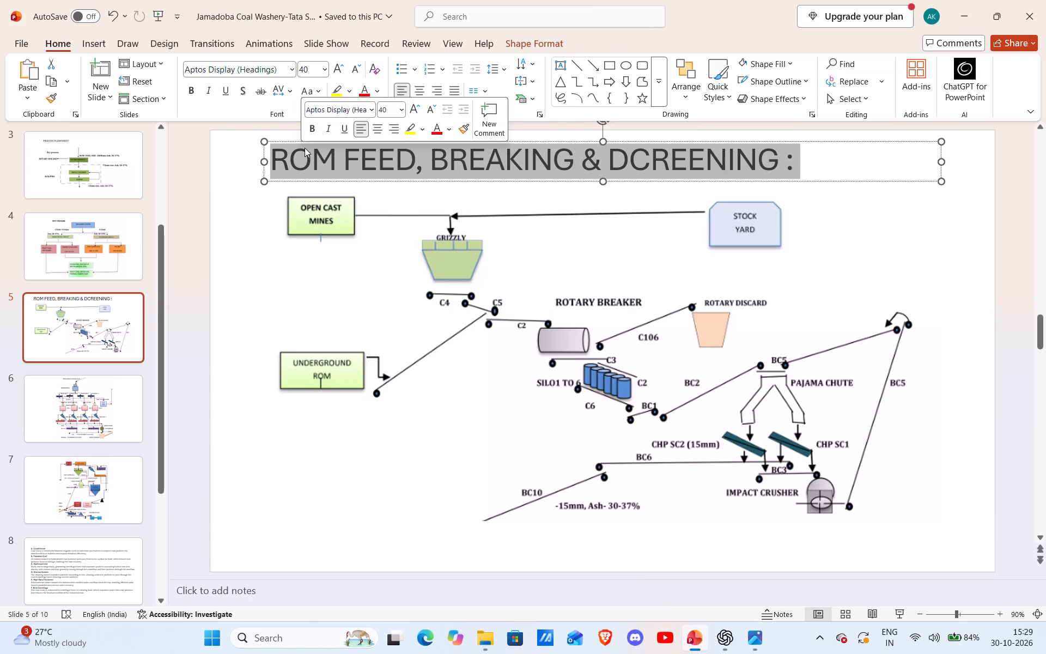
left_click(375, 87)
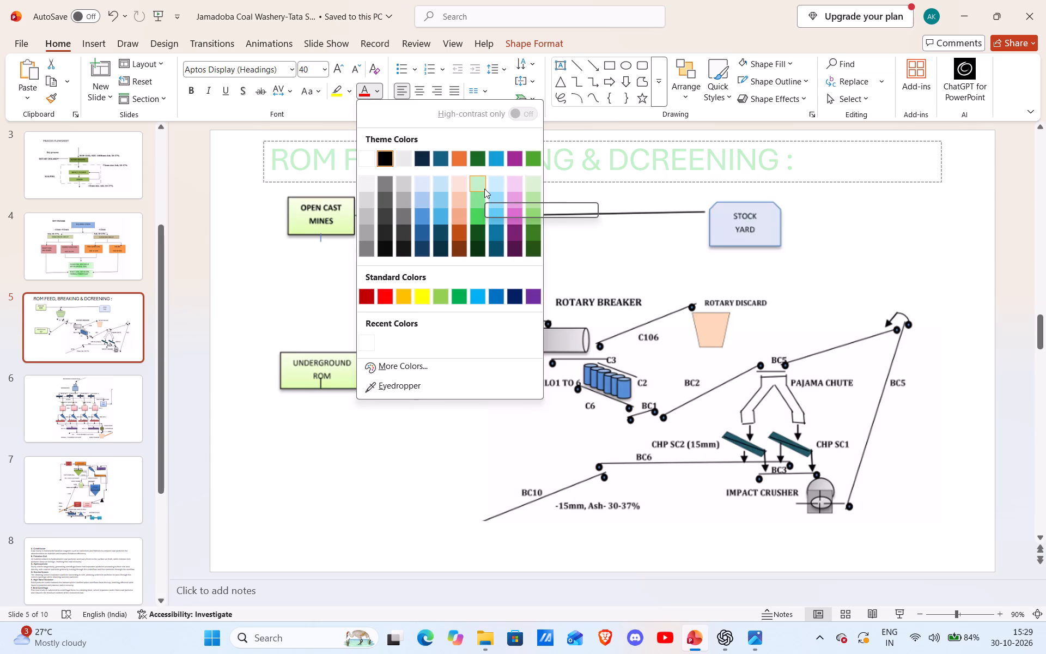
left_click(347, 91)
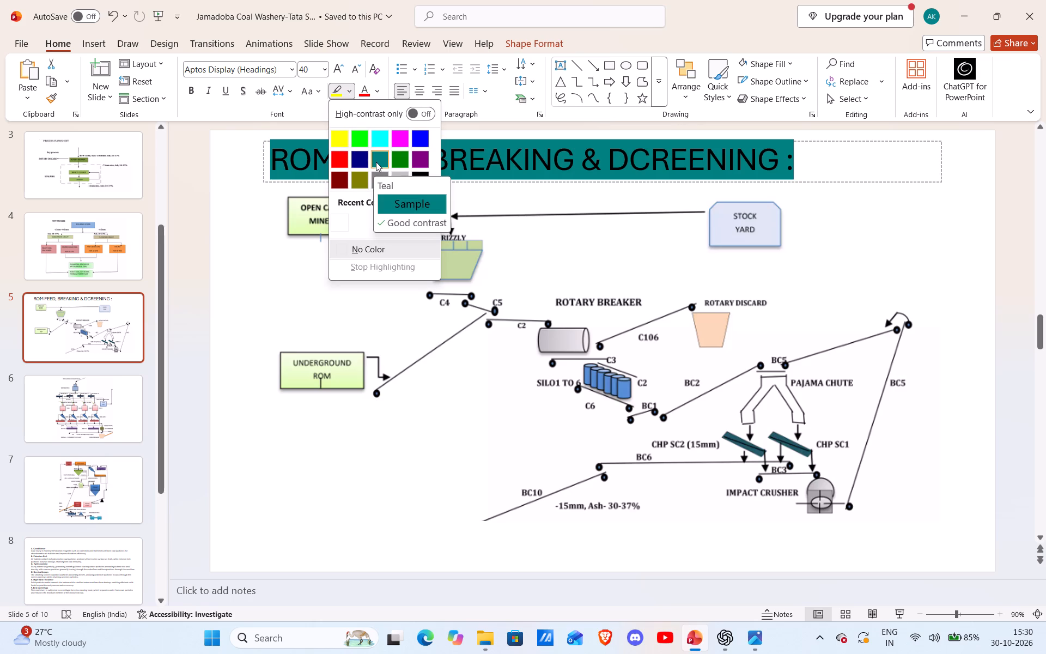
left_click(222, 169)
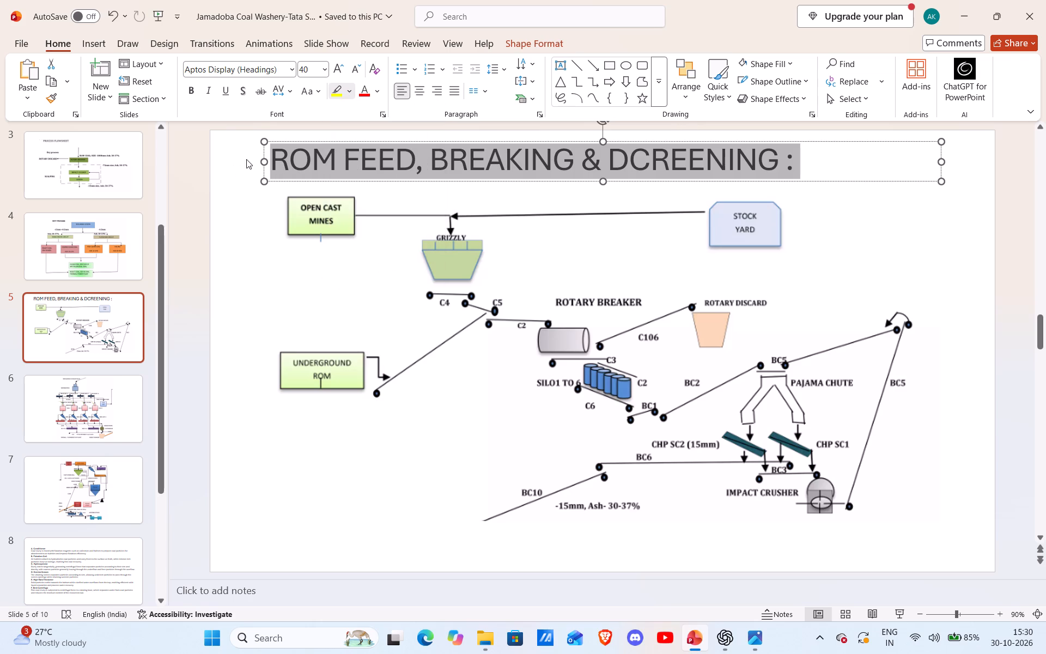
Change the font colour of slide 5's whole title to the dark teal theme colour and deselect it.
left_click_drag(268, 161, 684, 171)
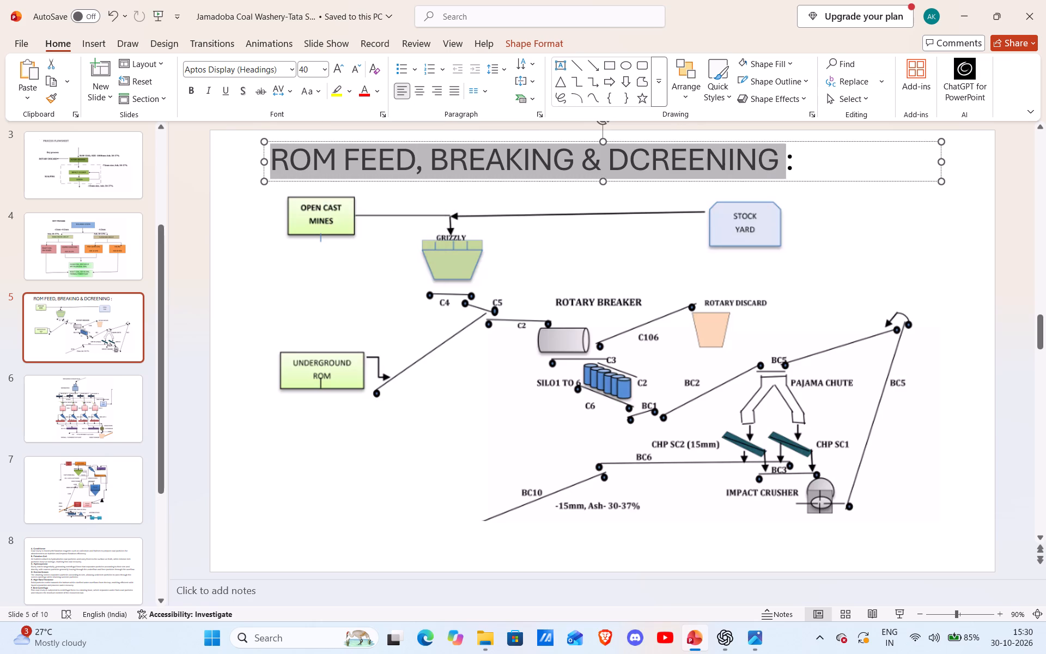
left_click_drag(684, 171, 870, 165)
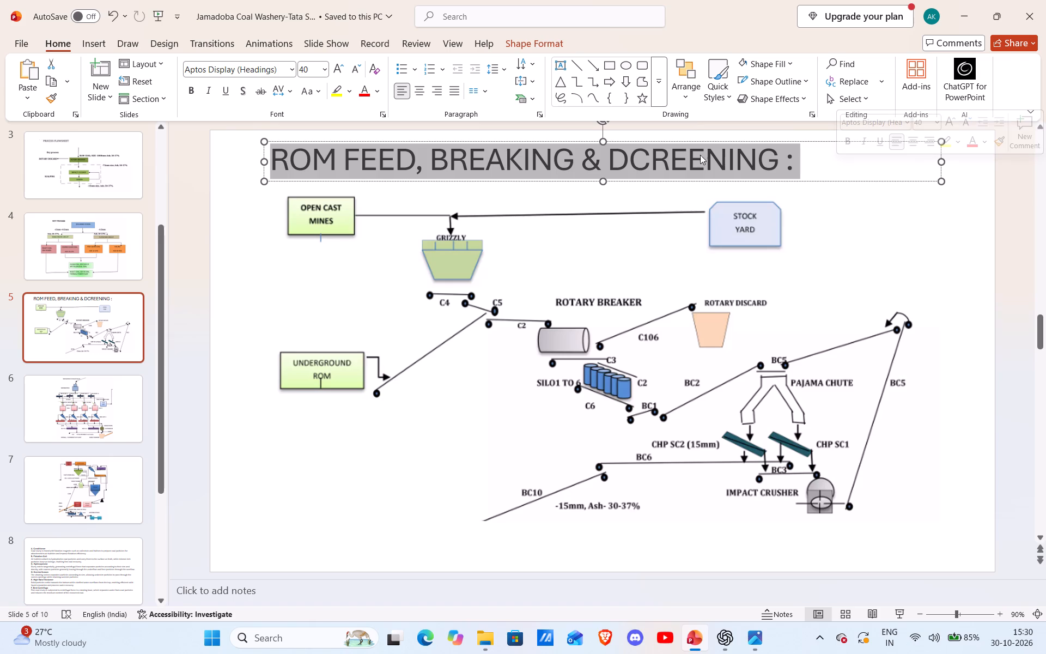
left_click(345, 88)
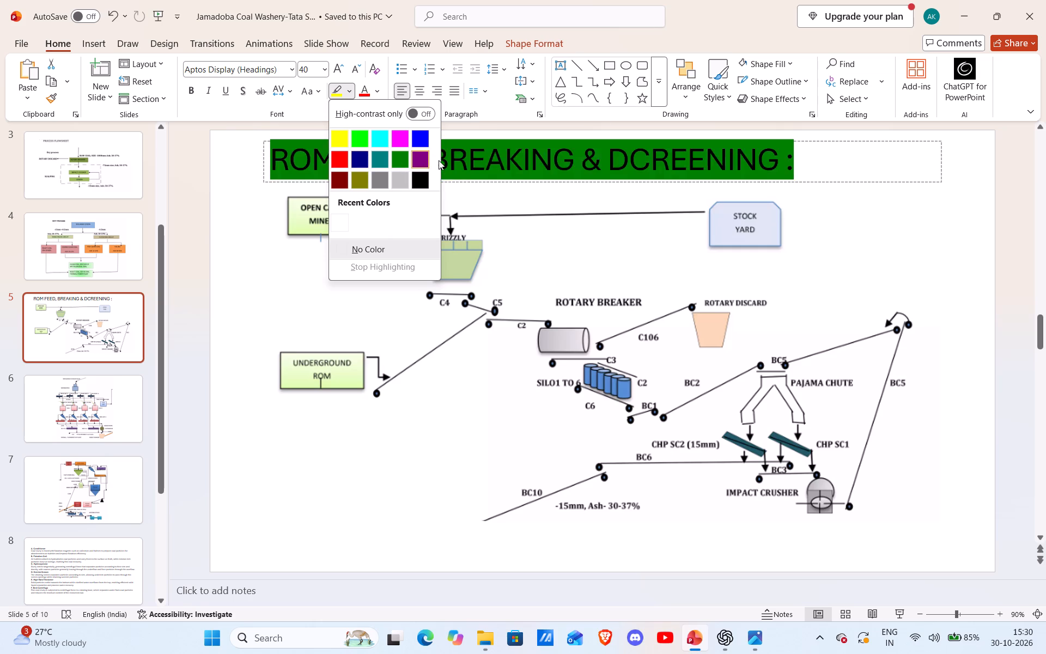
left_click(379, 87)
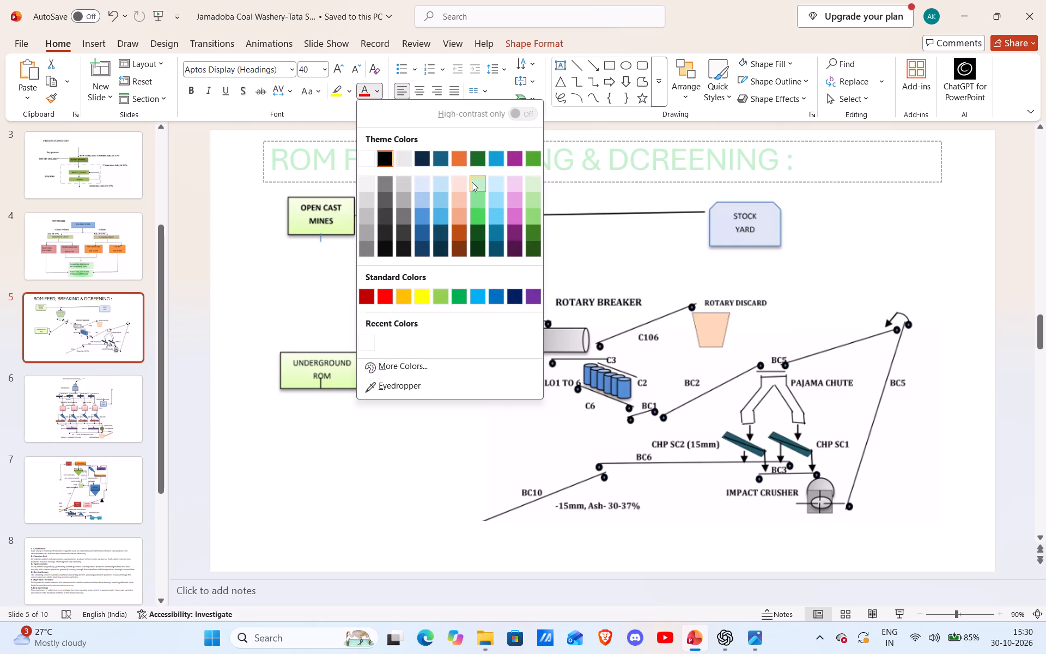
left_click(442, 159)
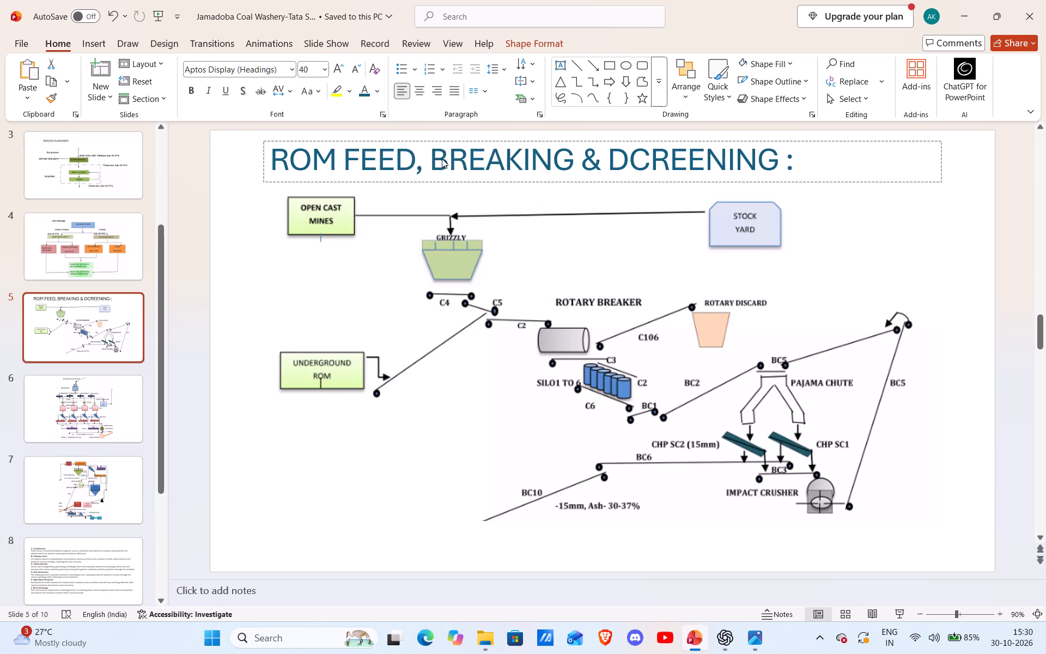
left_click(265, 221)
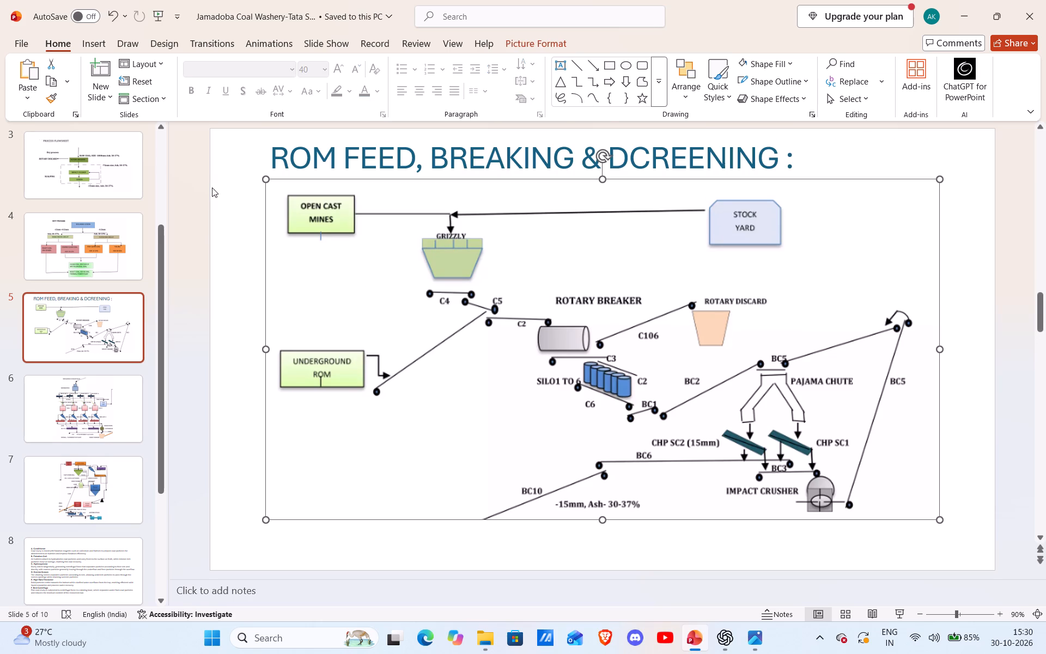
left_click(212, 187)
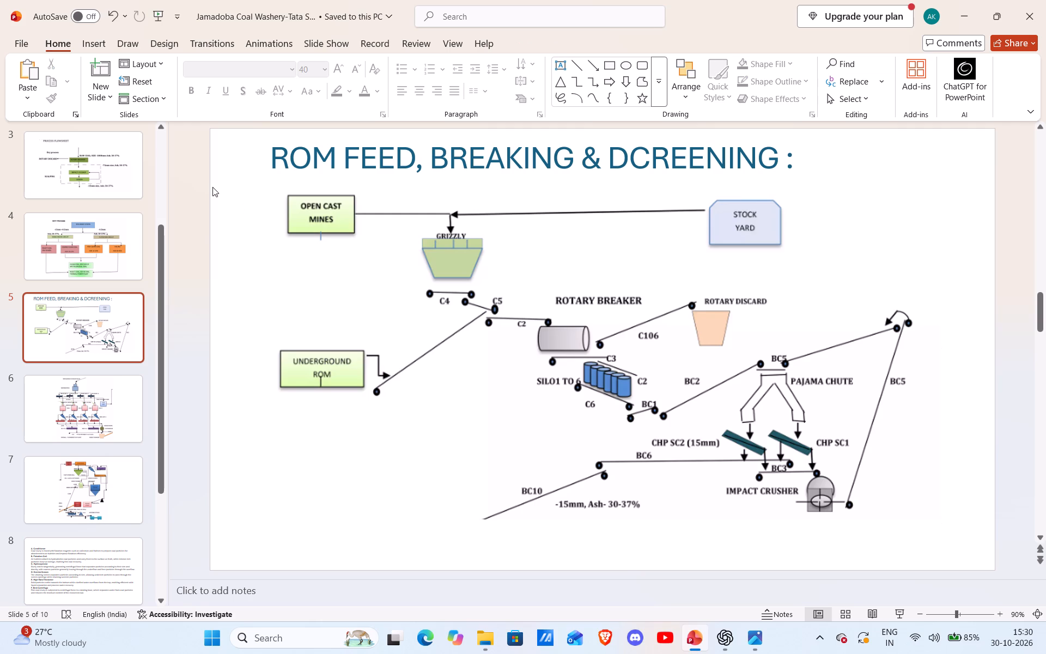
On slide 6, resize the flowsheet picture to be slightly shorter from the top and wider overall, leaving space above it.
left_click(69, 380)
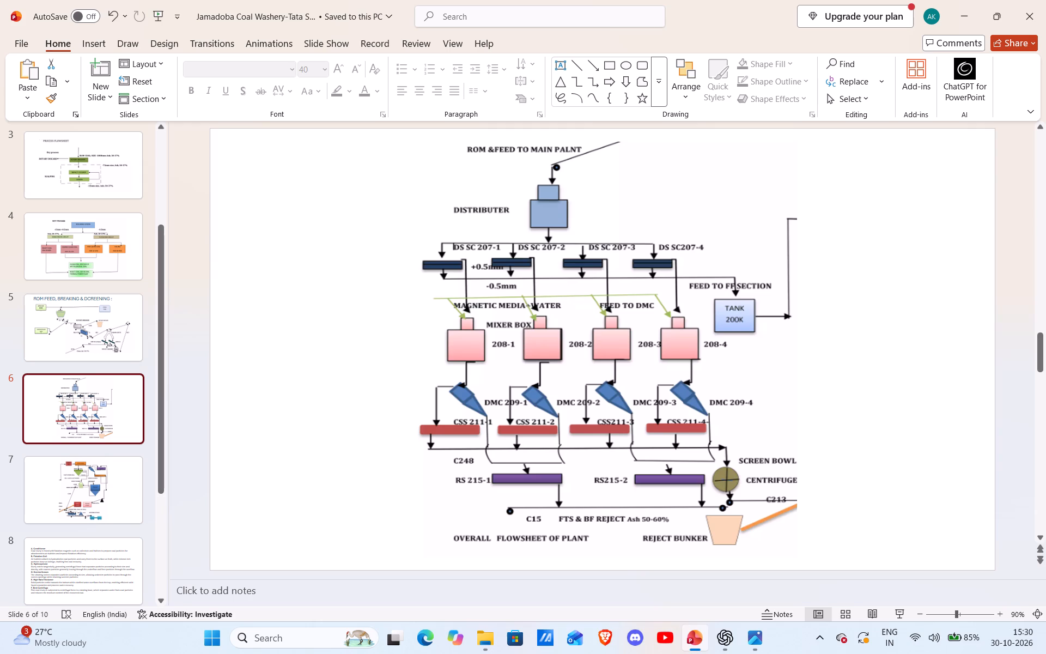
left_click(590, 267)
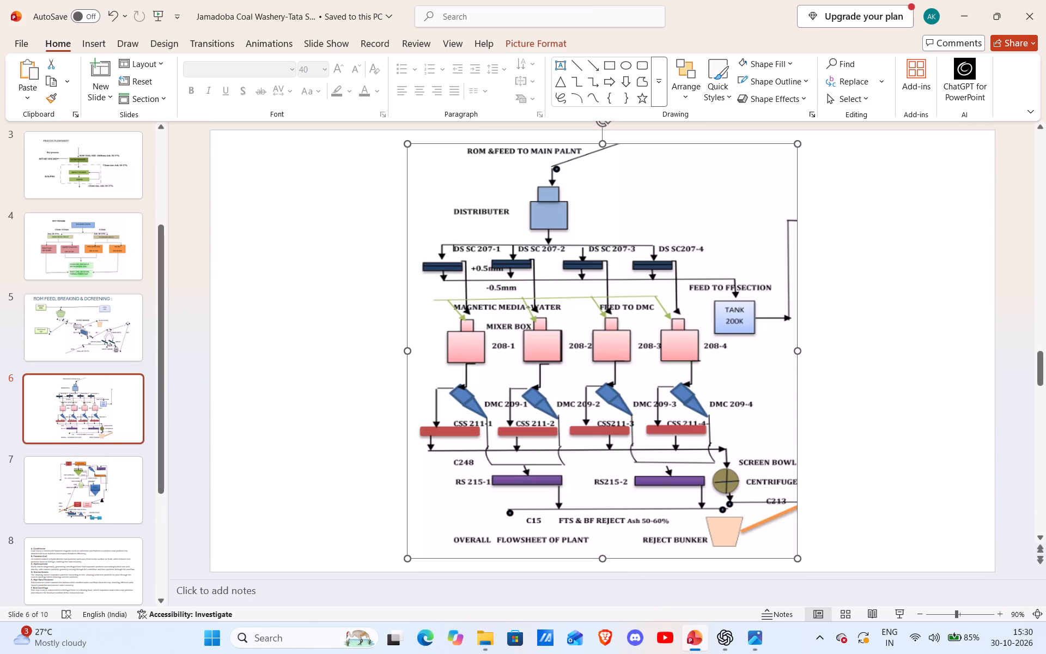
left_click_drag(604, 143, 604, 158)
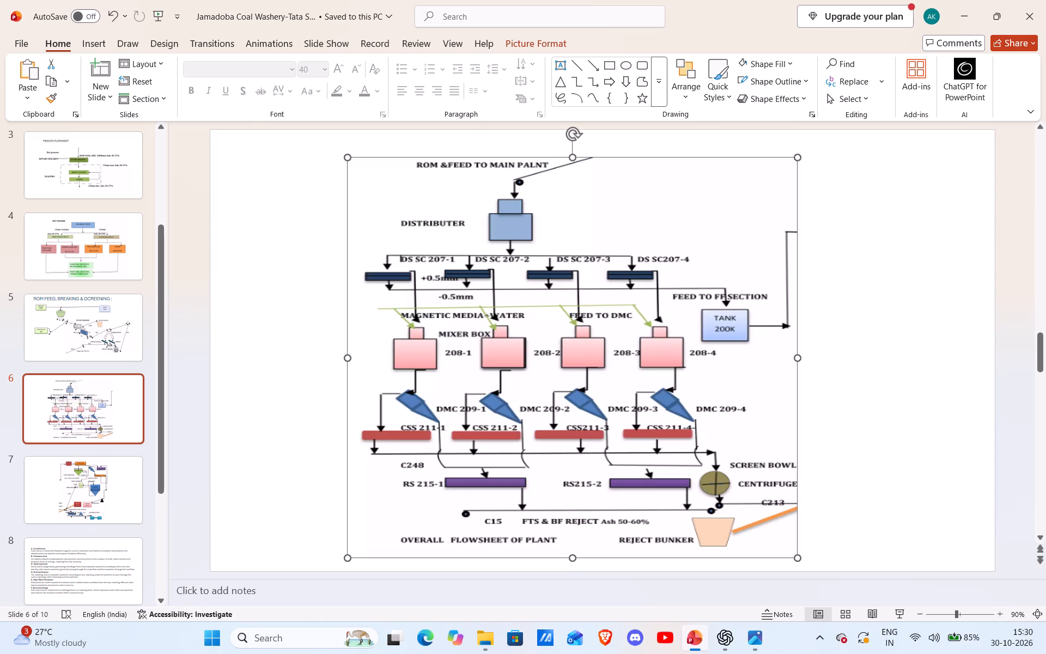
left_click_drag(796, 359, 856, 349)
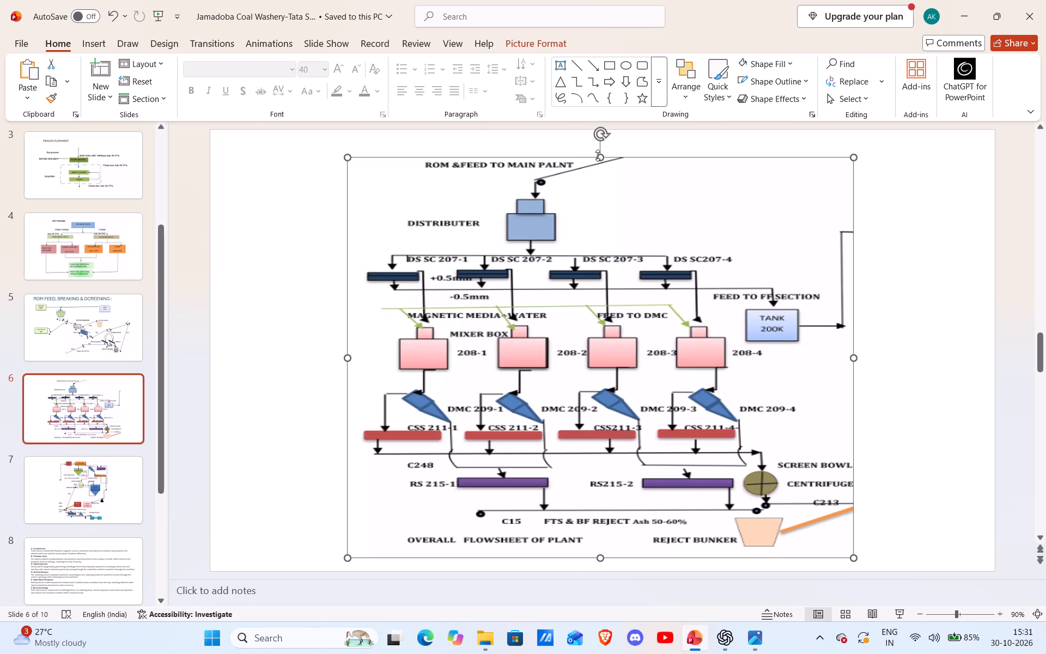
left_click_drag(345, 358, 346, 357)
left_click_drag(346, 357, 388, 349)
left_click_drag(855, 358, 846, 361)
left_click(846, 361)
left_click_drag(849, 360, 830, 364)
Reposition the slide 6 flowsheet picture so it is centred horizontally, slightly above the slide's lower edge, and deselect it.
left_click_drag(605, 325, 605, 325)
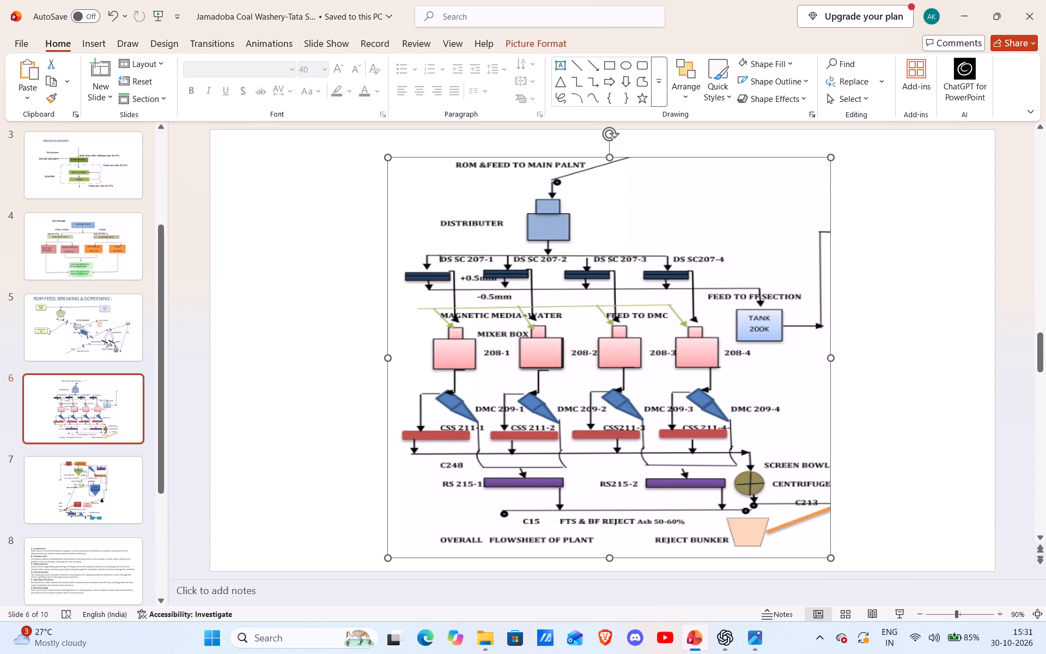
left_click_drag(605, 325, 598, 330)
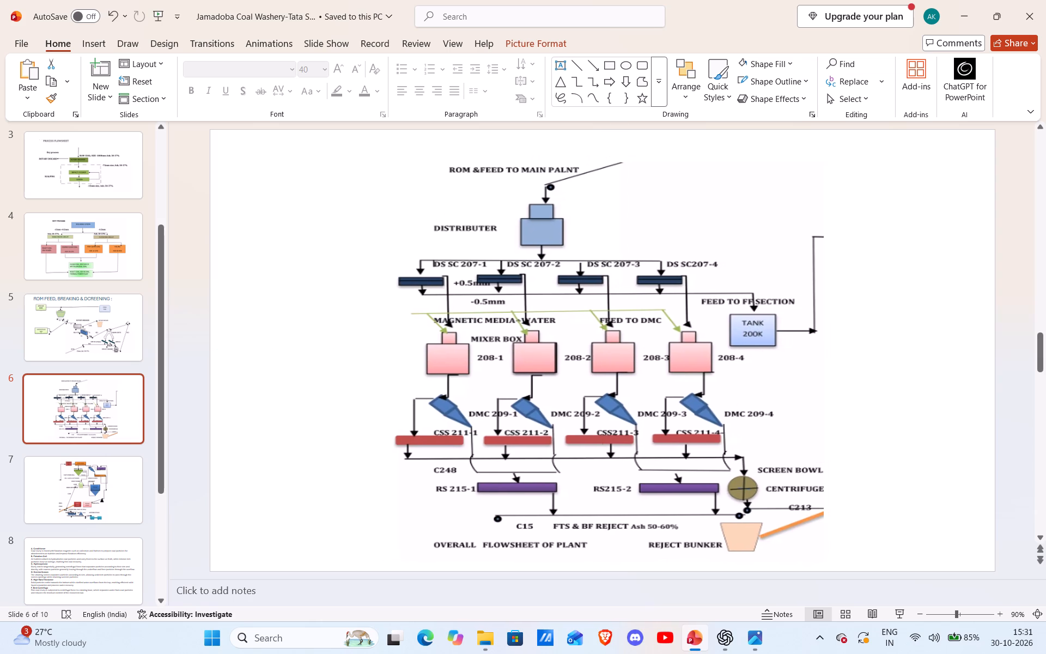
left_click_drag(598, 330, 597, 322)
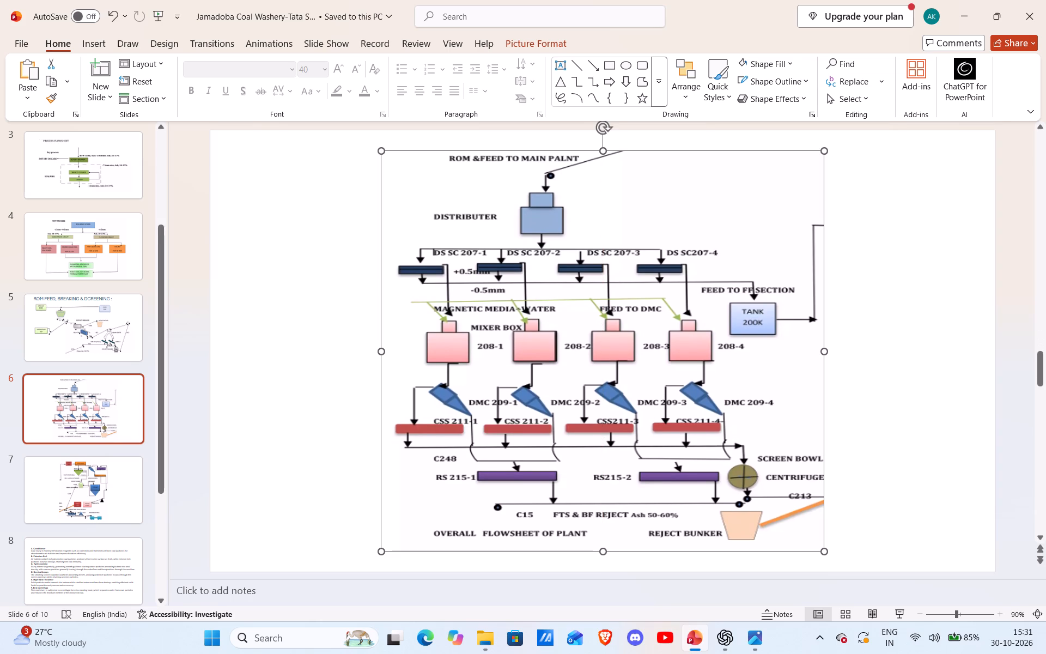
left_click(342, 284)
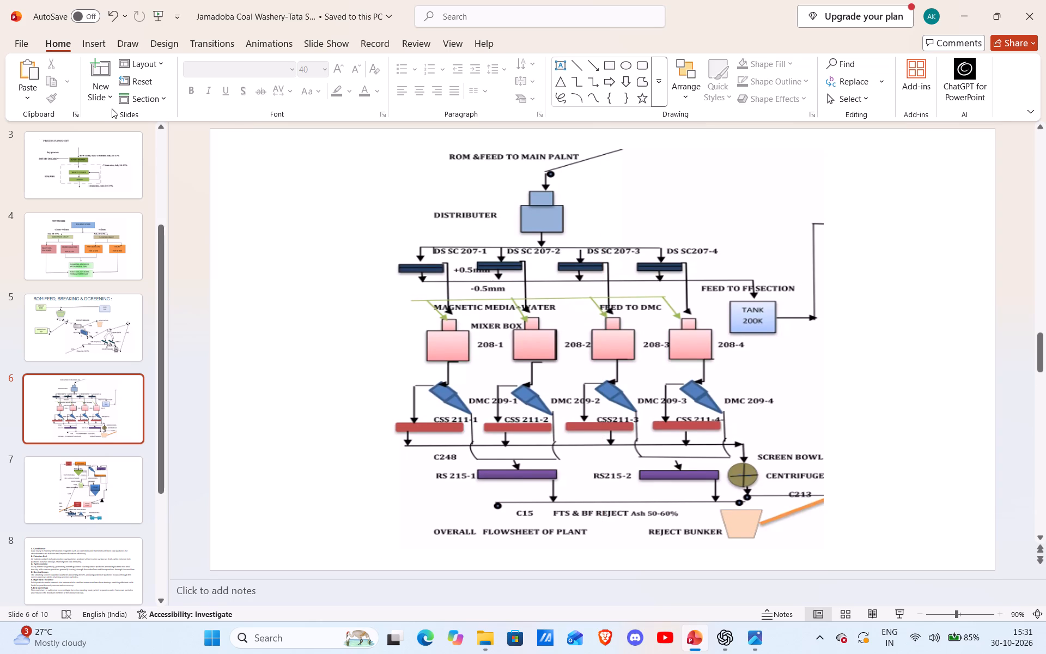
Apply the Title Only layout to slide 6.
left_click(162, 61)
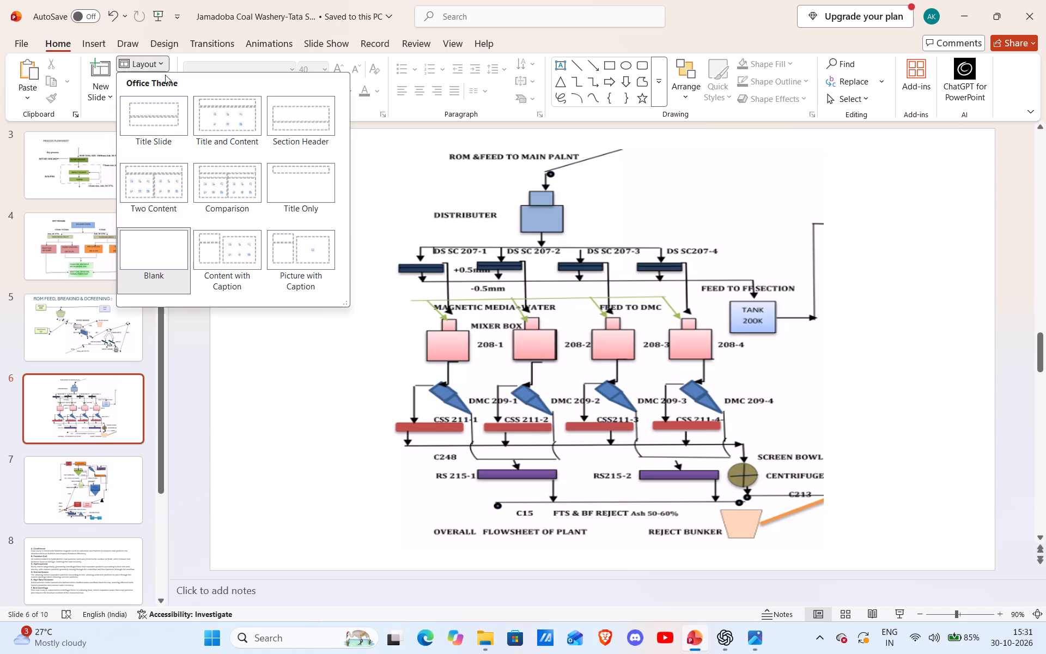
left_click(300, 179)
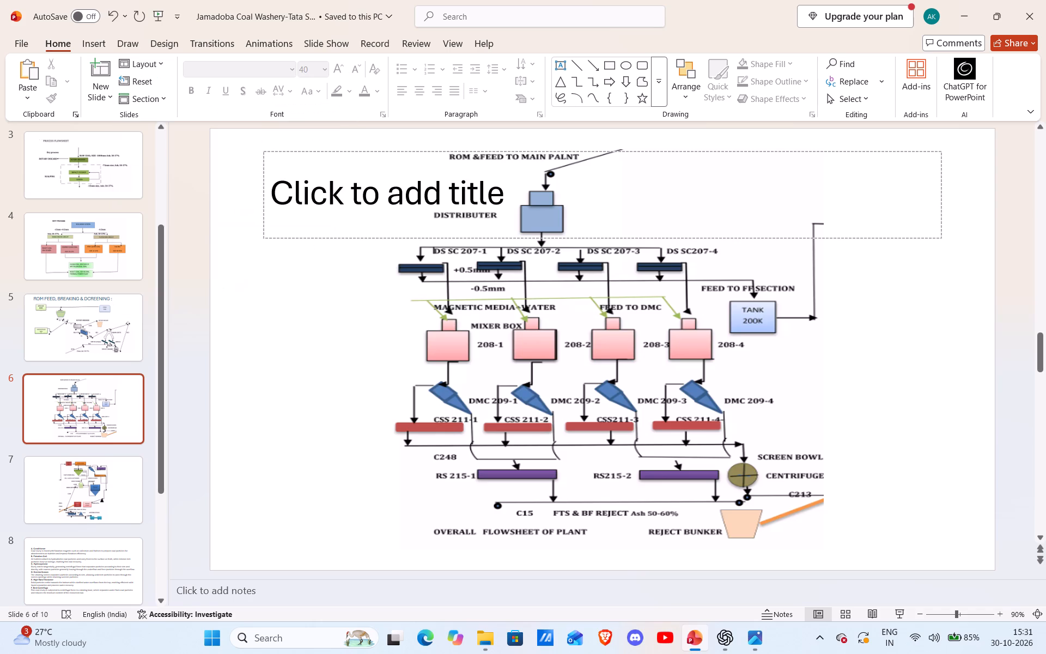
Move slide 6's title placeholder toward the slide's upper-left corner, narrow it slightly and reduce its height to end above the distributor box.
left_click_drag(942, 188, 564, 185)
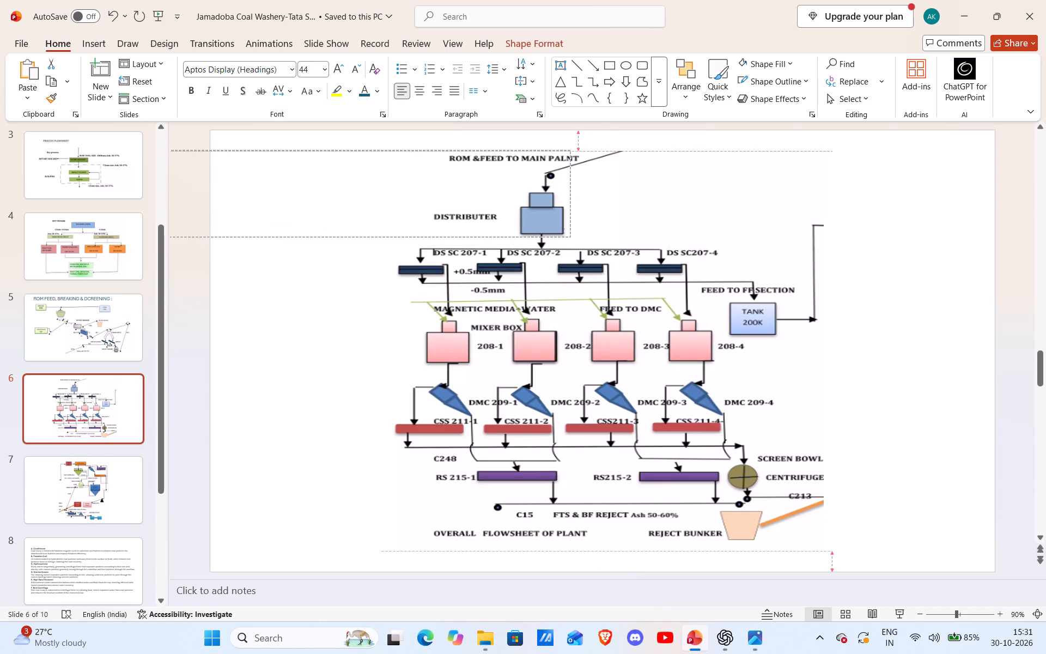
left_click_drag(564, 185, 878, 181)
left_click_drag(878, 181, 904, 183)
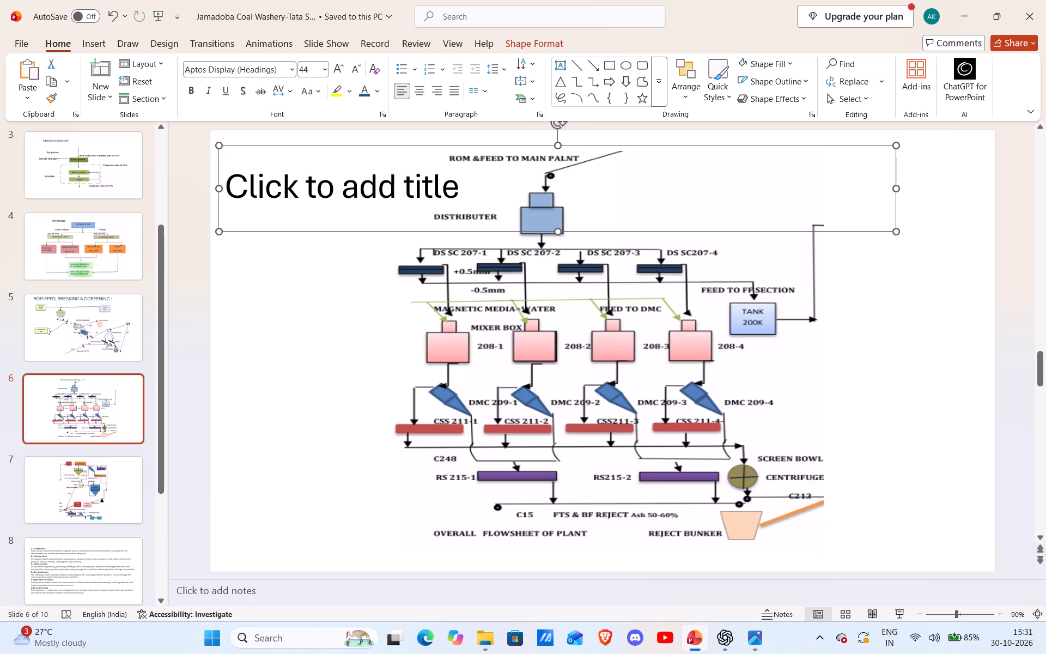
left_click_drag(895, 189, 435, 187)
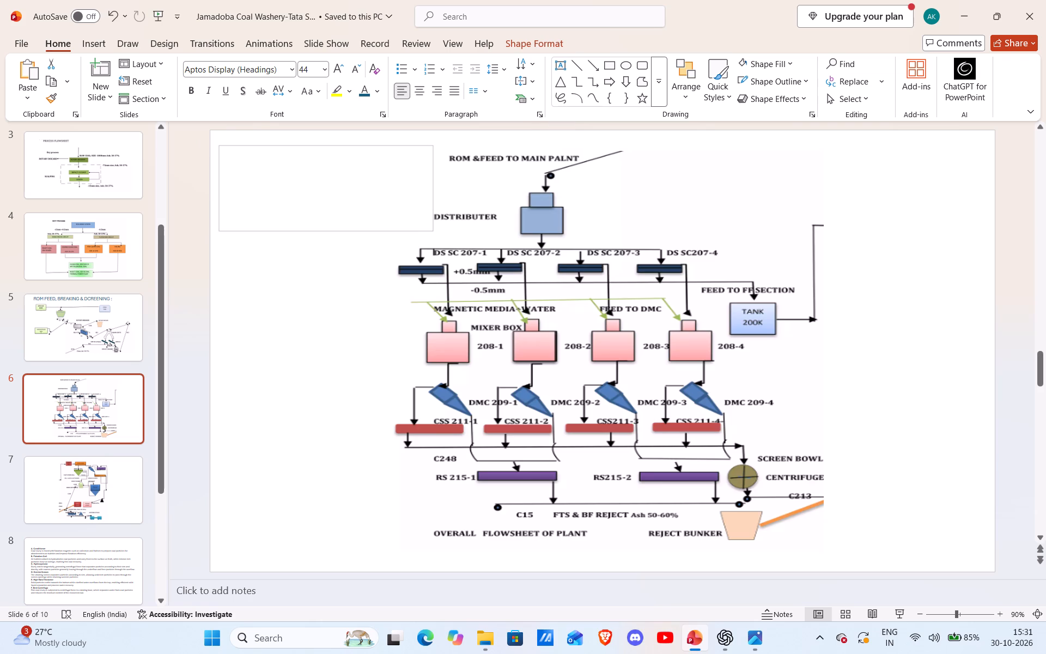
left_click_drag(435, 187, 890, 189)
left_click_drag(551, 234, 554, 219)
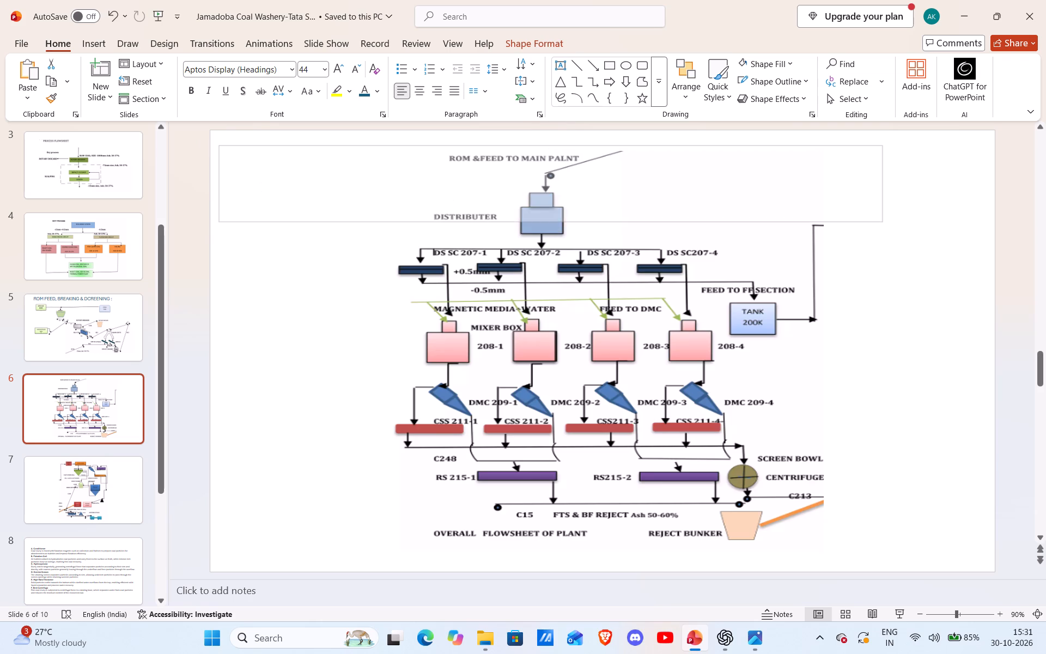
left_click_drag(554, 219, 569, 187)
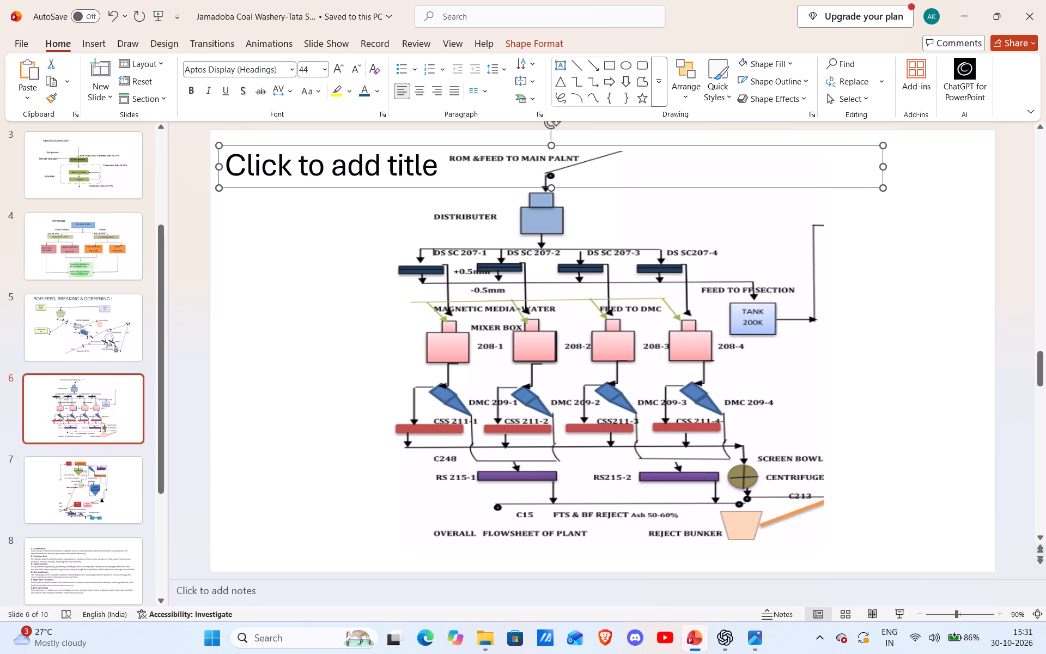
Enter "COARSE COAL DENSE-MEDIUM DEPARATION :" as slide 6's title.
left_click(448, 161)
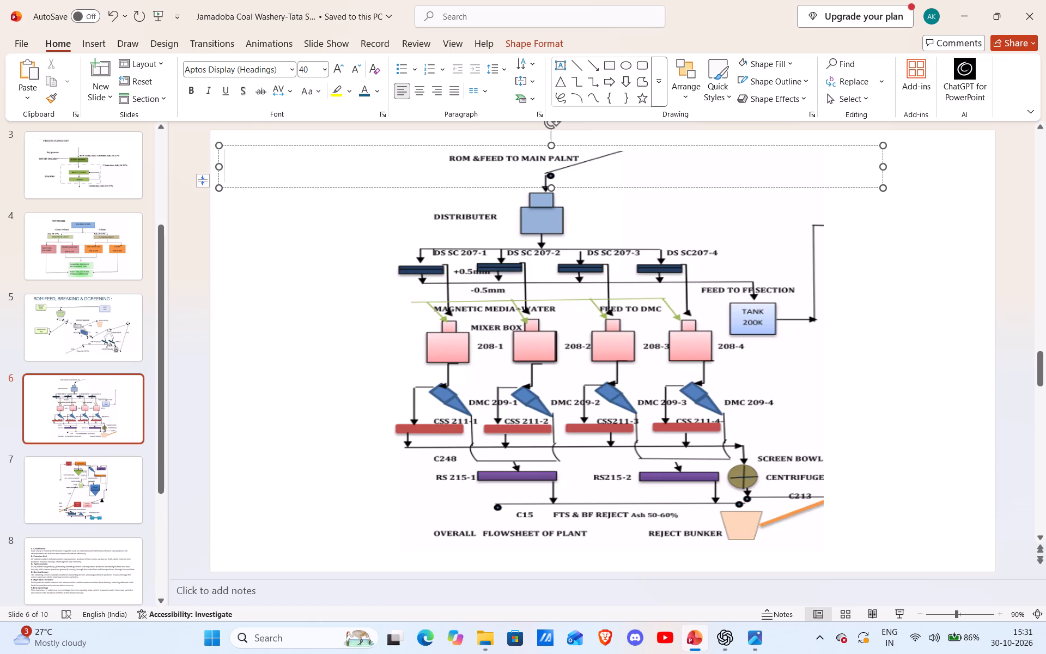
type("CO")
type("ARSE")
key("space")
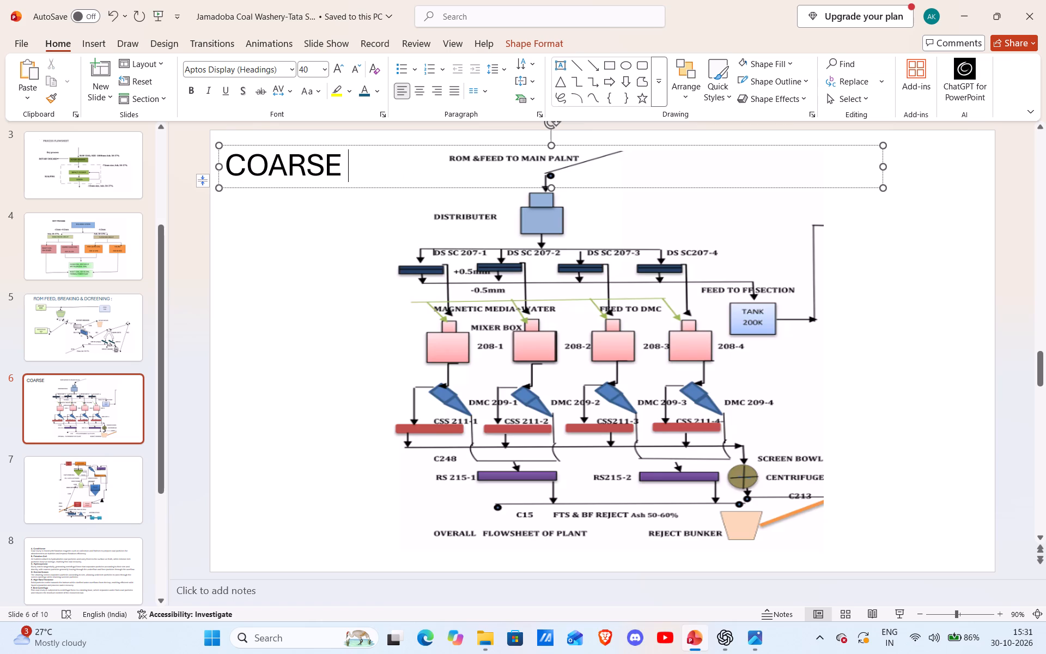
type("COAL")
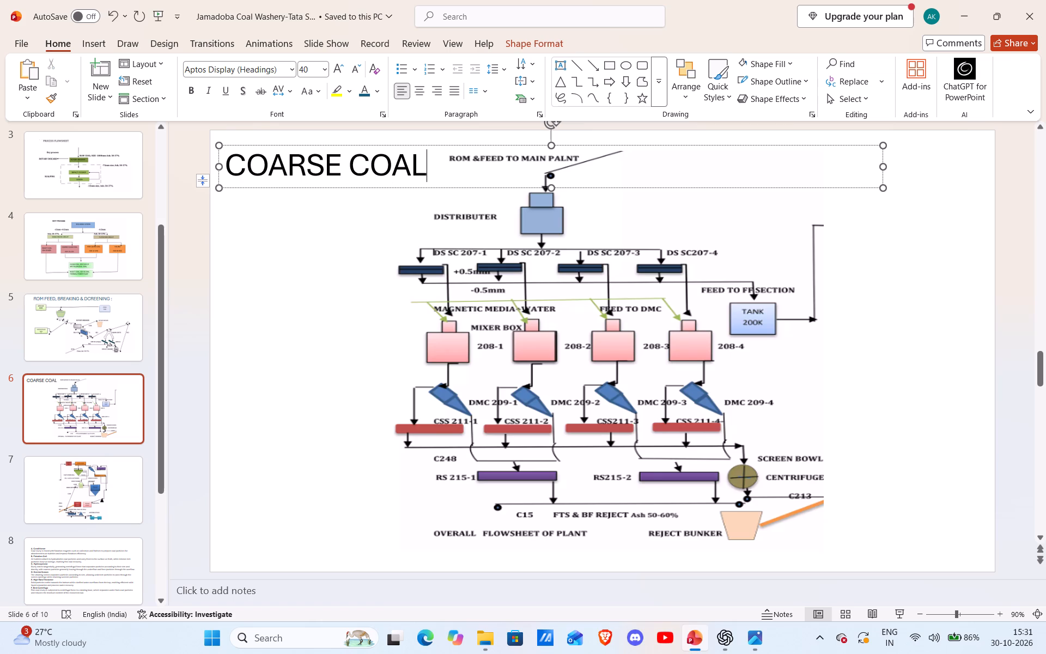
key("space")
type("DENSE")
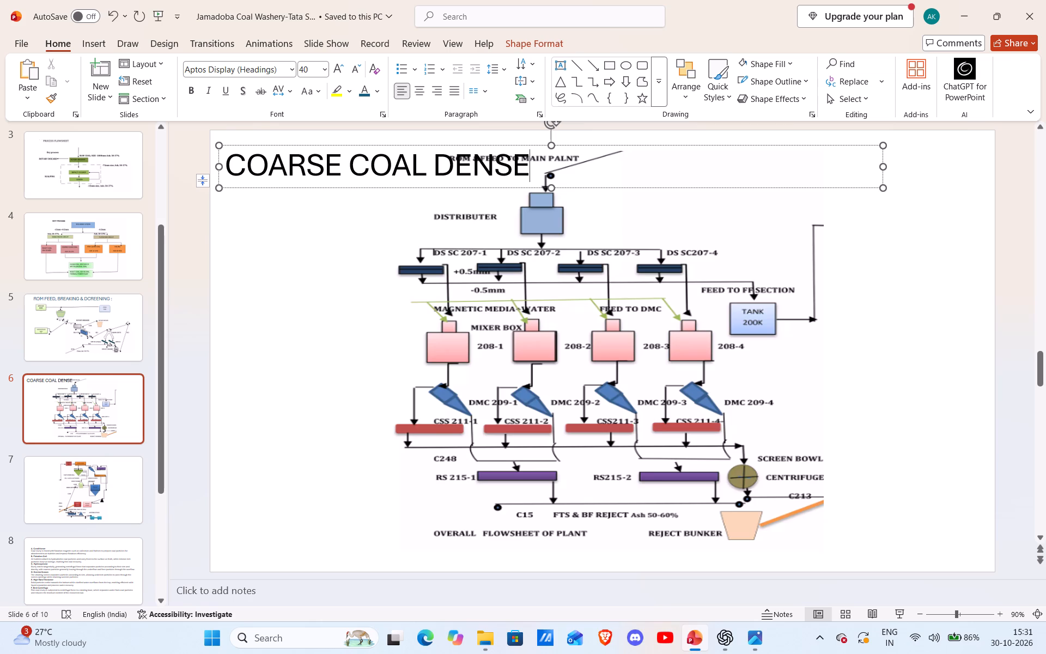
key("shift+underscore")
key("BackSpace")
key("minus")
type("ME")
type("DIUM")
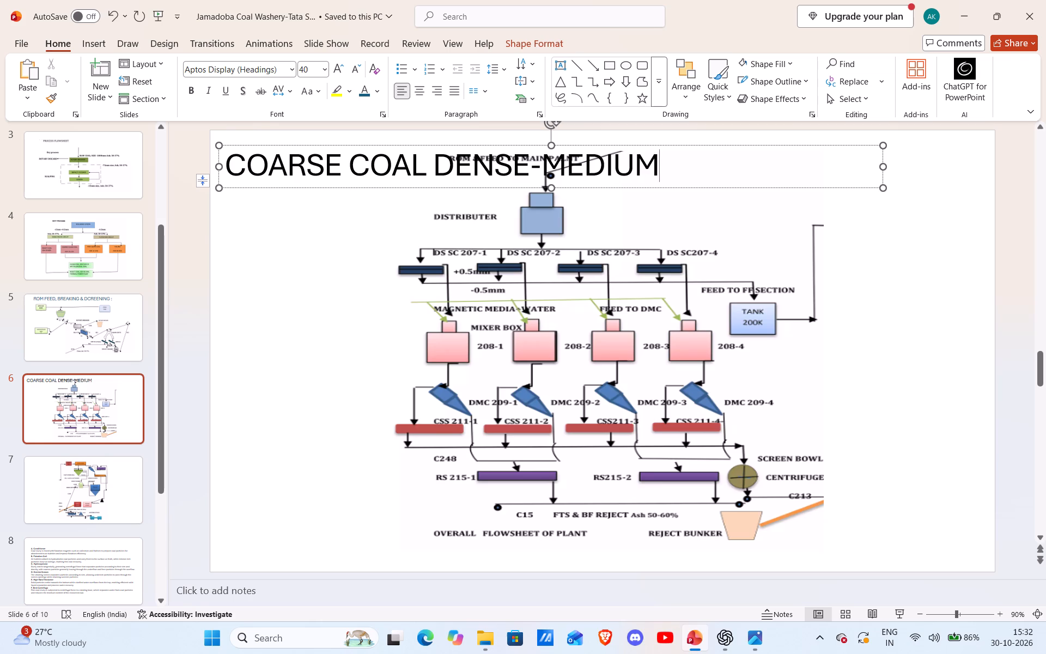
key("space")
type("DEPARATION")
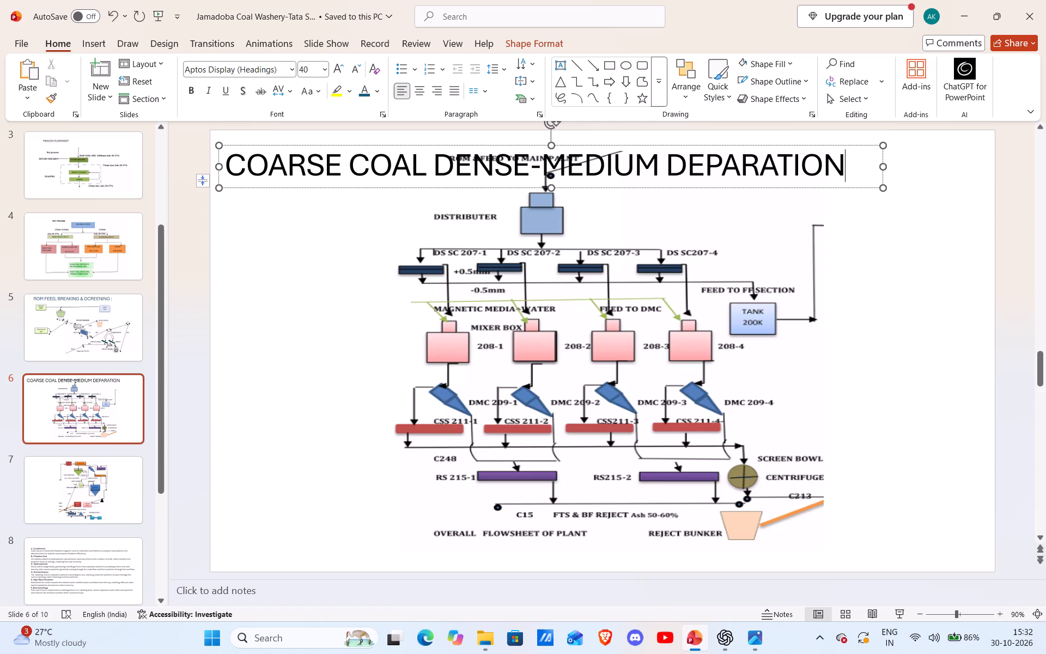
key("space")
type(":")
Widen slide 6's title box slightly and move it up to be centred horizontally near the slide's upper edge.
left_click_drag(884, 166, 686, 171)
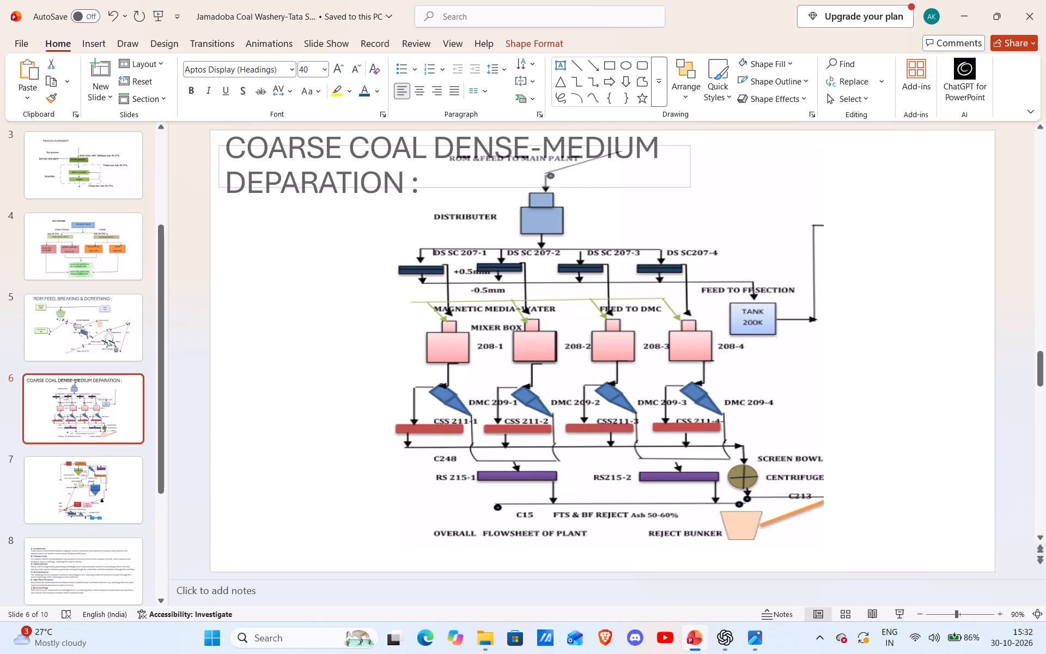
left_click_drag(686, 171, 527, 167)
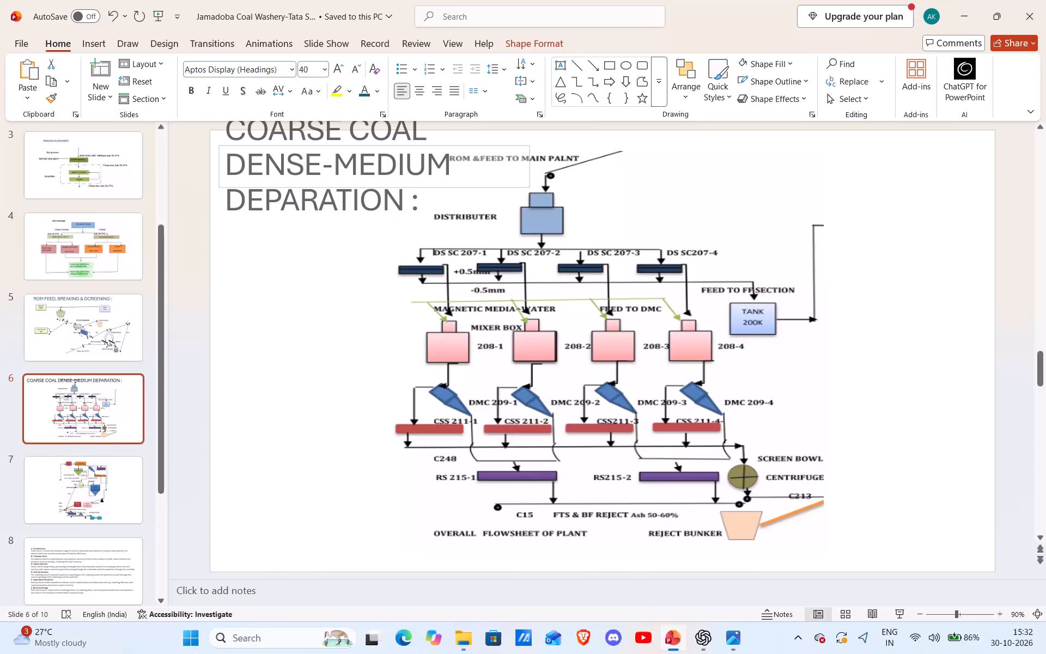
left_click_drag(527, 167, 866, 148)
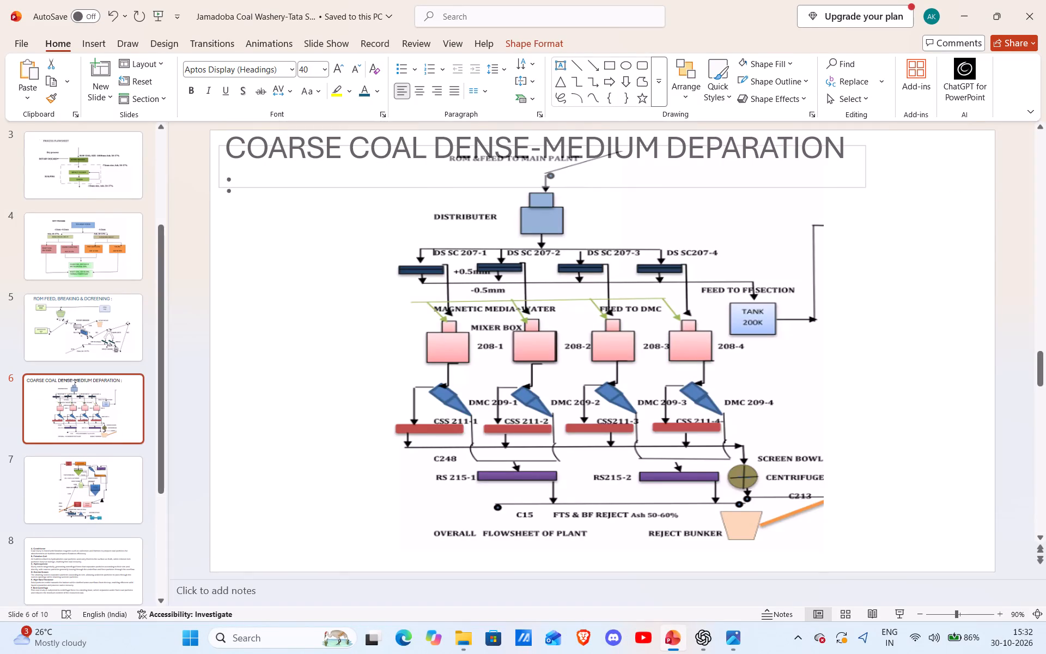
left_click_drag(866, 148, 890, 148)
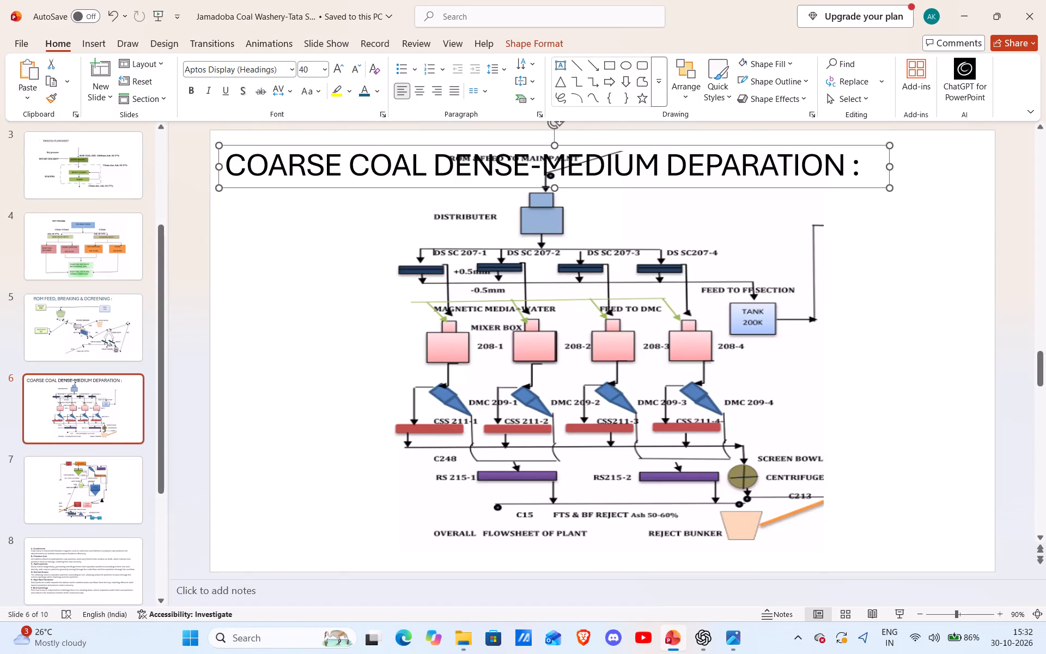
left_click_drag(279, 184, 284, 183)
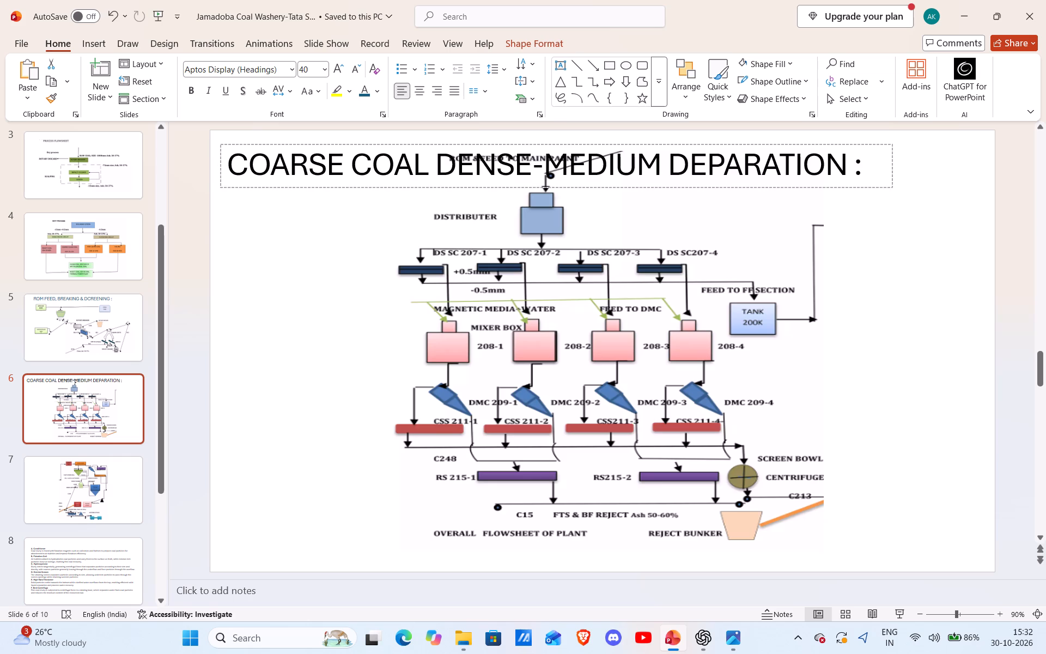
left_click_drag(284, 183, 319, 177)
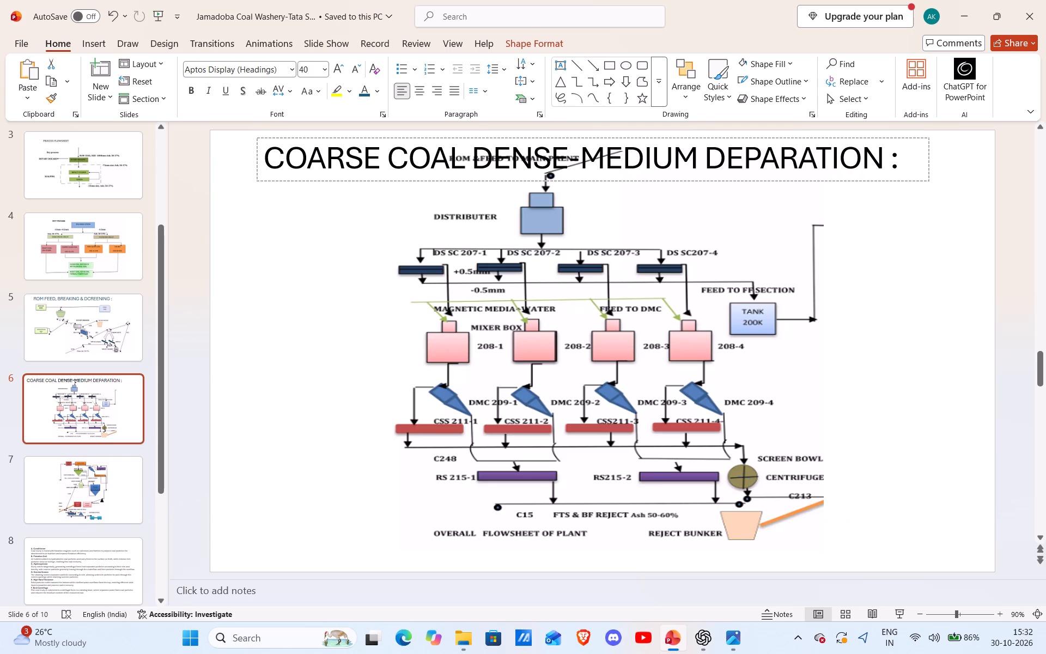
left_click_drag(319, 177, 327, 177)
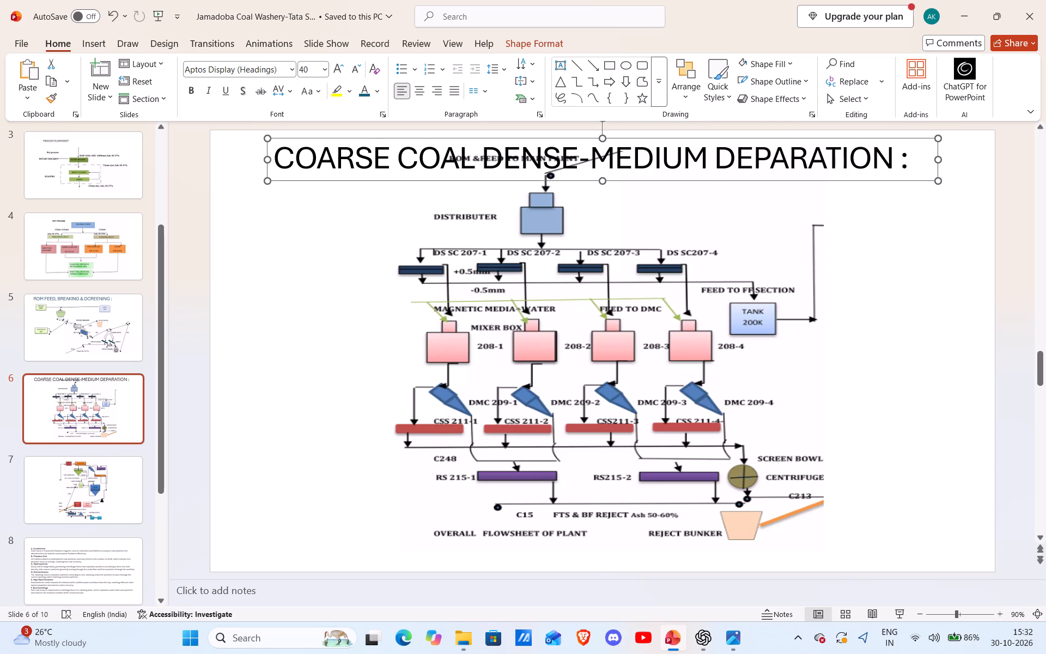
Move slide 6's flowsheet picture down beneath the title, keep it centred horizontally, and deselect it.
left_click(638, 225)
left_click_drag(643, 222, 640, 225)
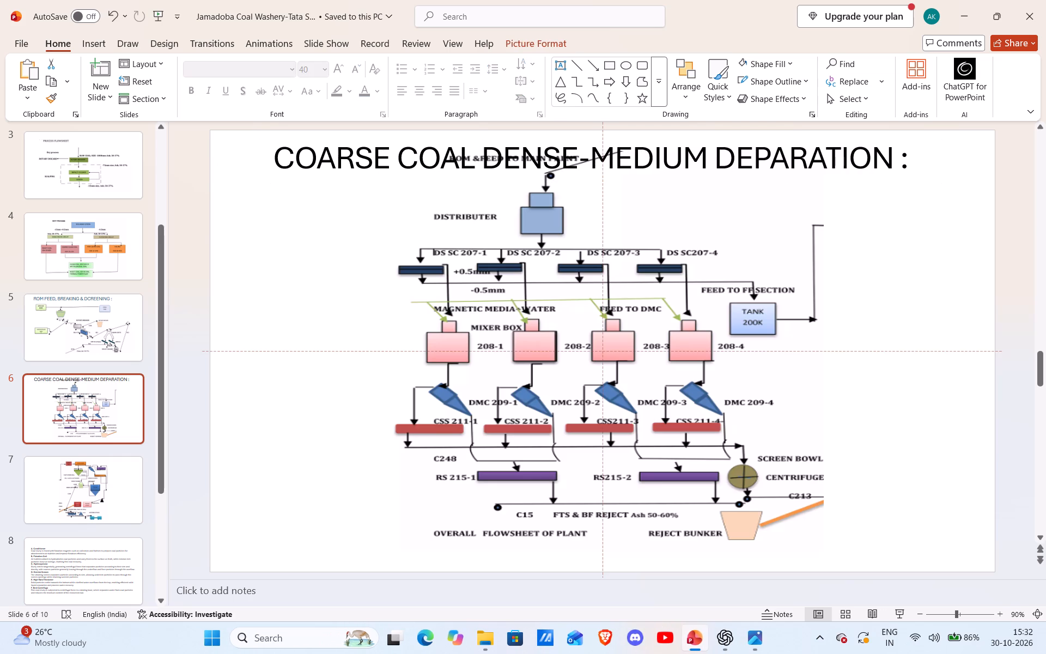
left_click_drag(640, 225, 630, 236)
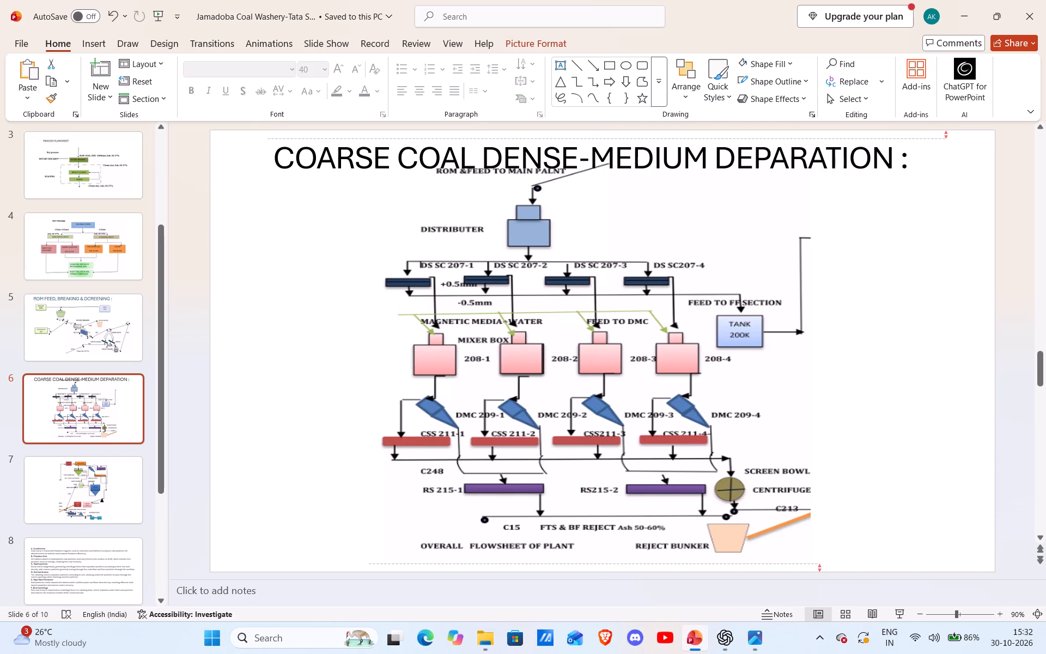
left_click_drag(630, 236, 628, 239)
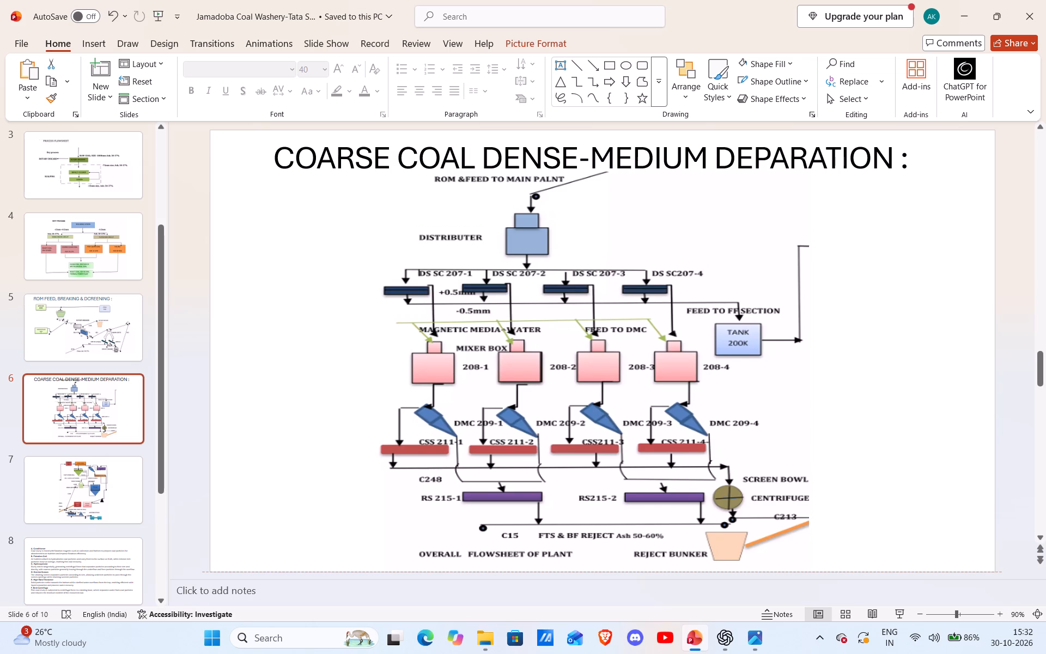
left_click_drag(628, 239, 648, 240)
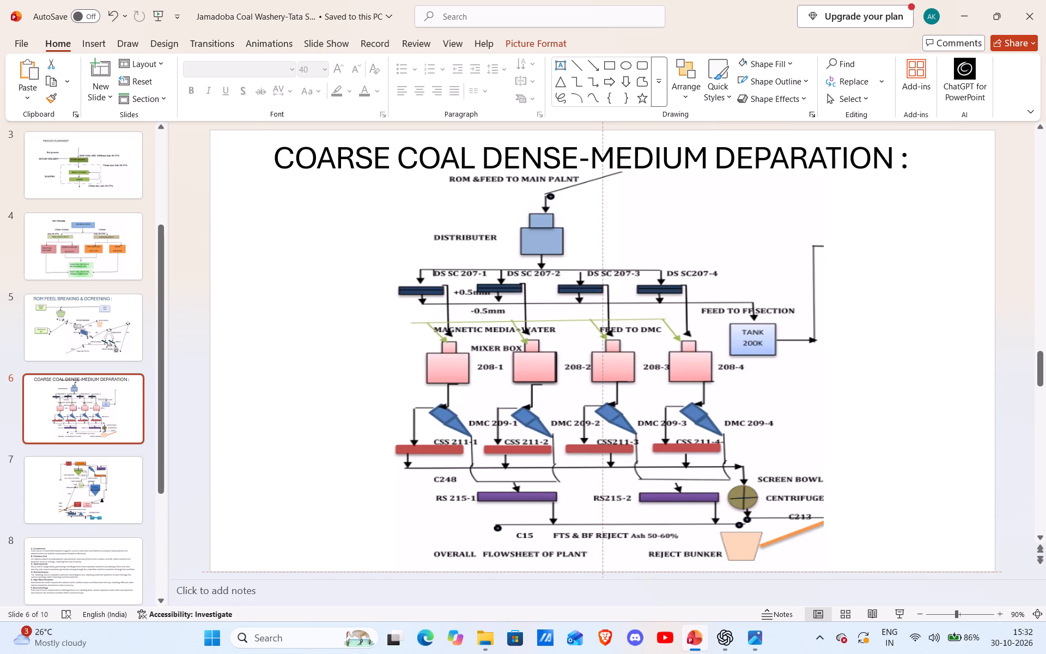
left_click_drag(648, 240, 649, 240)
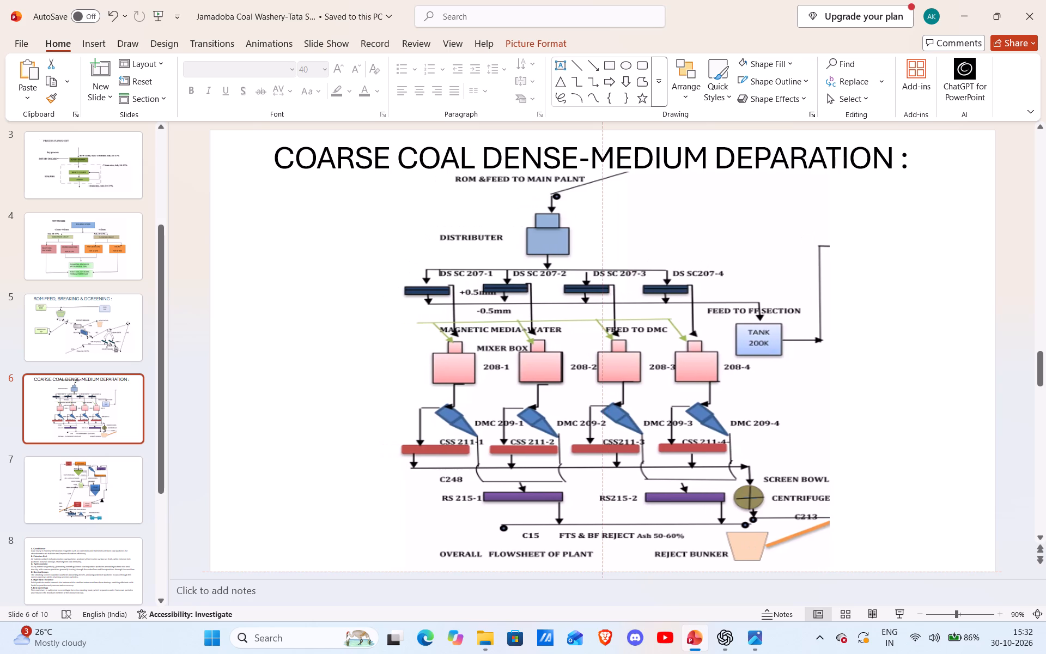
left_click_drag(649, 240, 646, 247)
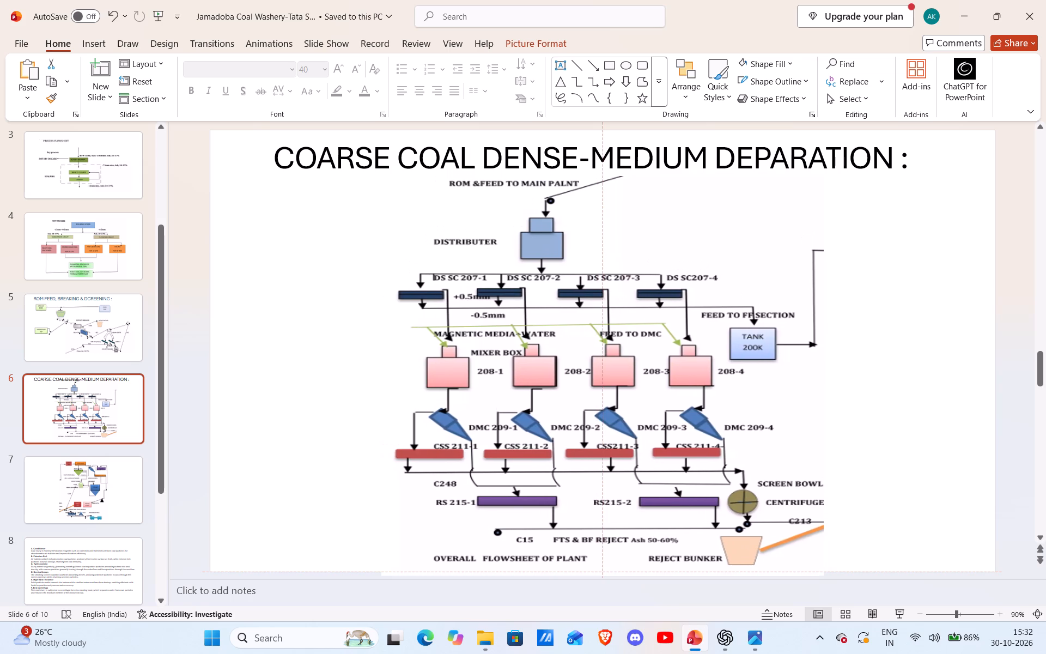
left_click_drag(646, 247, 649, 251)
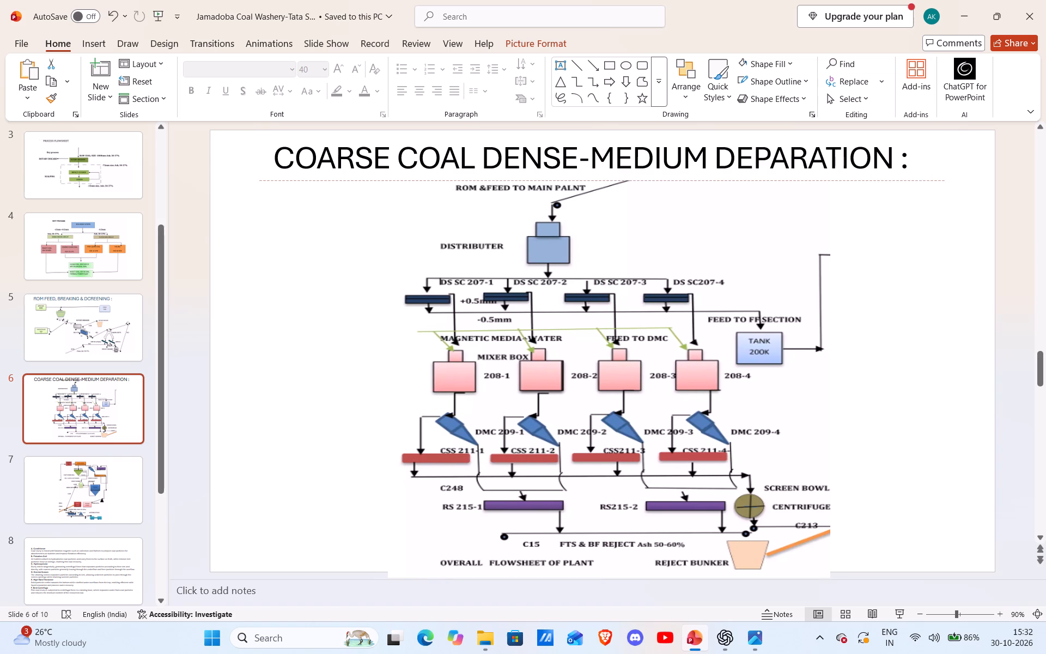
left_click_drag(649, 251, 644, 246)
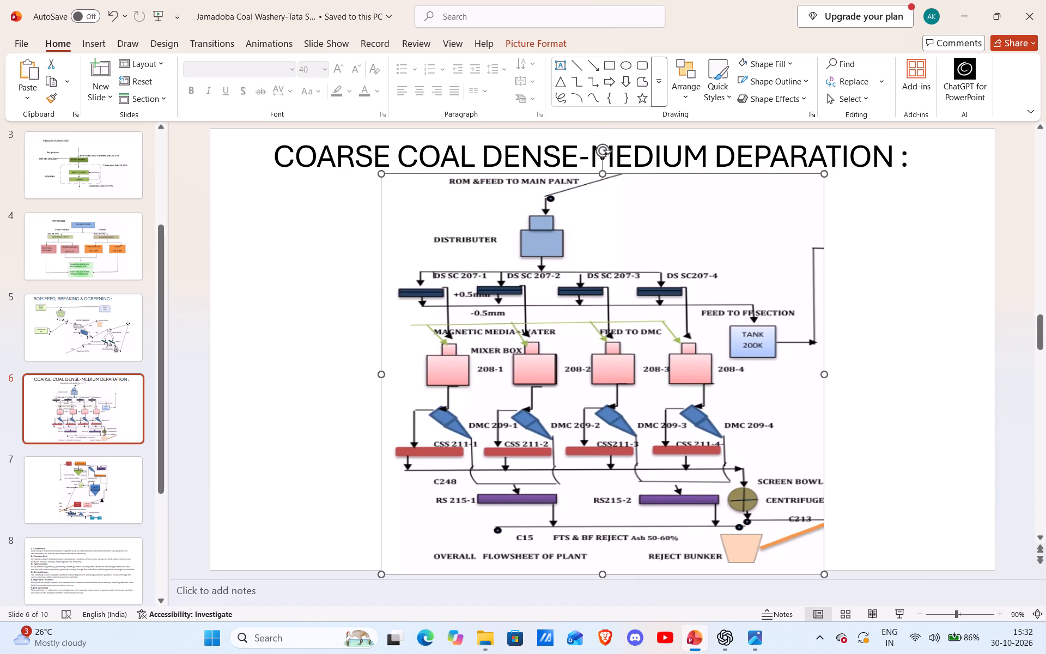
left_click(329, 254)
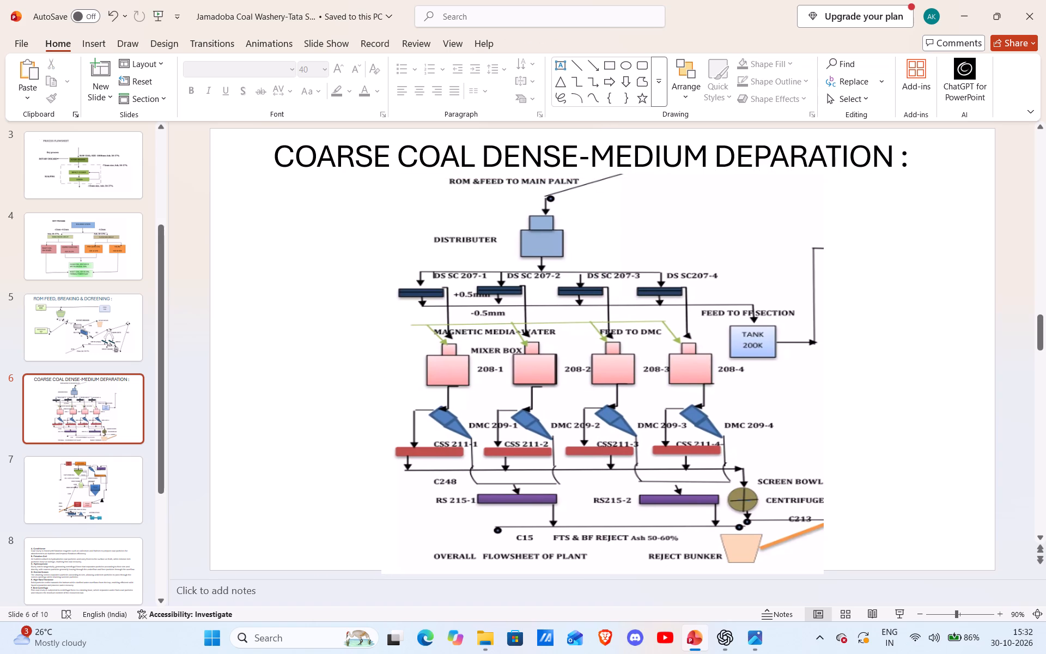
Shorten slide 6's flowsheet picture so it fits between the title and the slide's lower edge, and deselect it.
left_click(642, 241)
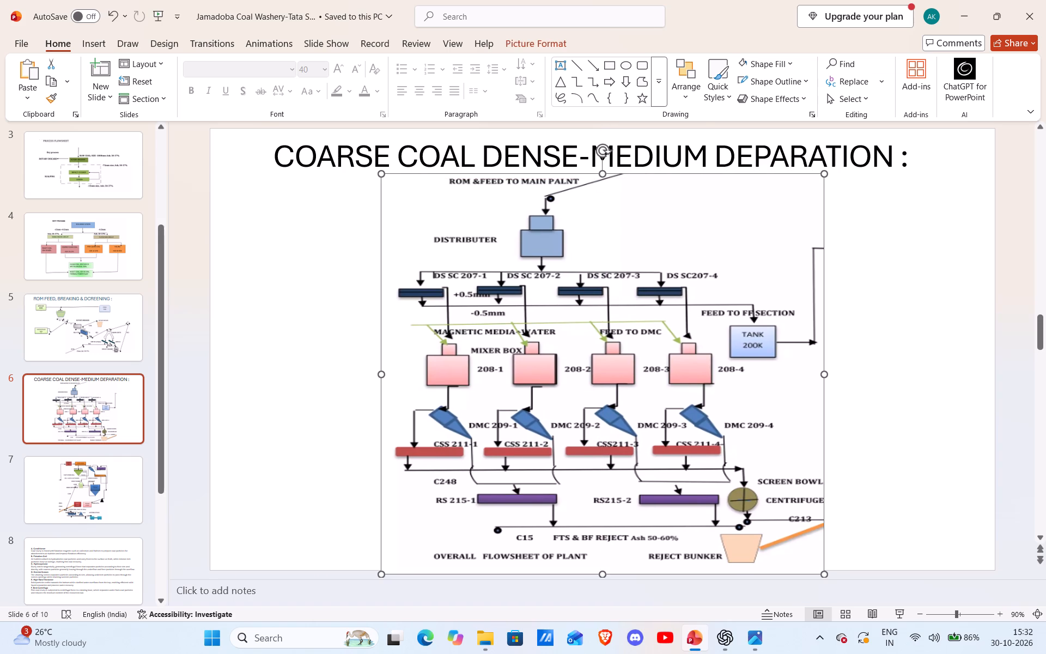
left_click(603, 572)
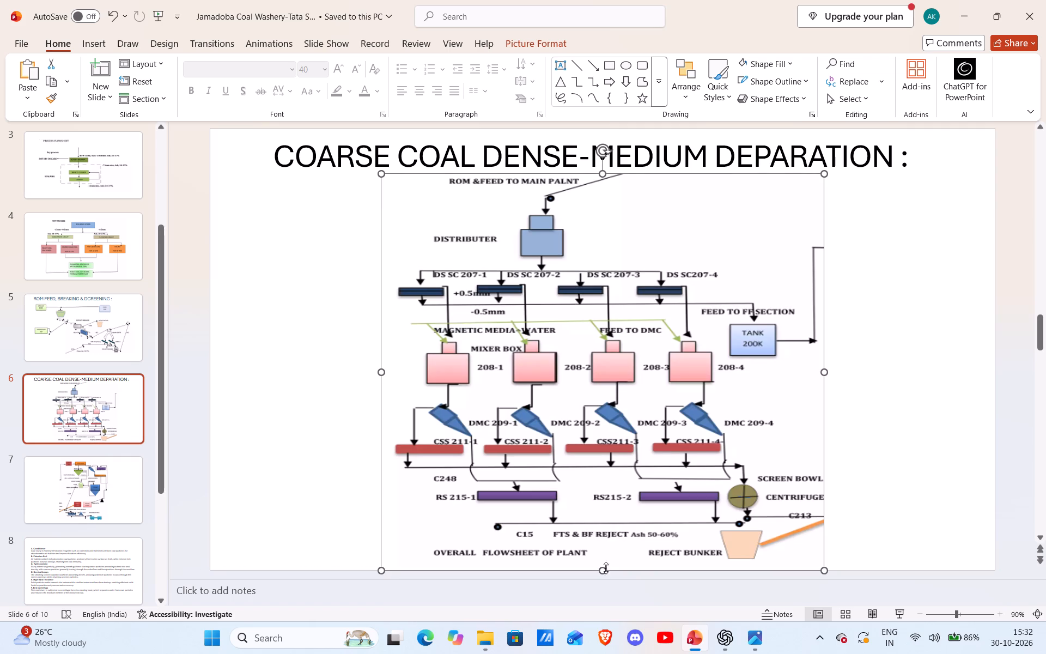
left_click(604, 176)
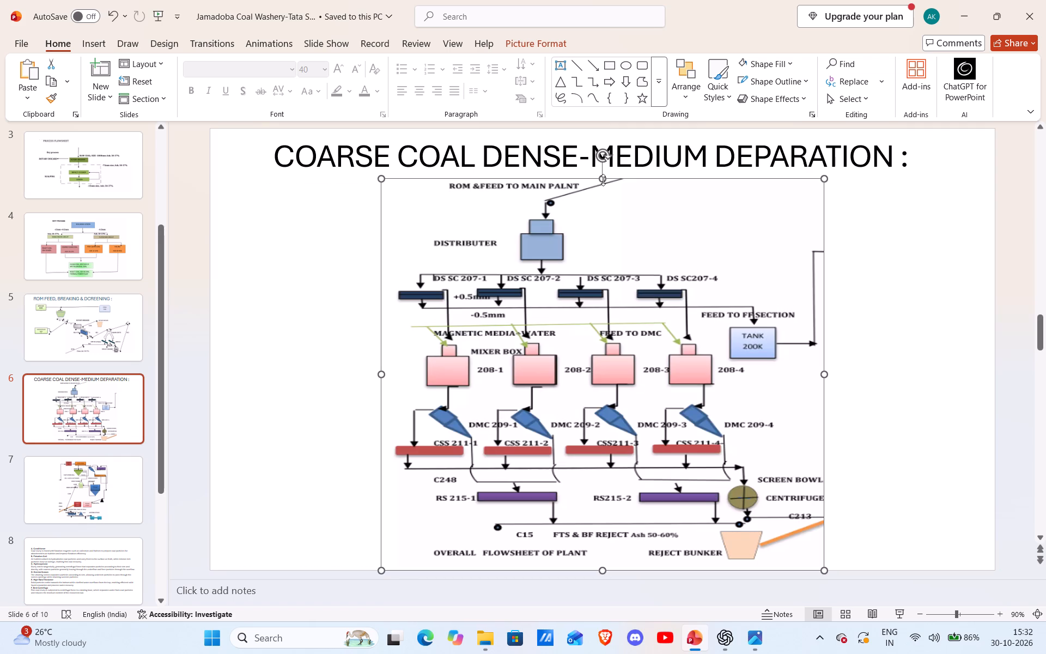
left_click(700, 237)
left_click(326, 254)
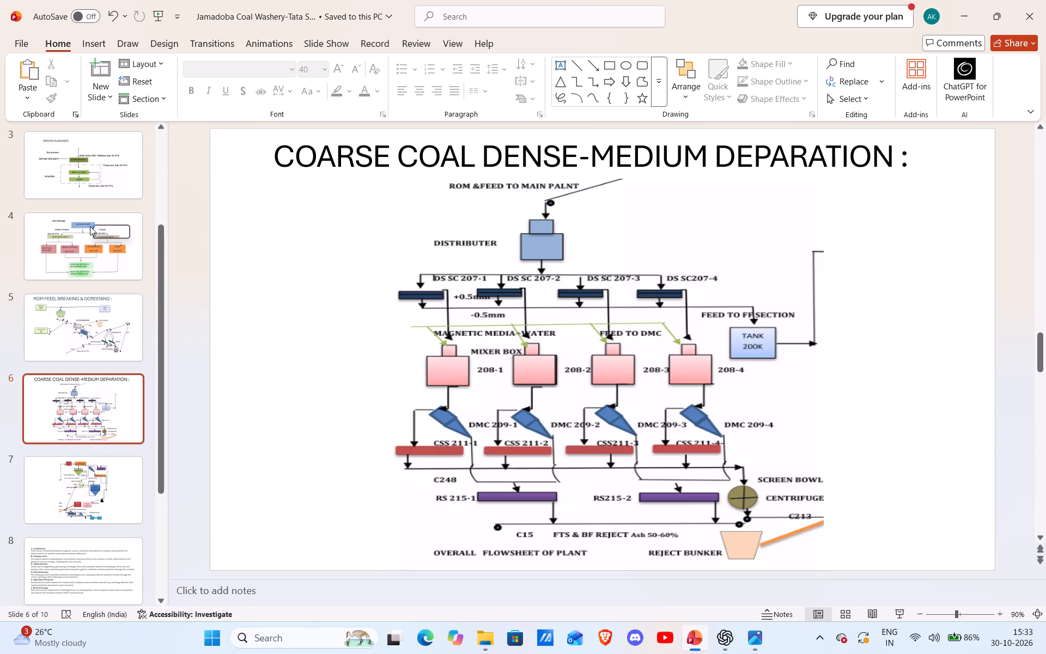
Apply the dark blue theme font colour to the word COARSE in slide 6's title.
left_click(96, 338)
left_click(99, 396)
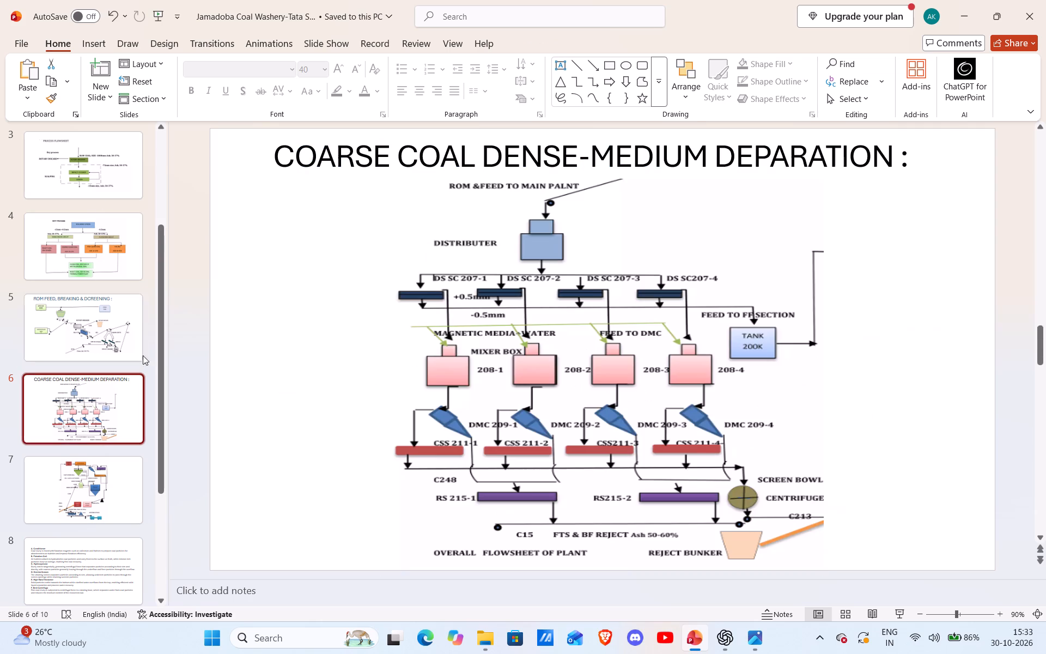
left_click(330, 157)
right_click(330, 157)
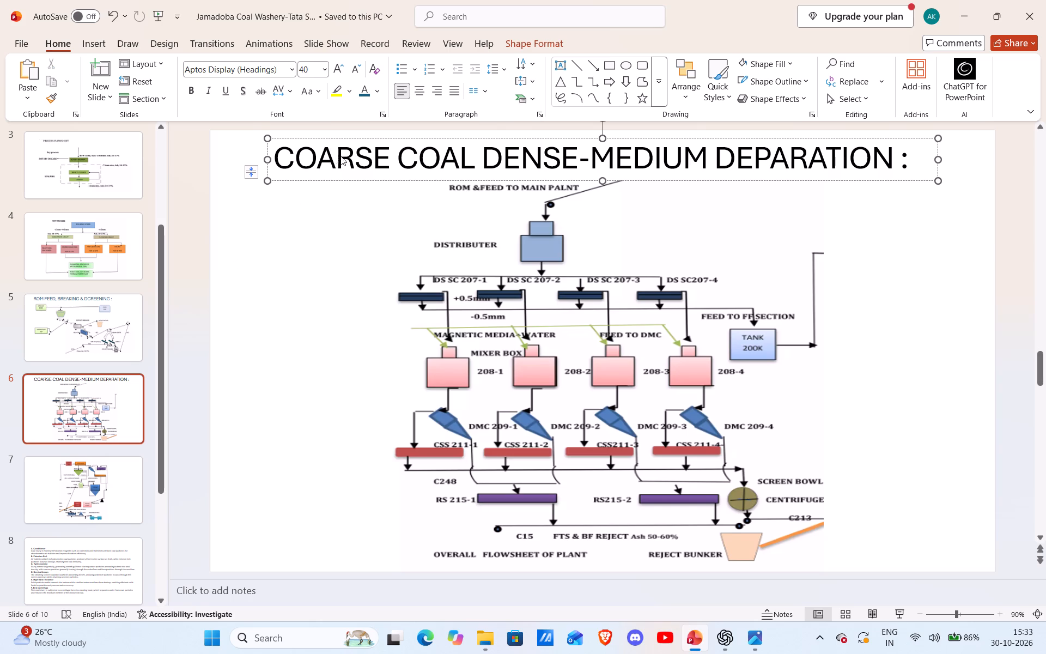
left_click(479, 132)
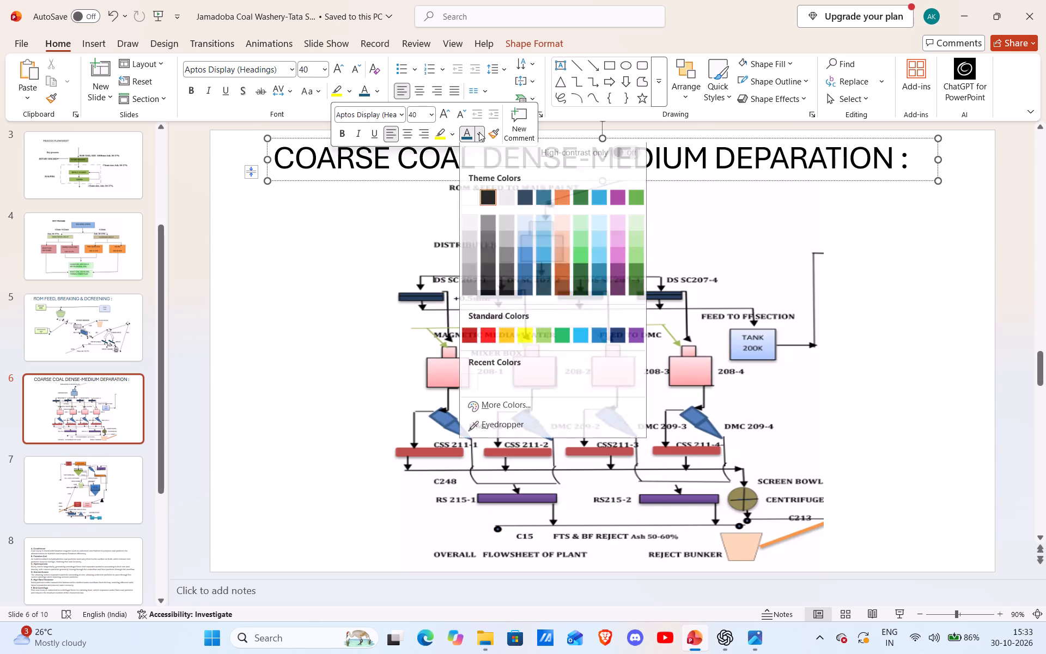
left_click(526, 202)
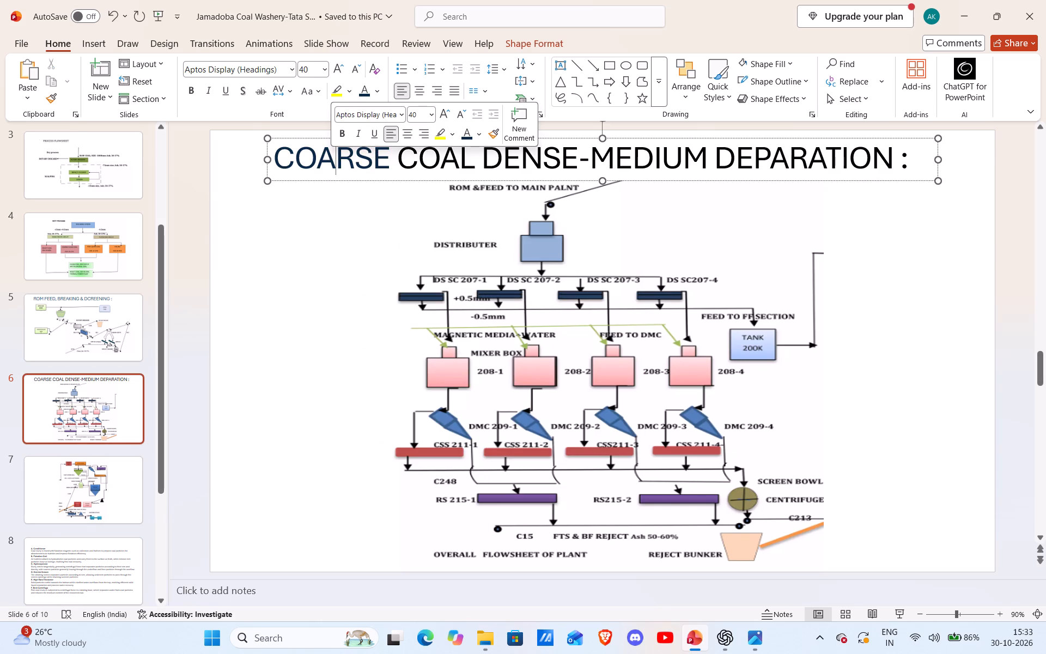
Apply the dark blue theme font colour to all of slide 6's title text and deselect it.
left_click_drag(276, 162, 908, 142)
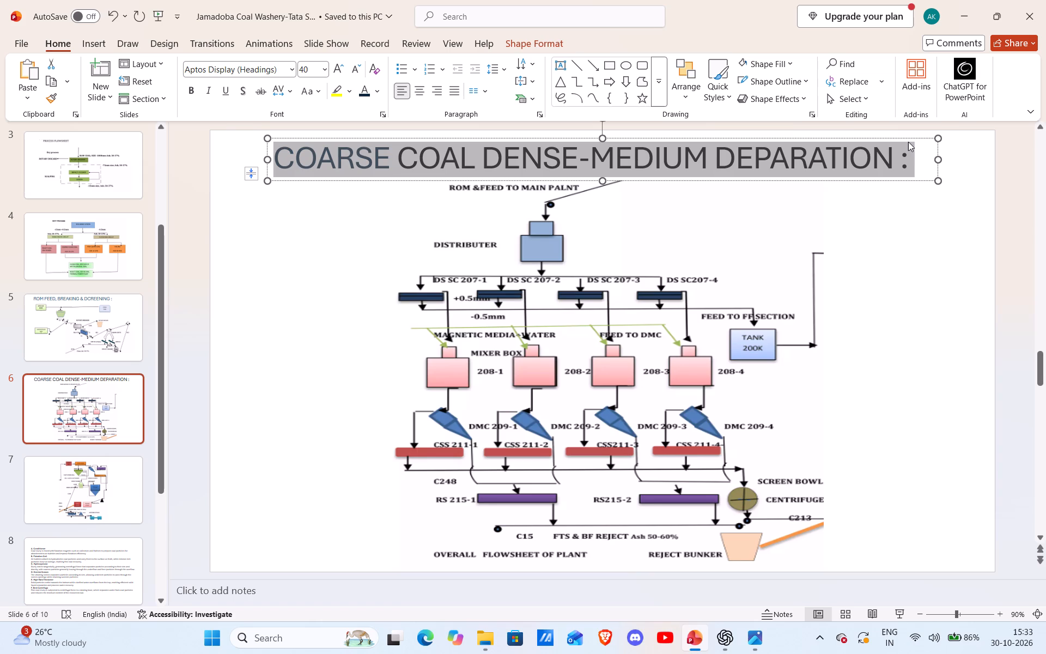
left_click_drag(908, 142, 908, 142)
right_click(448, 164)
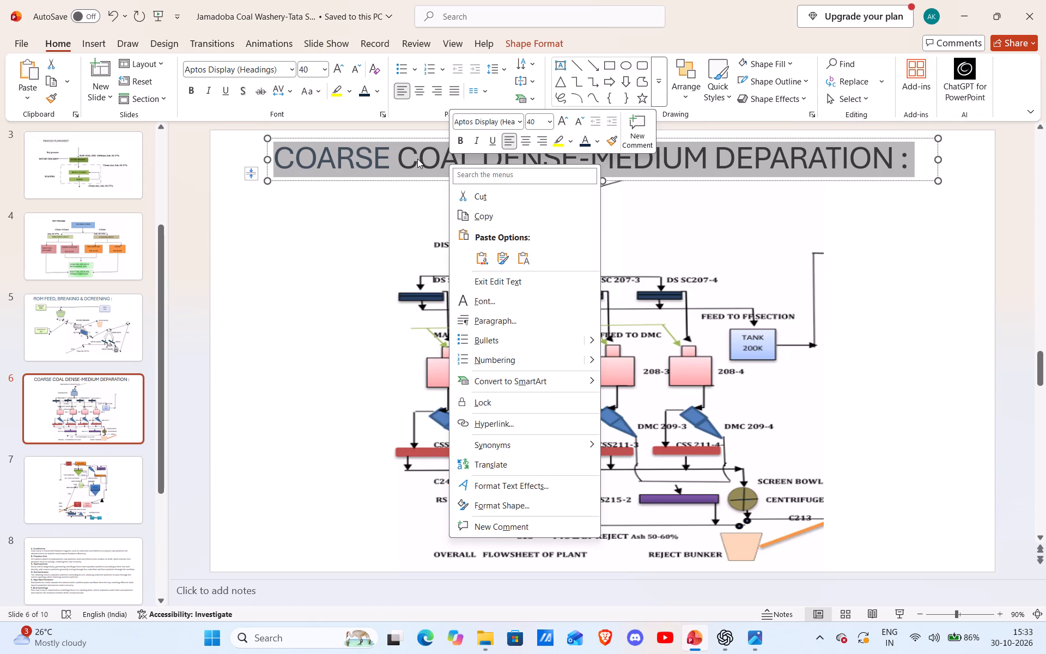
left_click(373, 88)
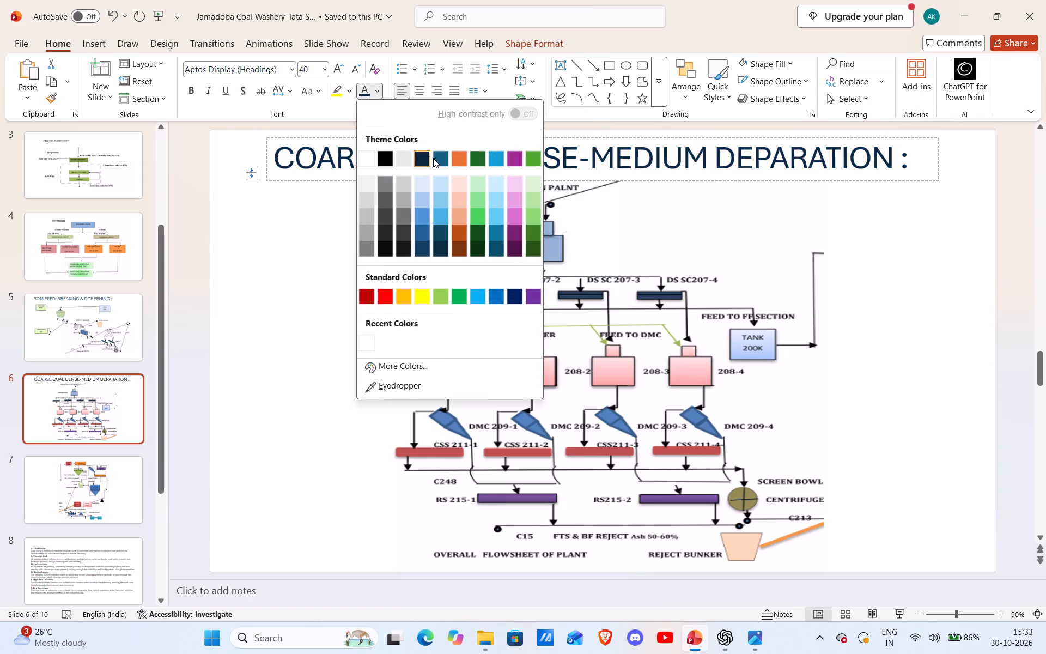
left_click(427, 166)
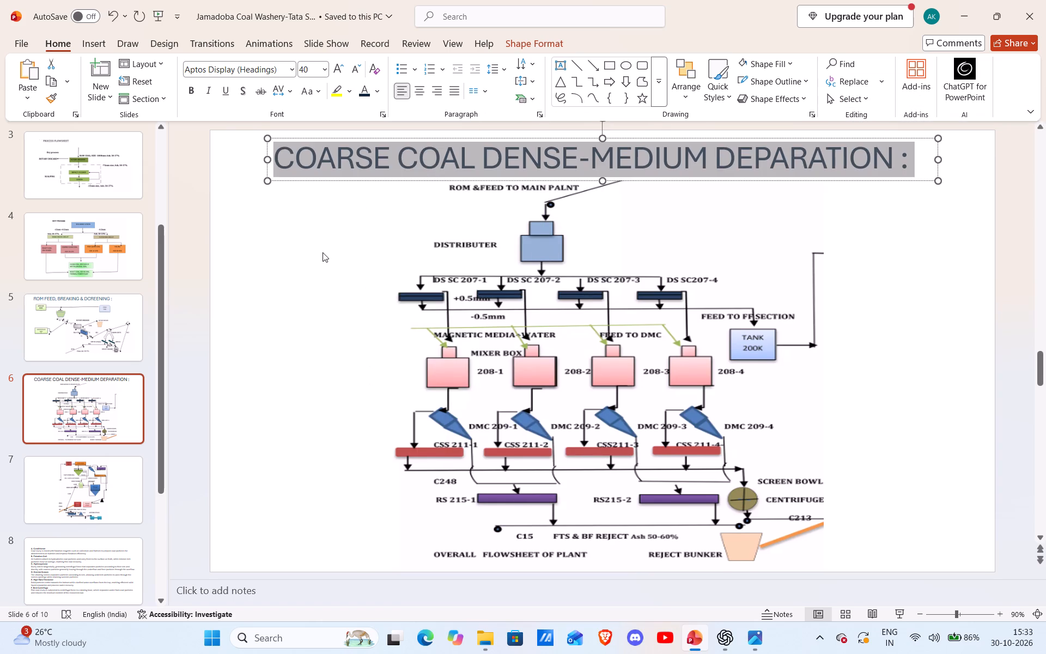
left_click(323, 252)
Recolour slide 6's whole title with the teal-blue theme colour used for slide 5's title, and deselect it.
left_click(51, 324)
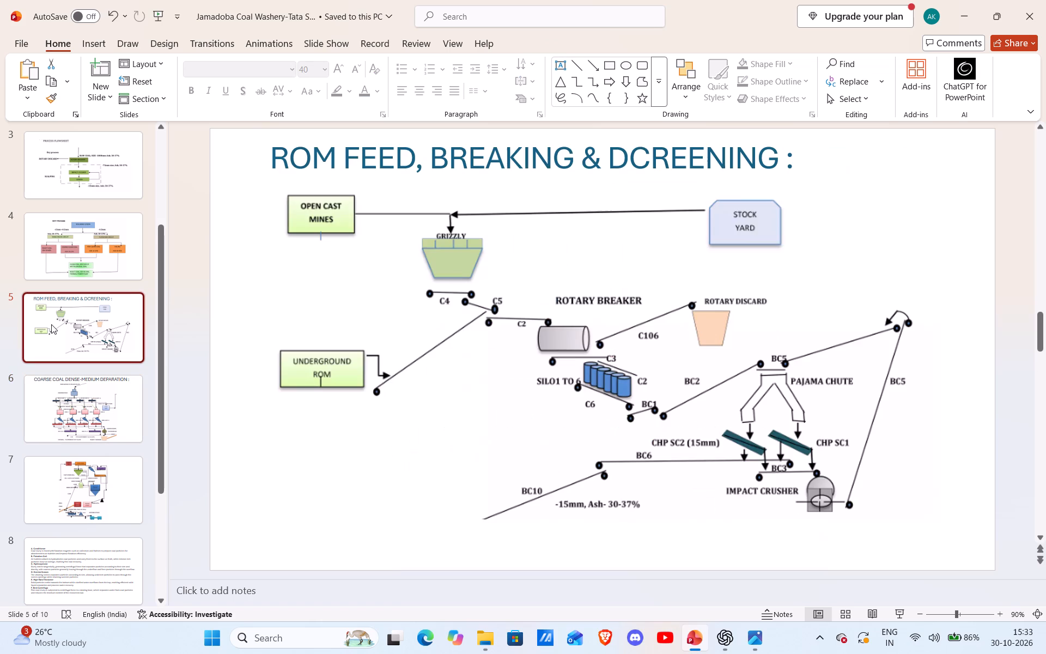
left_click(77, 401)
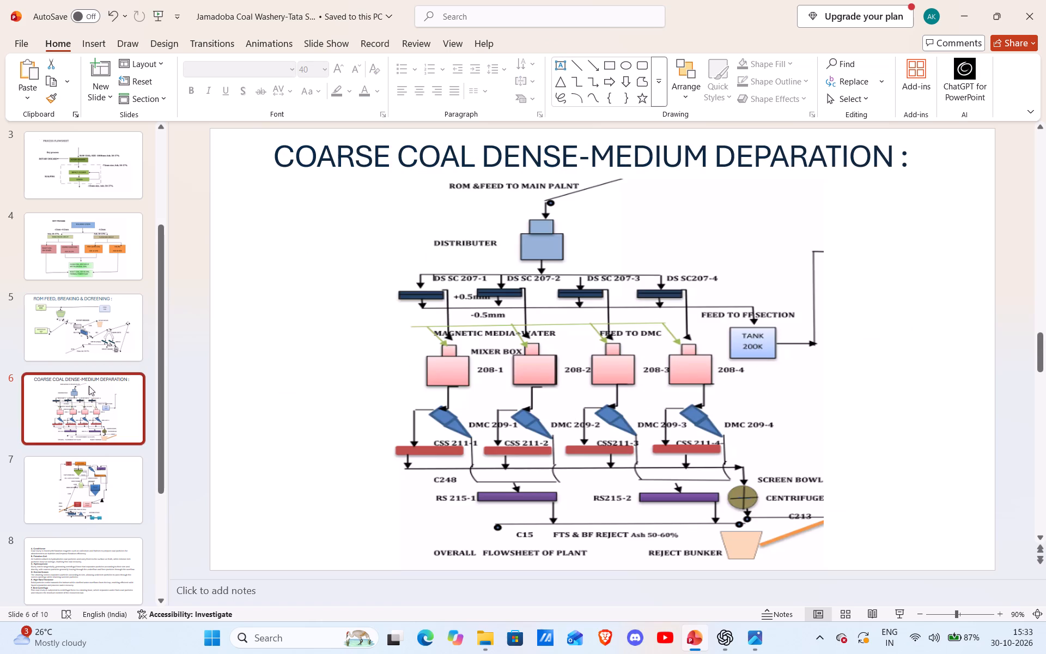
left_click(94, 342)
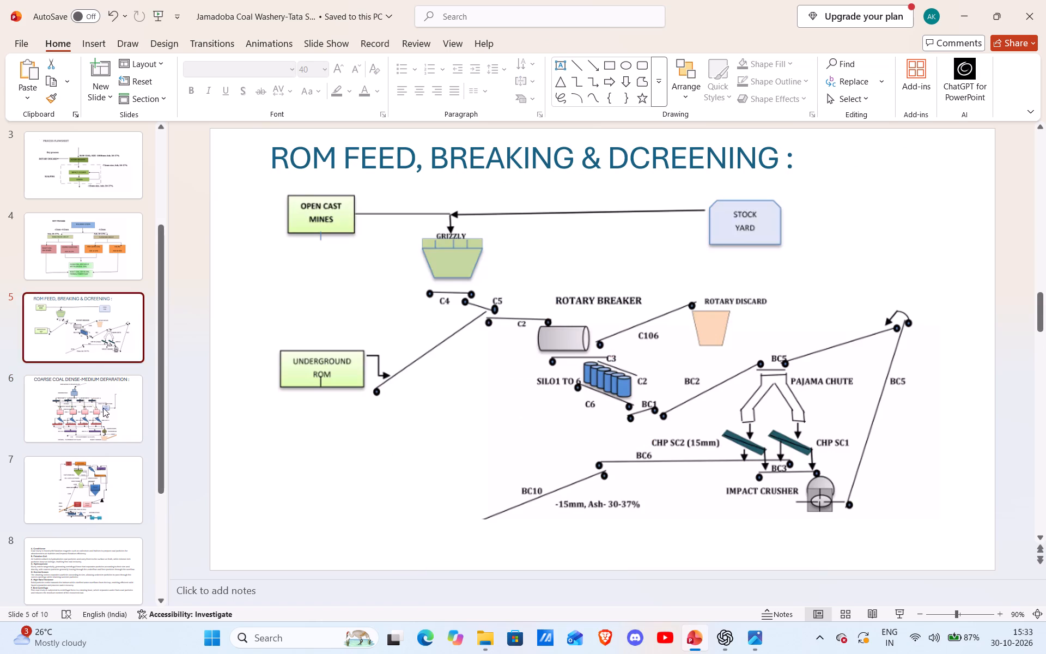
left_click(103, 408)
left_click(289, 172)
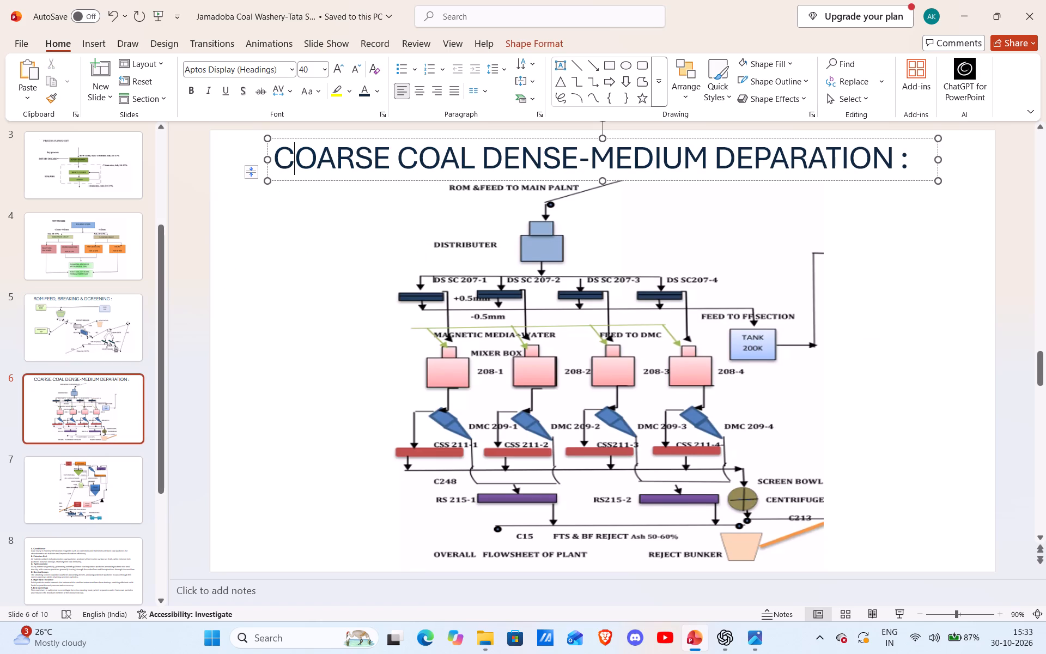
left_click_drag(276, 164, 916, 171)
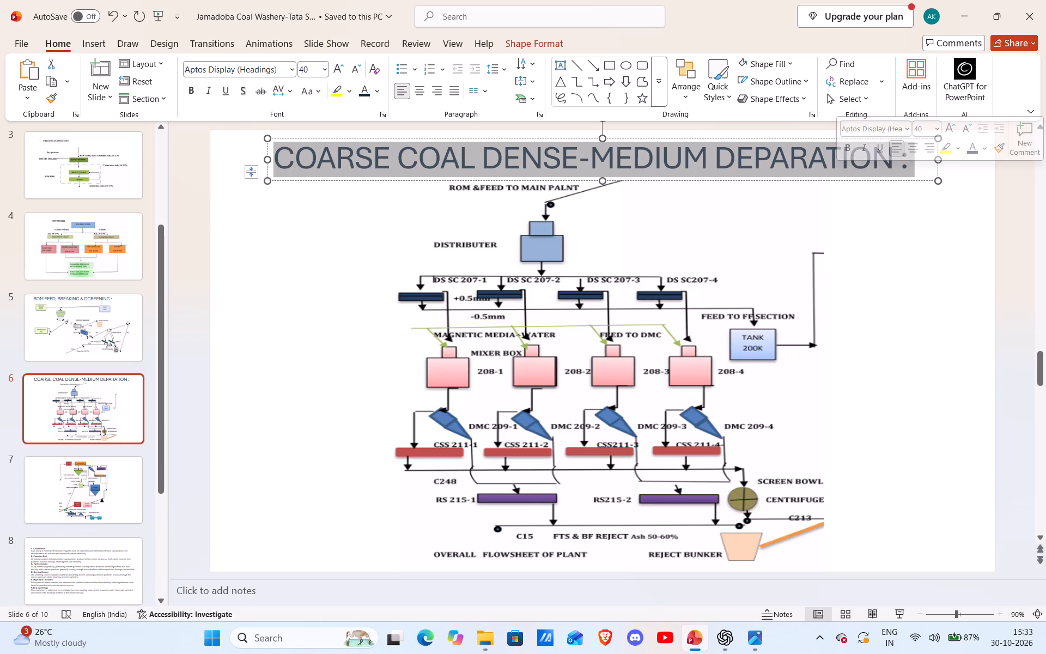
left_click(374, 92)
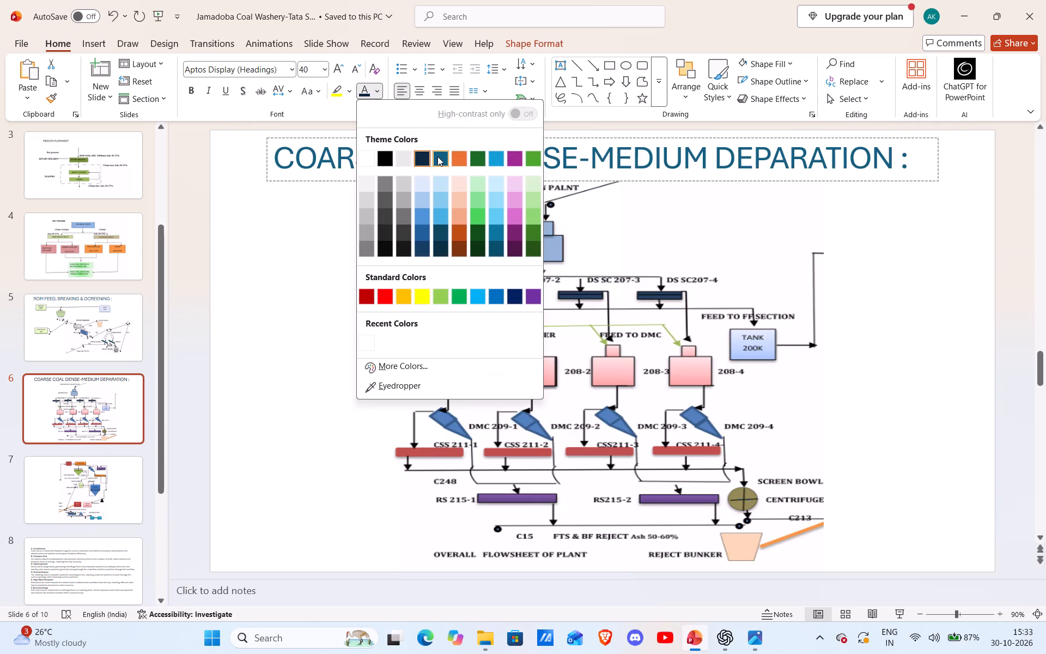
left_click(437, 156)
left_click(271, 276)
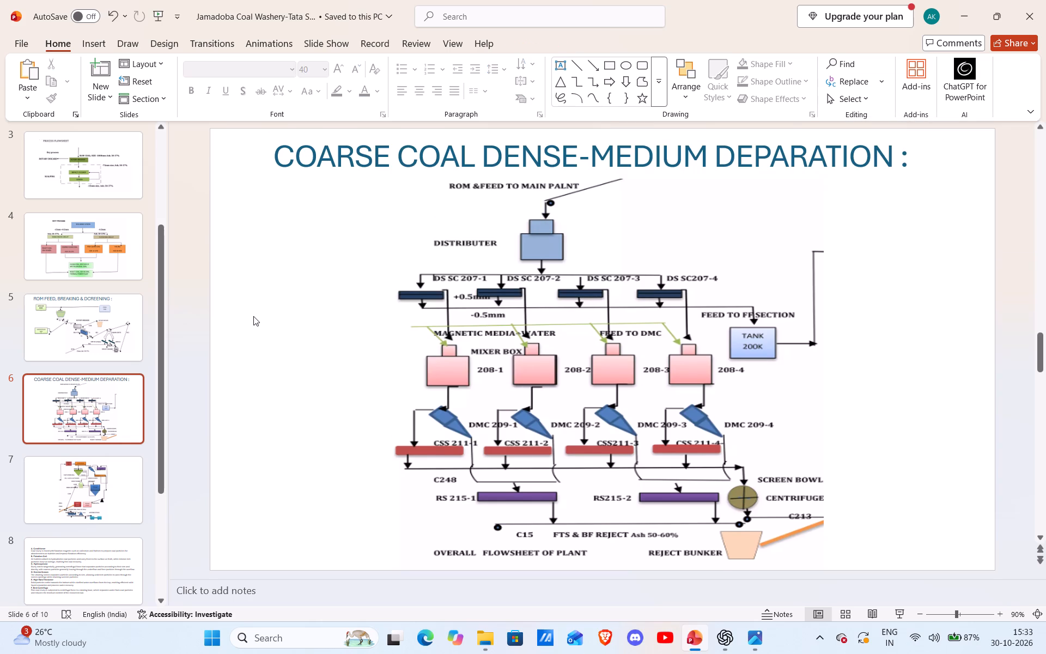
Move slide 7's flowsheet picture down slightly to the slide's vertical centre, keeping it centred horizontally.
left_click(65, 482)
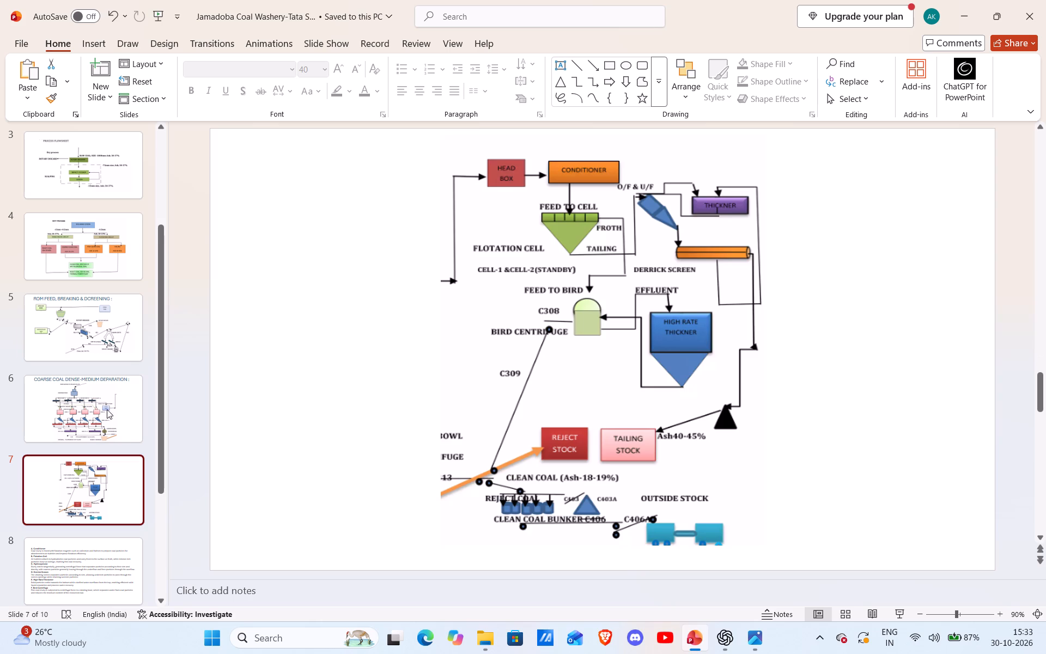
left_click(545, 196)
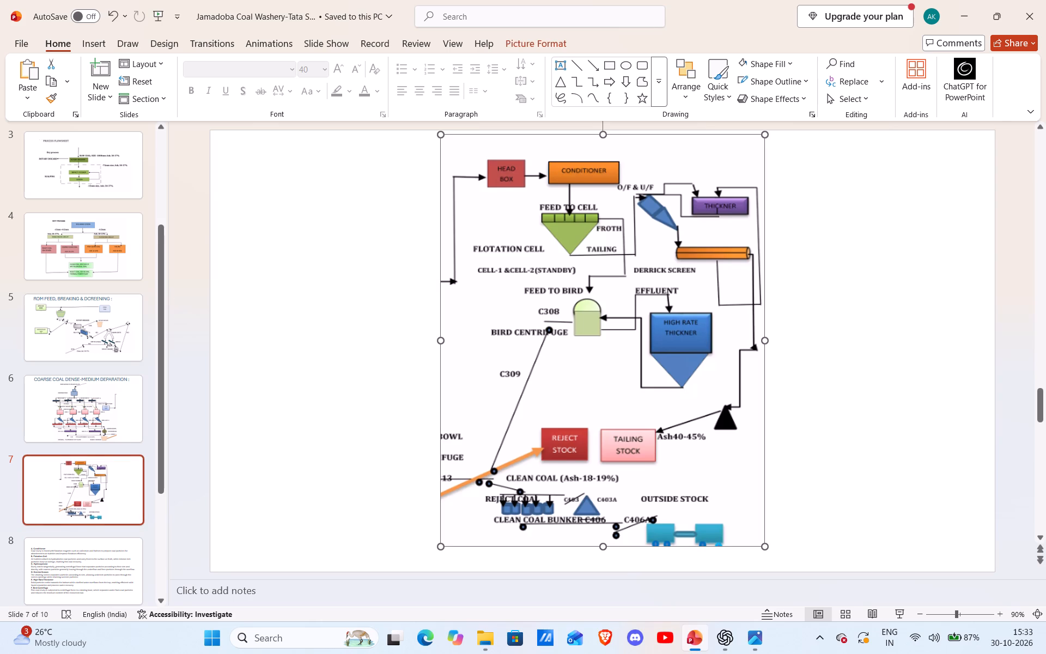
left_click_drag(662, 160, 662, 170)
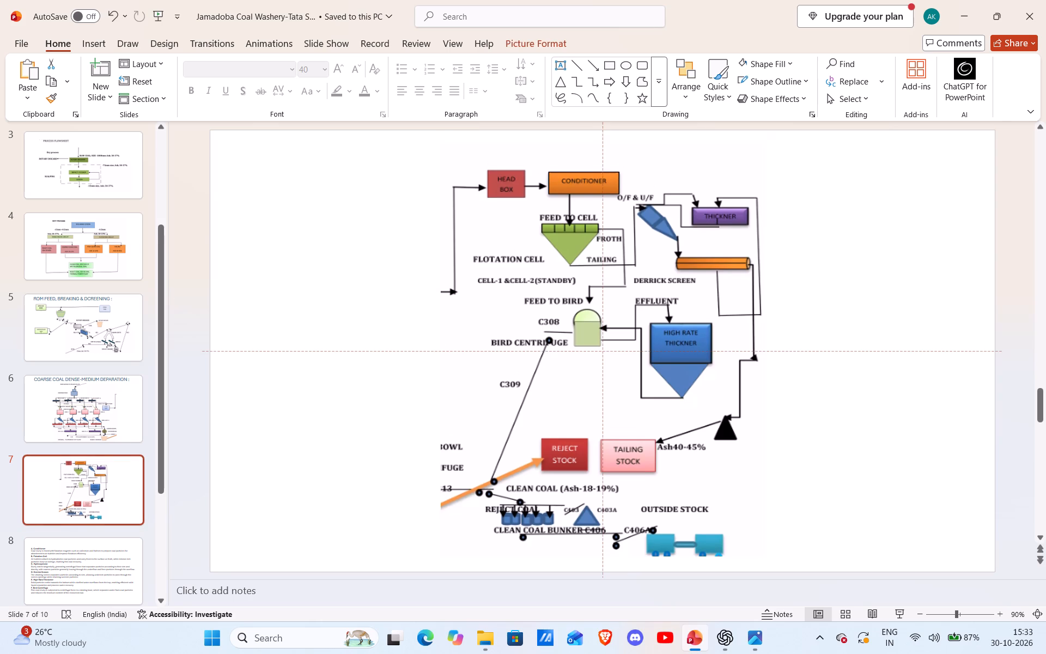
left_click_drag(662, 170, 662, 172)
left_click_drag(662, 172, 662, 173)
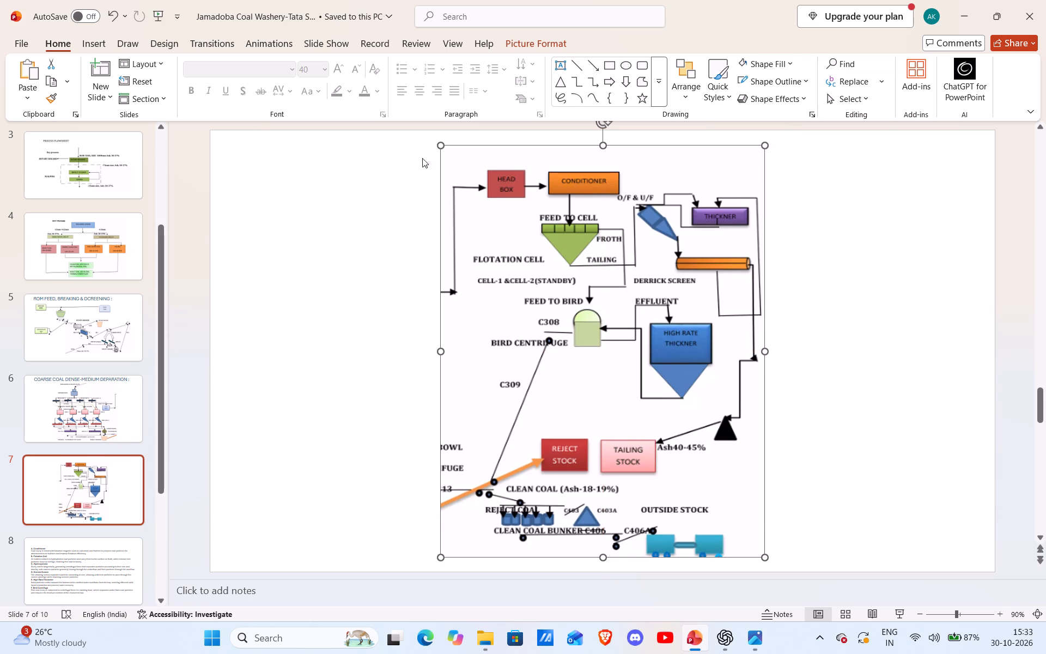
Apply the Title Only layout to slide 7.
left_click(157, 58)
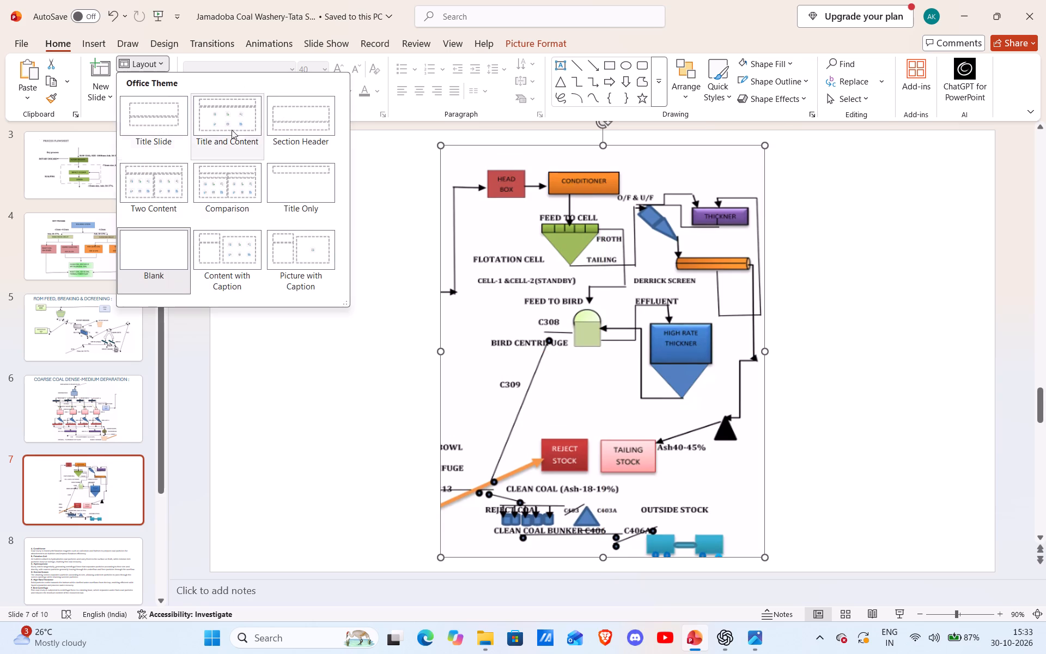
left_click(296, 181)
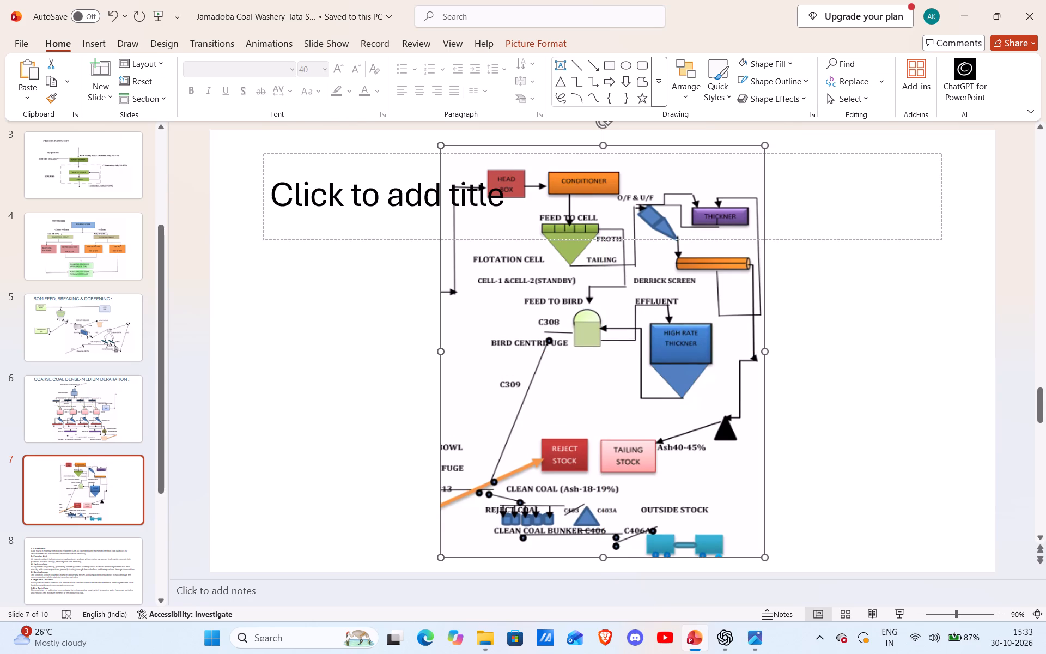
Enter "FINES RECOVERY, FLOTATION, VEWATERING & PRIDUCTS" as slide 7's title.
left_click(496, 203)
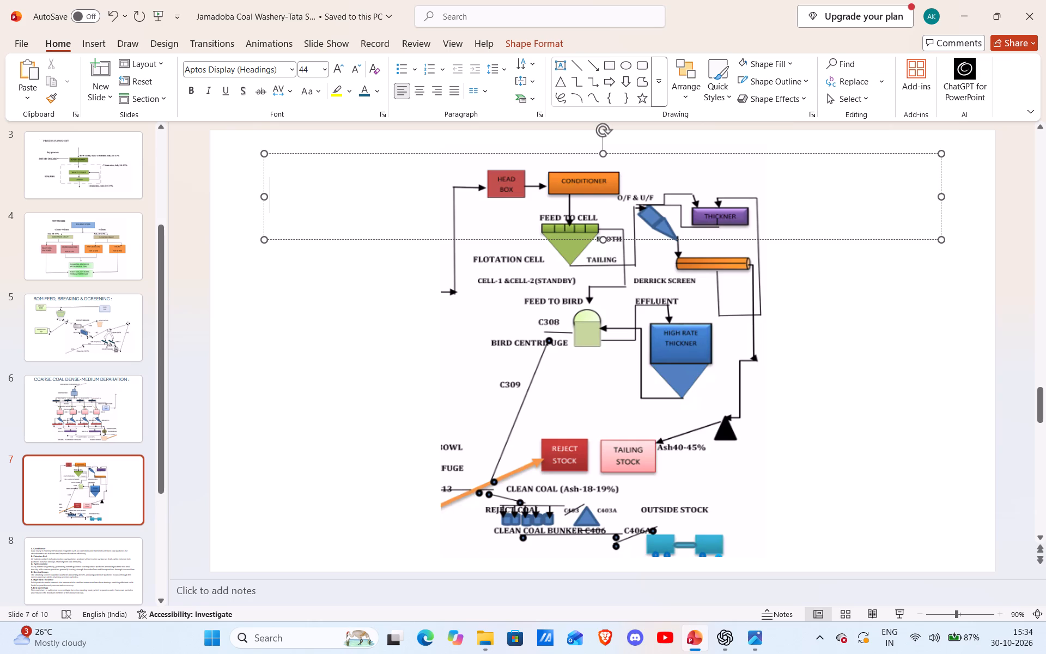
type("FINES RECO")
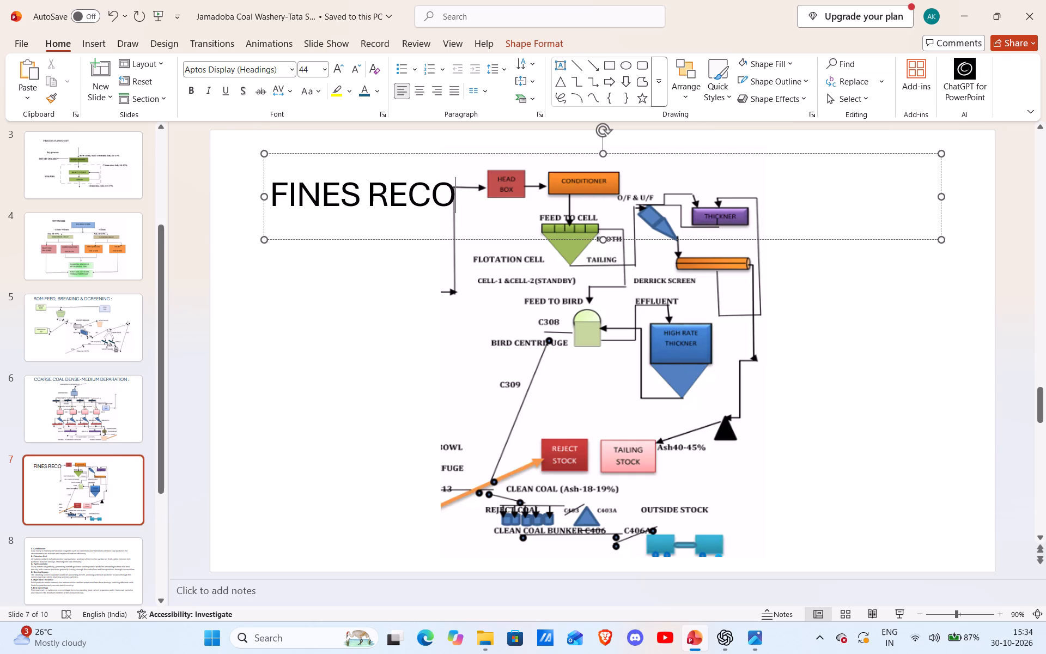
type("VER")
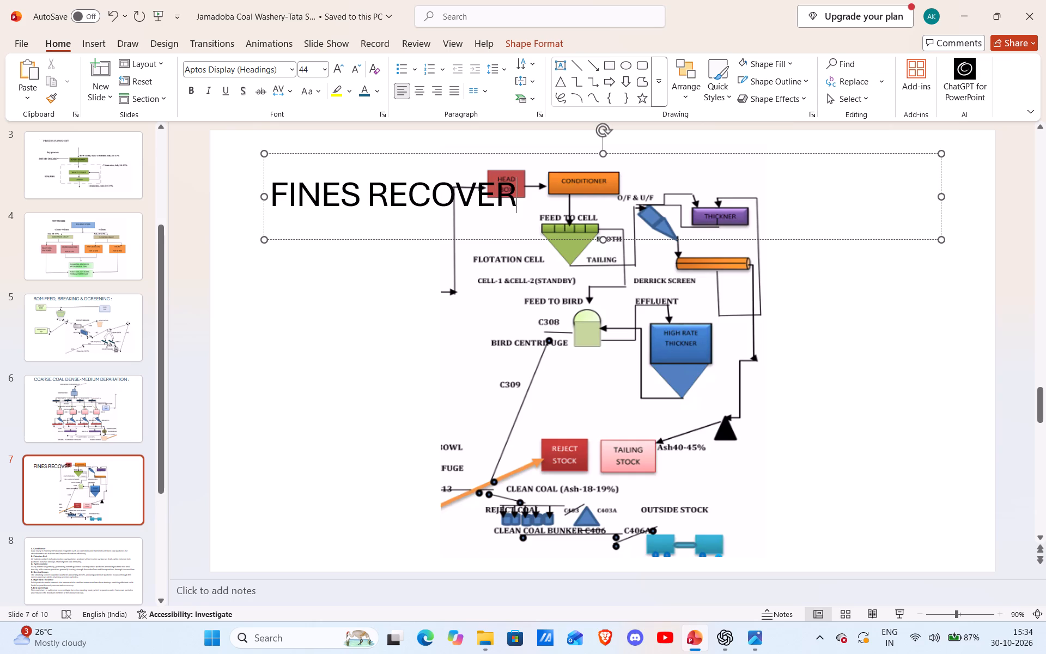
key("y")
key("m")
key("BackSpace")
key("comma")
key("space")
type("FLOTATION, VEWATERING")
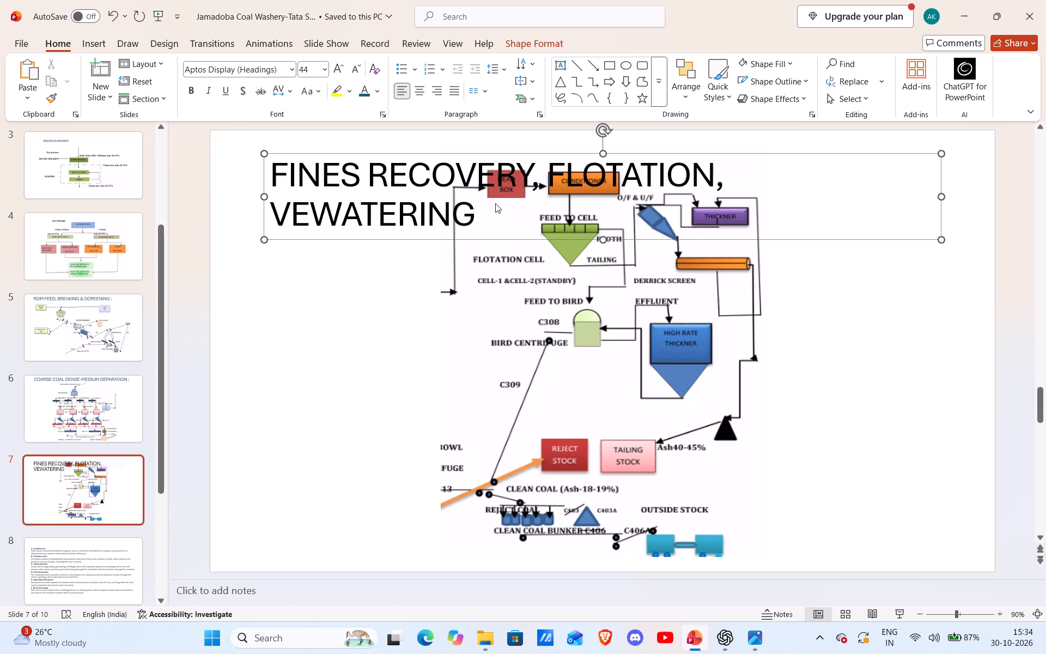
key("space")
key("shift+ampersand")
type("PRI")
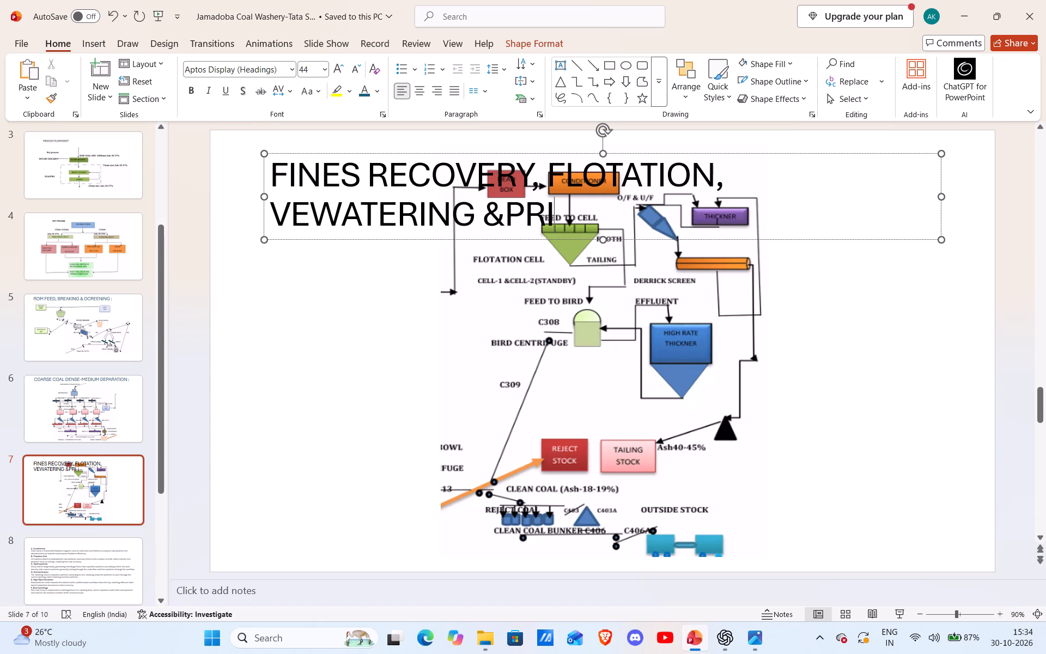
type("DUCTS")
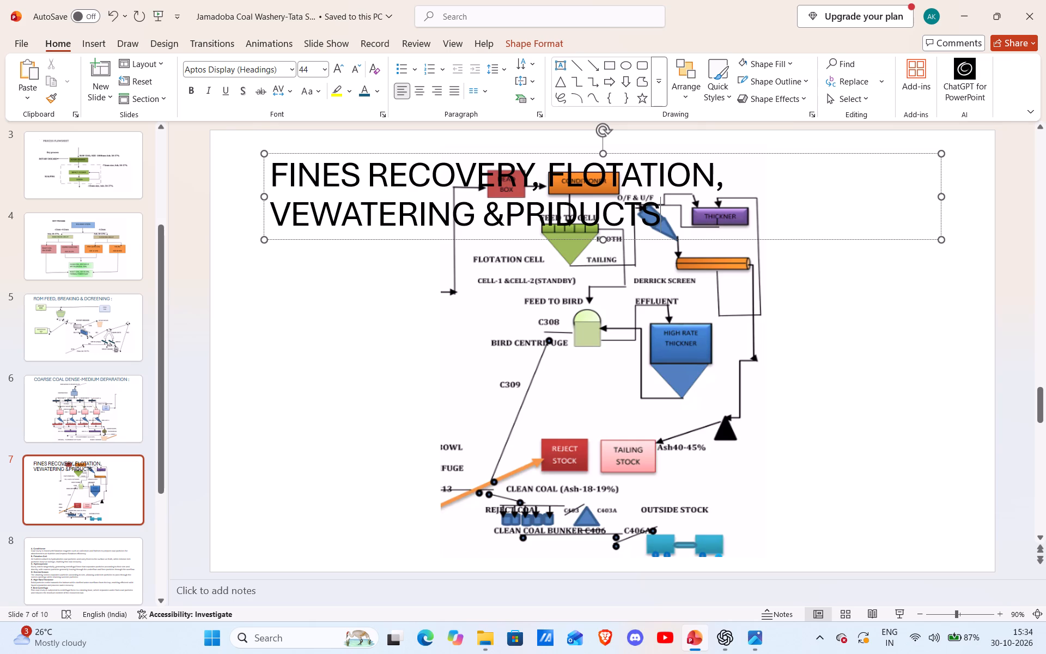
left_click(506, 212)
key("space")
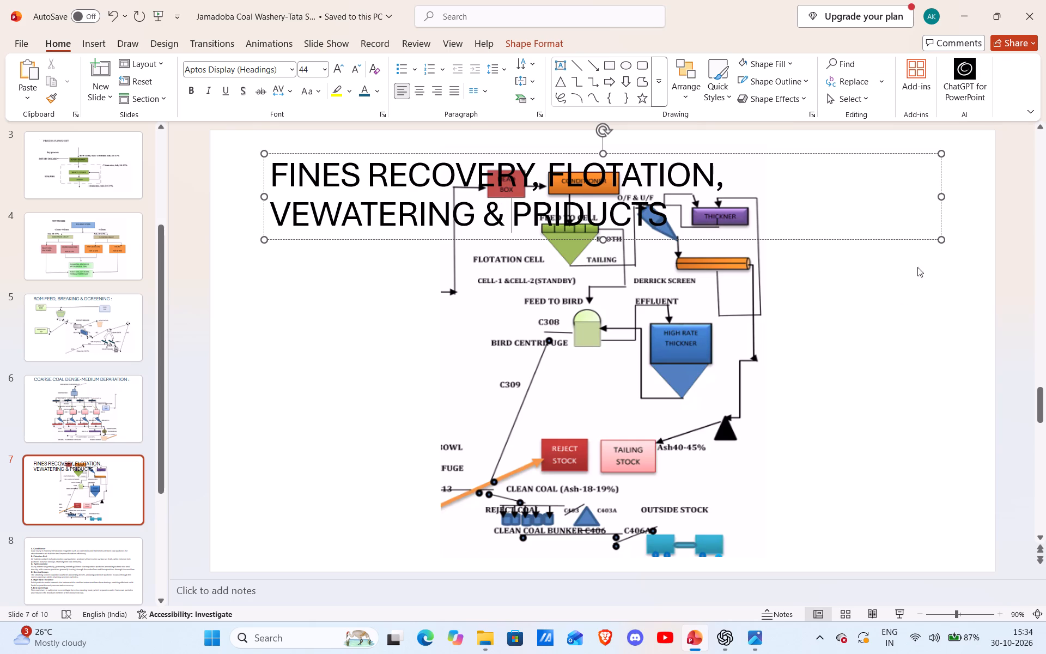
Reshape slide 7's title box into a two-line band along the slide's top edge, spanning nearly its full width.
left_click_drag(941, 238, 932, 185)
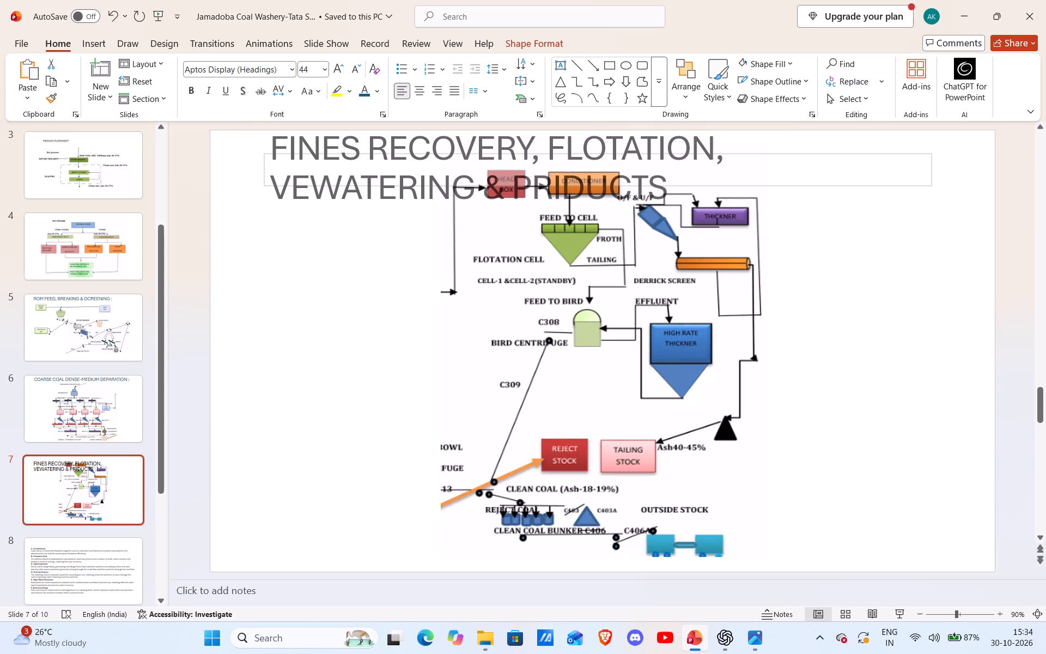
left_click_drag(932, 185, 933, 179)
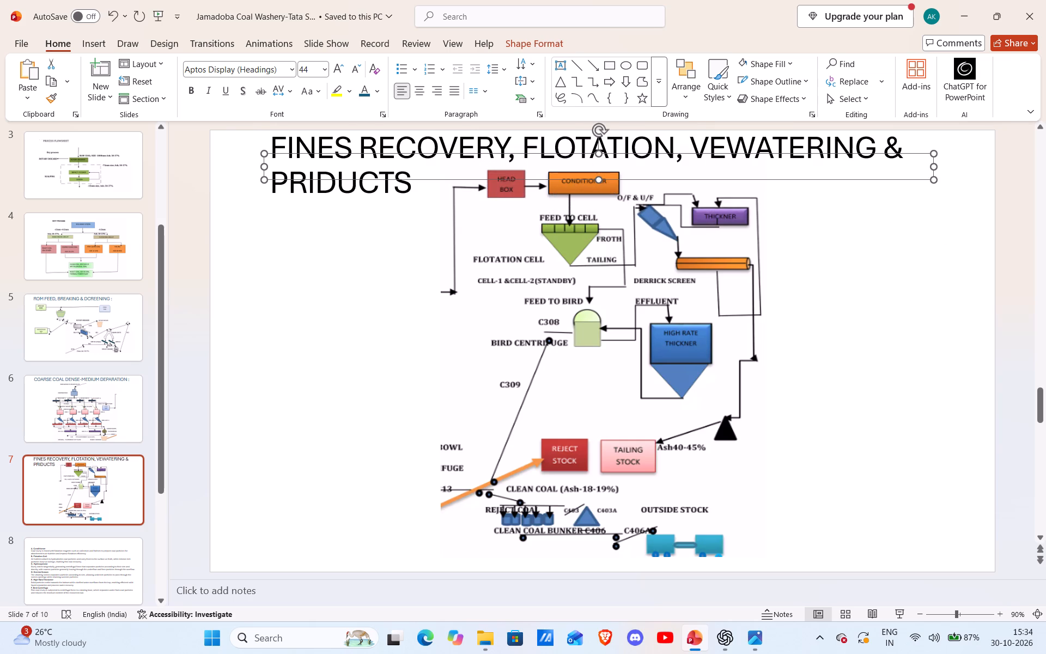
left_click_drag(262, 163, 246, 163)
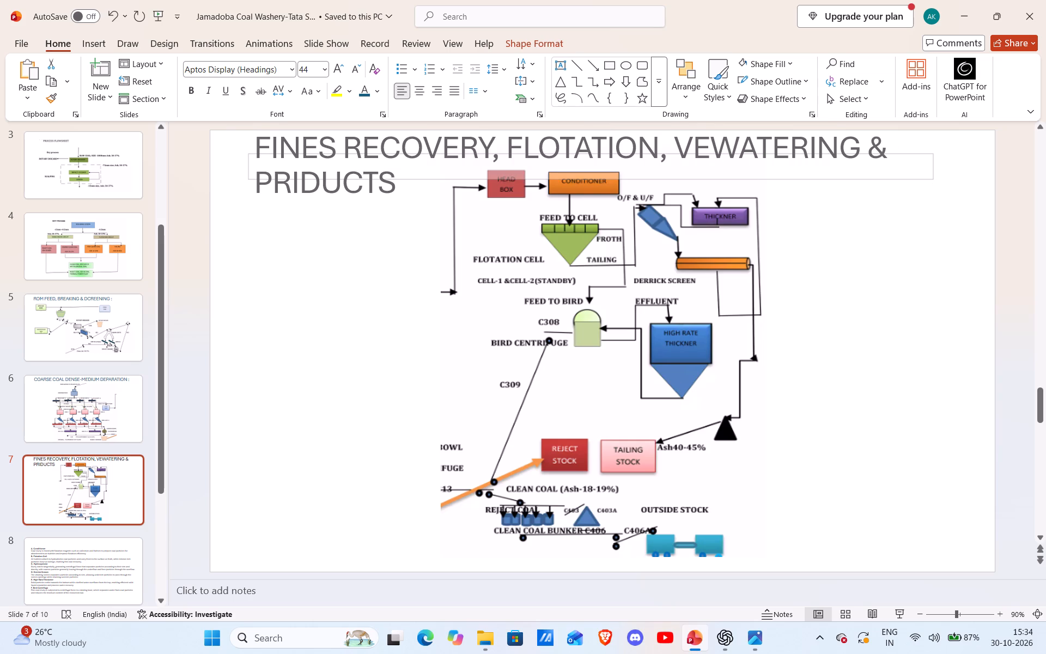
left_click_drag(246, 163, 240, 162)
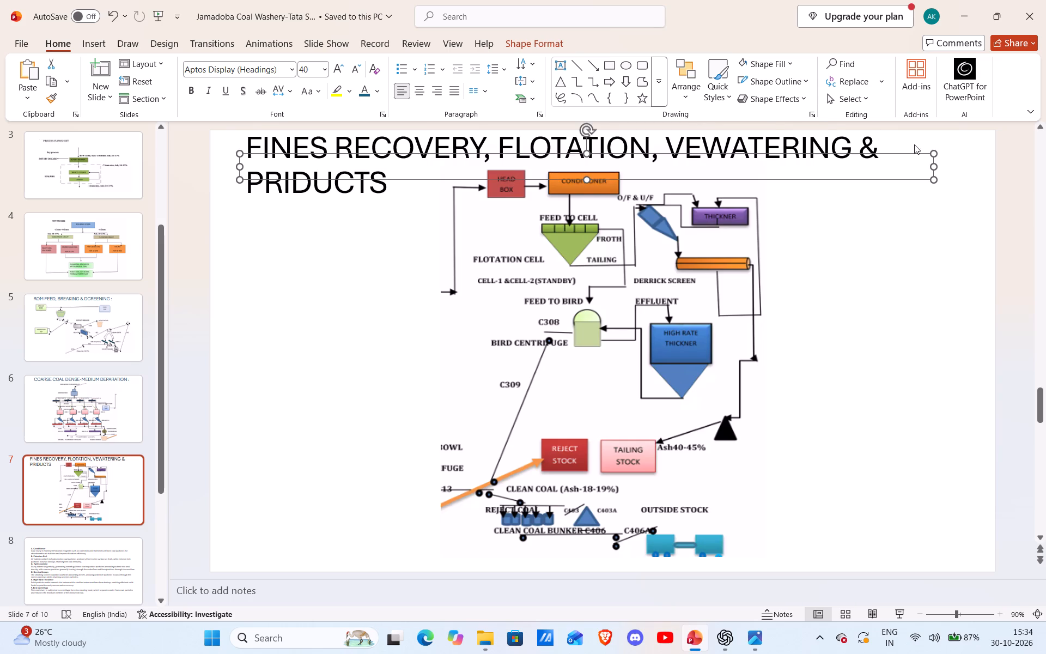
left_click_drag(934, 168, 971, 155)
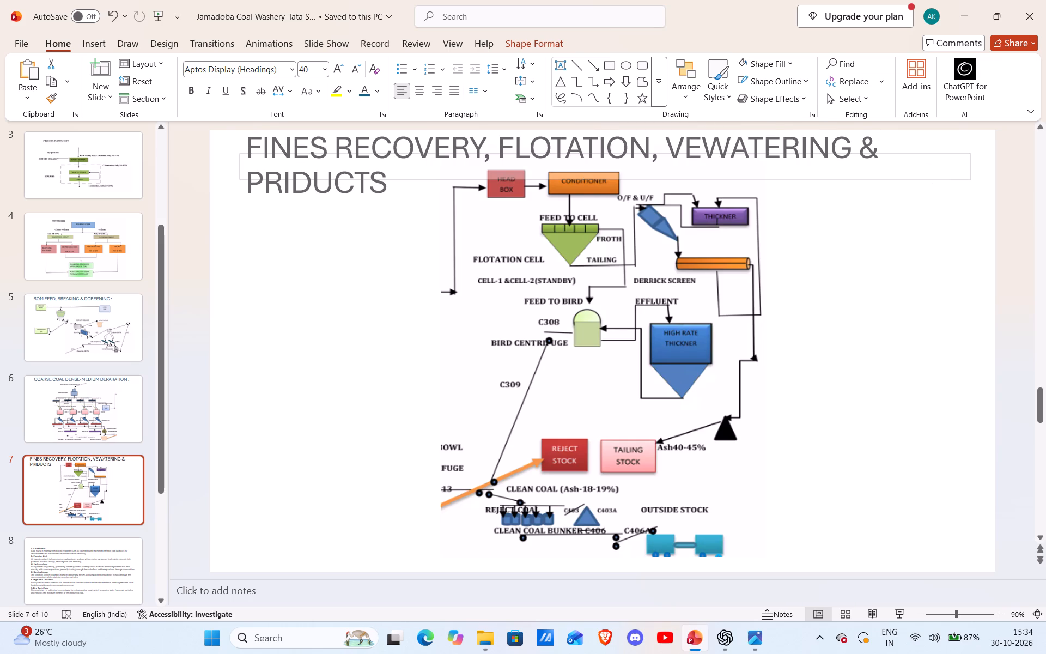
left_click_drag(971, 155, 973, 155)
left_click_drag(605, 153, 607, 137)
left_click_drag(607, 180, 603, 221)
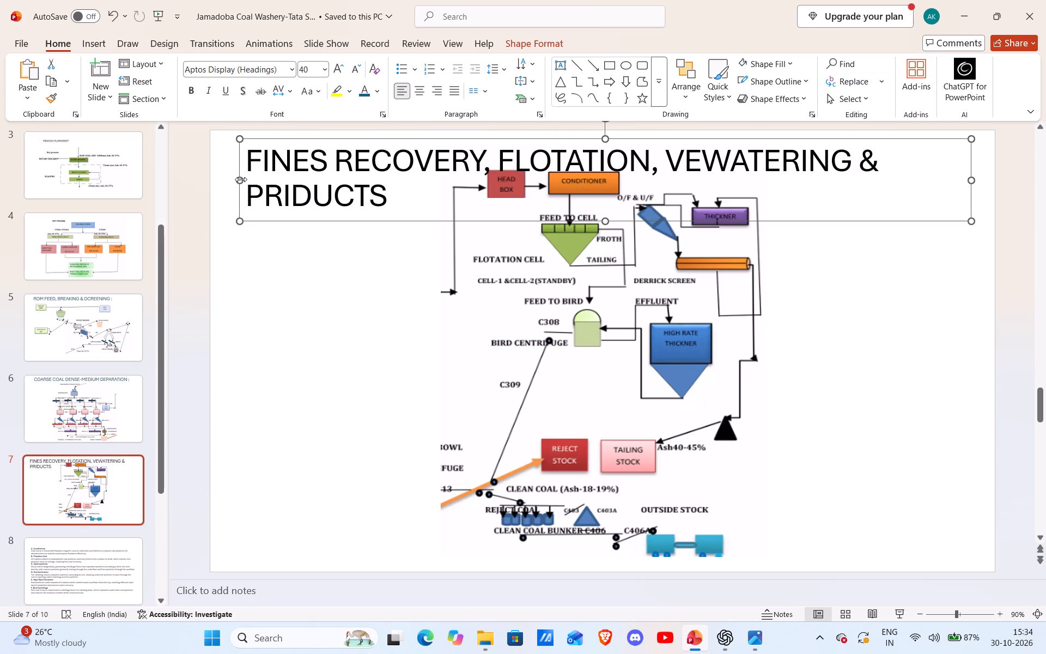
left_click_drag(241, 179, 203, 173)
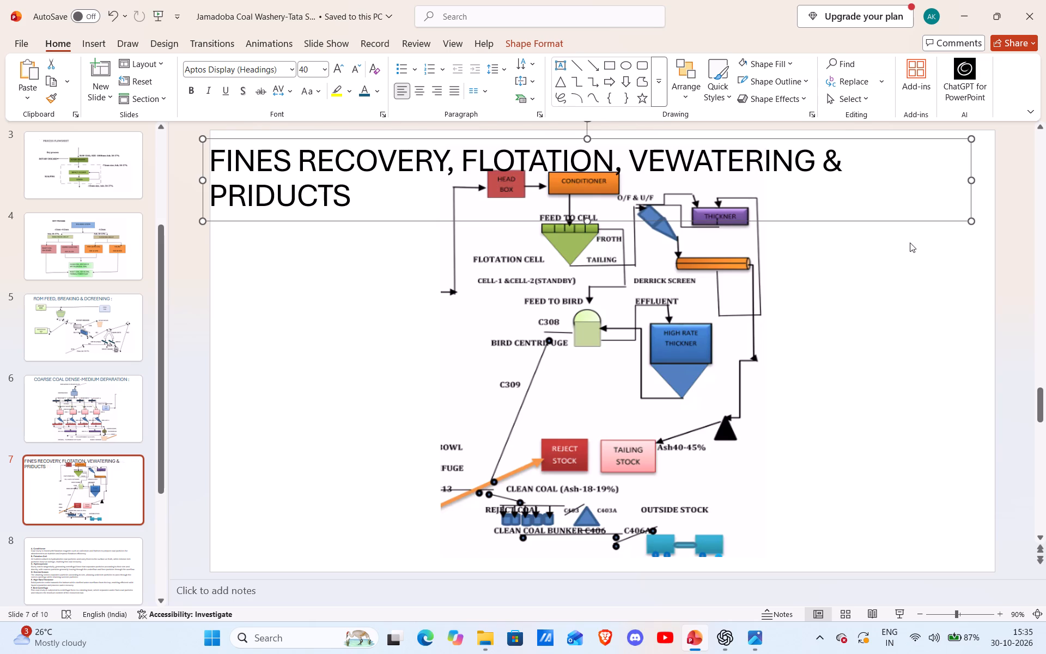
left_click_drag(969, 180, 991, 170)
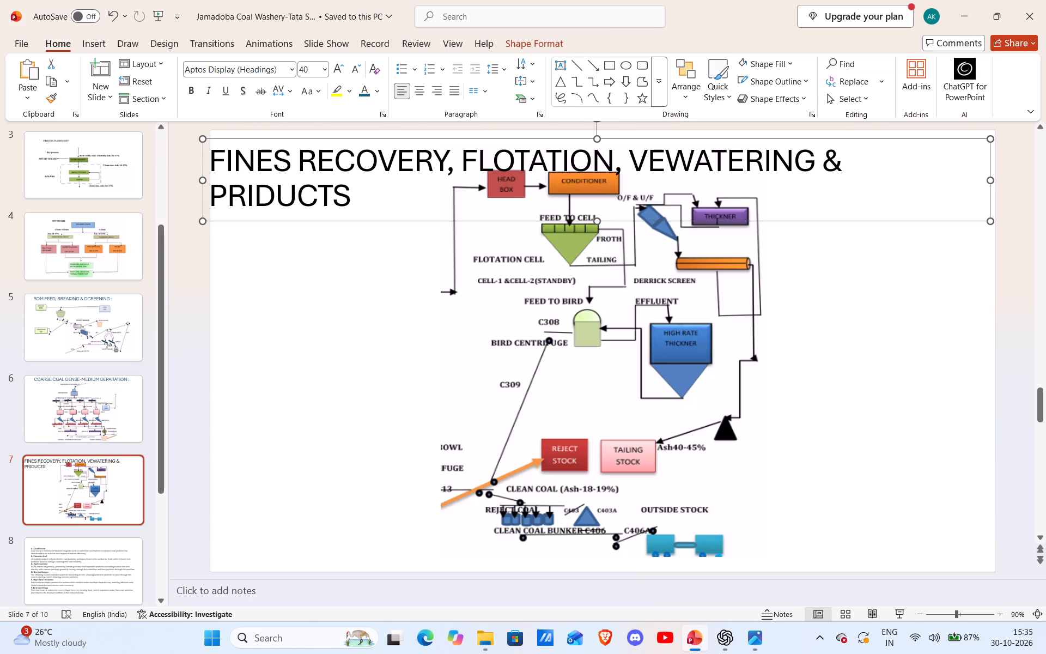
Set the font size of slide 7's whole title to 36.
right_click_drag(356, 199, 244, 164)
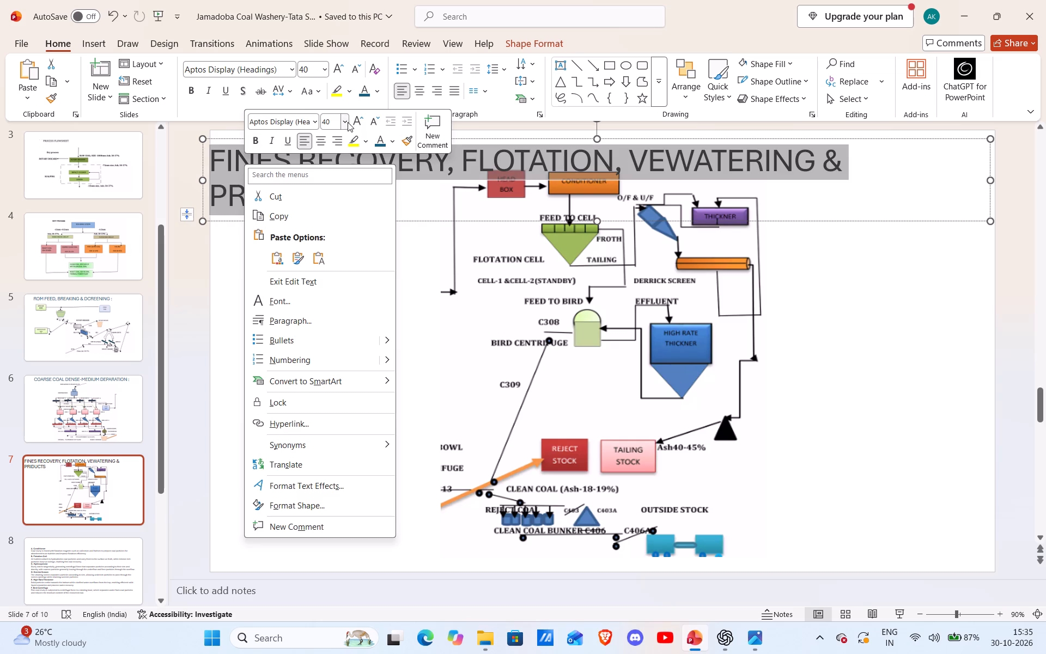
left_click(348, 122)
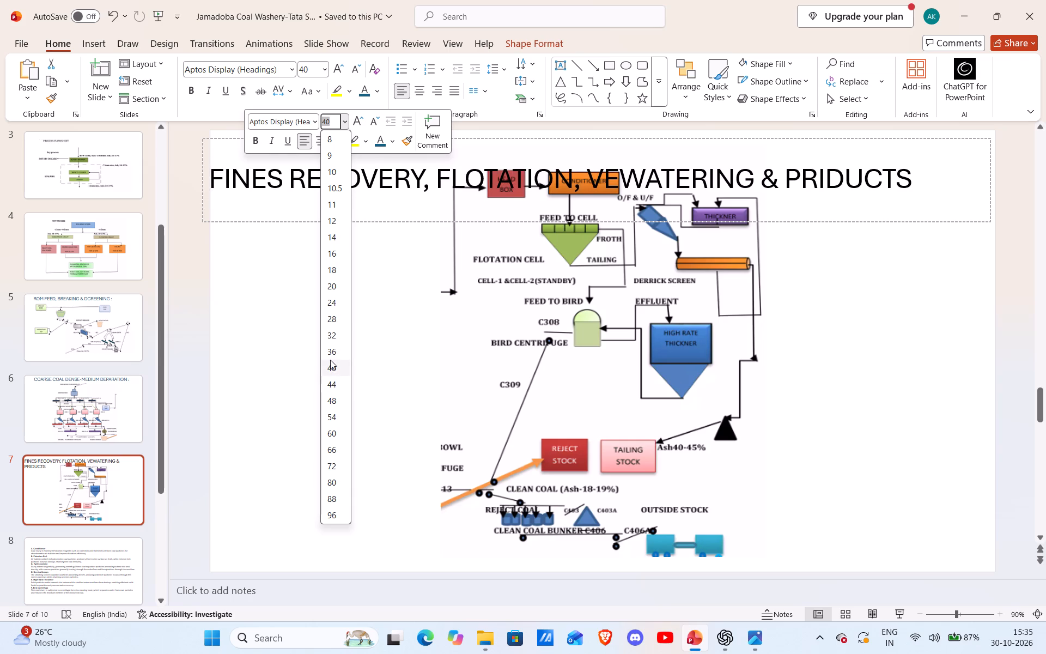
left_click(330, 360)
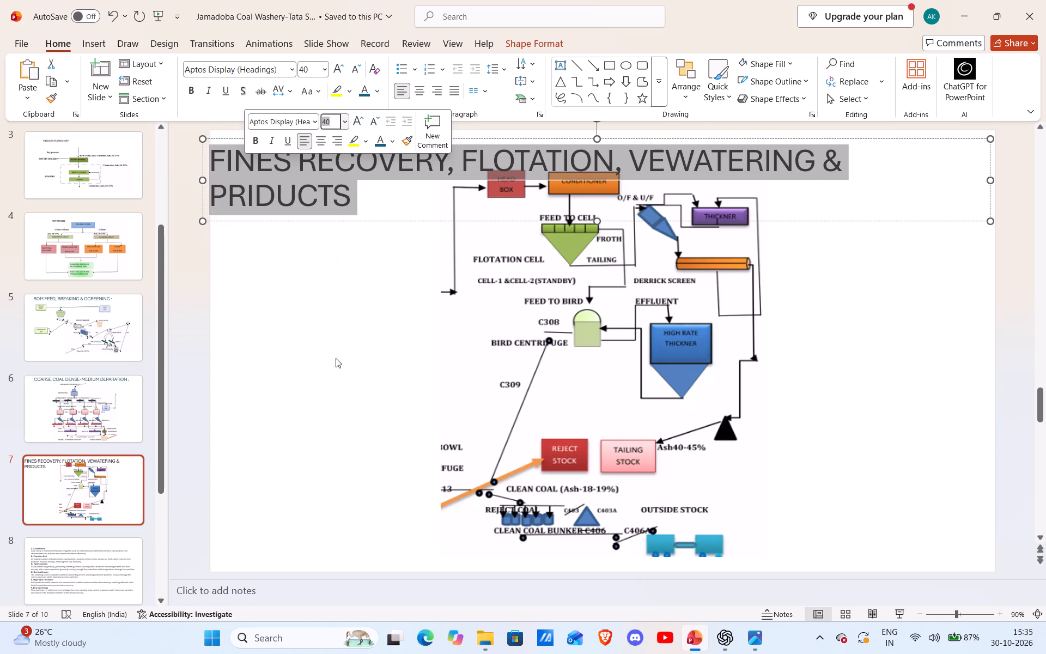
left_click(344, 122)
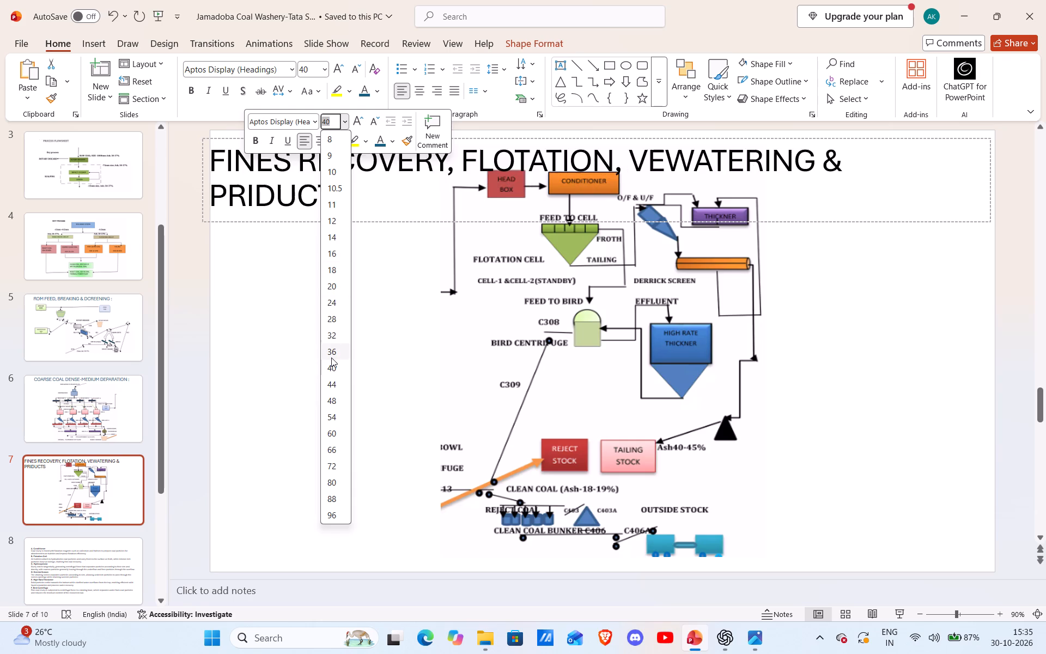
left_click(331, 355)
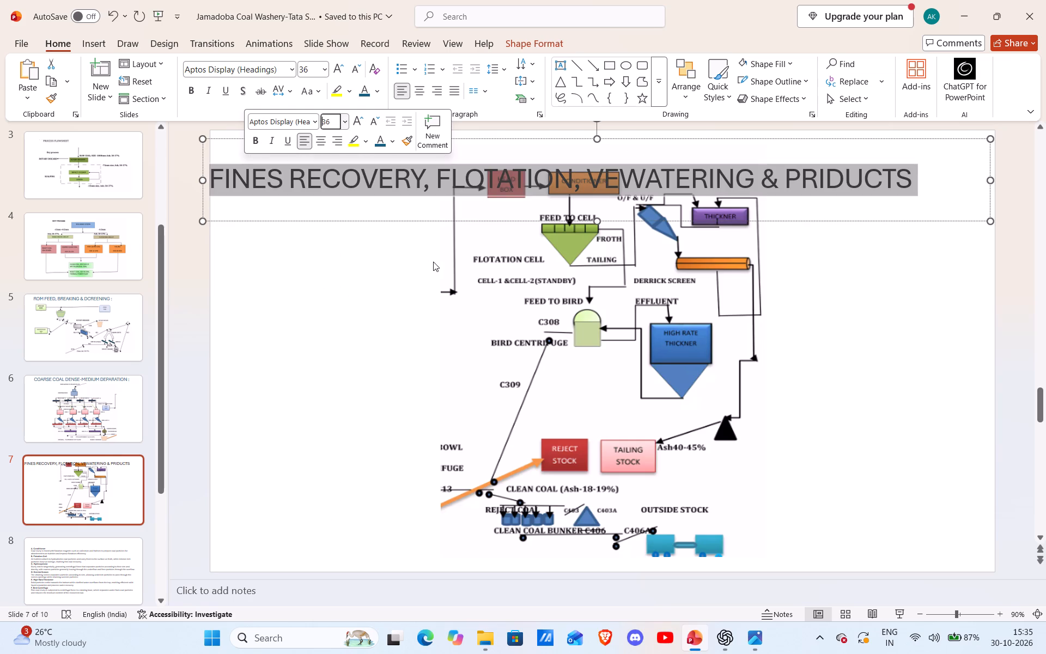
Shrink the title box to one line's height above the flowsheet and bring its left edge inside the slide.
left_click_drag(595, 221, 600, 179)
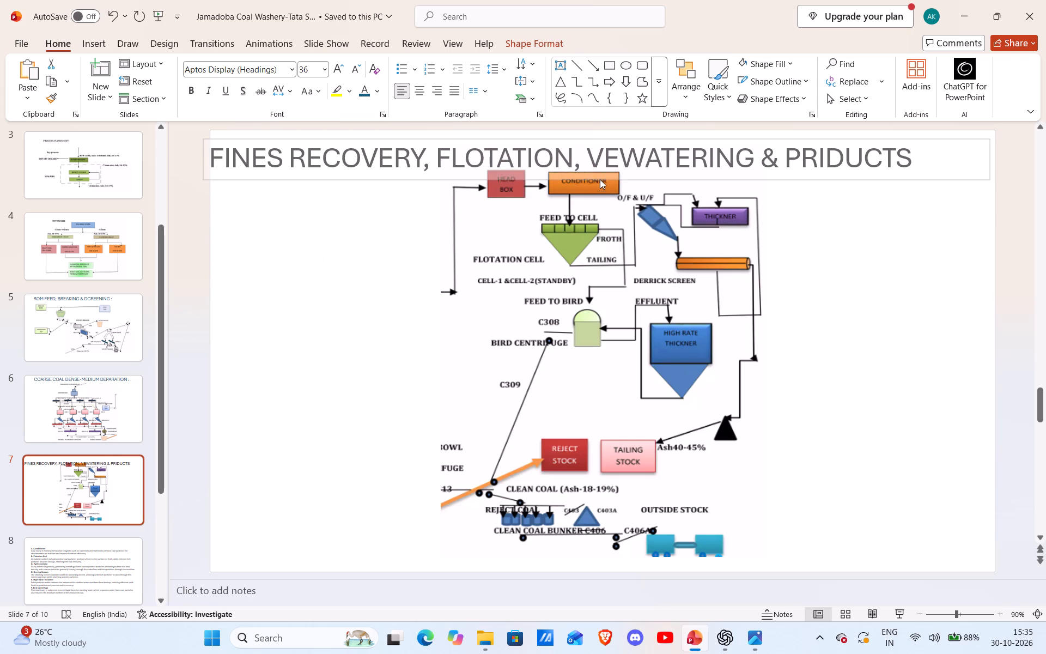
left_click_drag(600, 179, 600, 171)
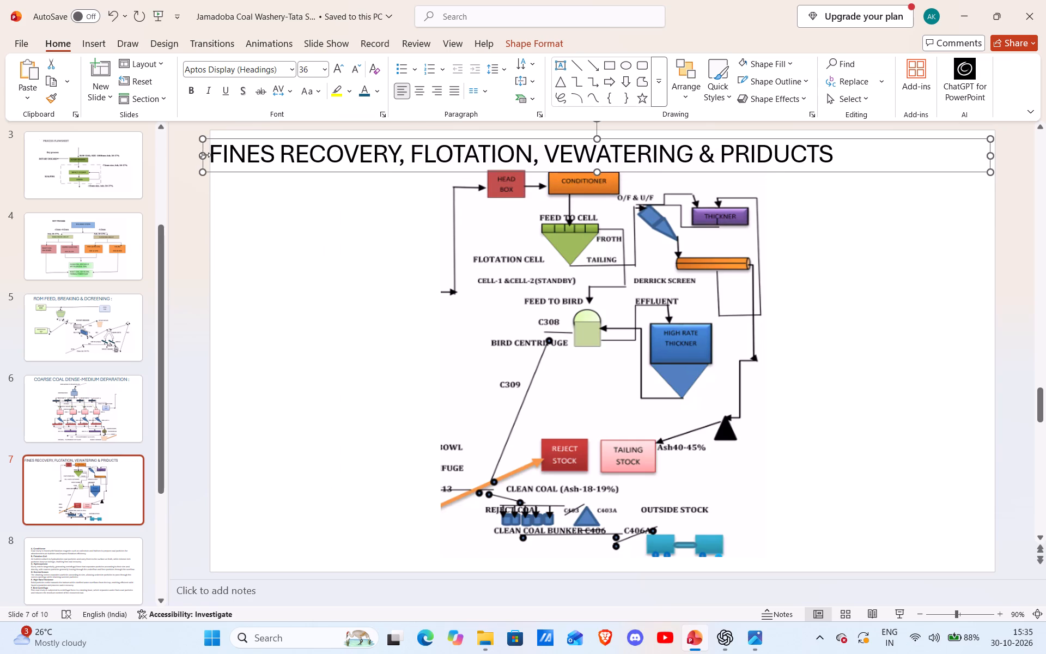
left_click_drag(205, 155, 221, 153)
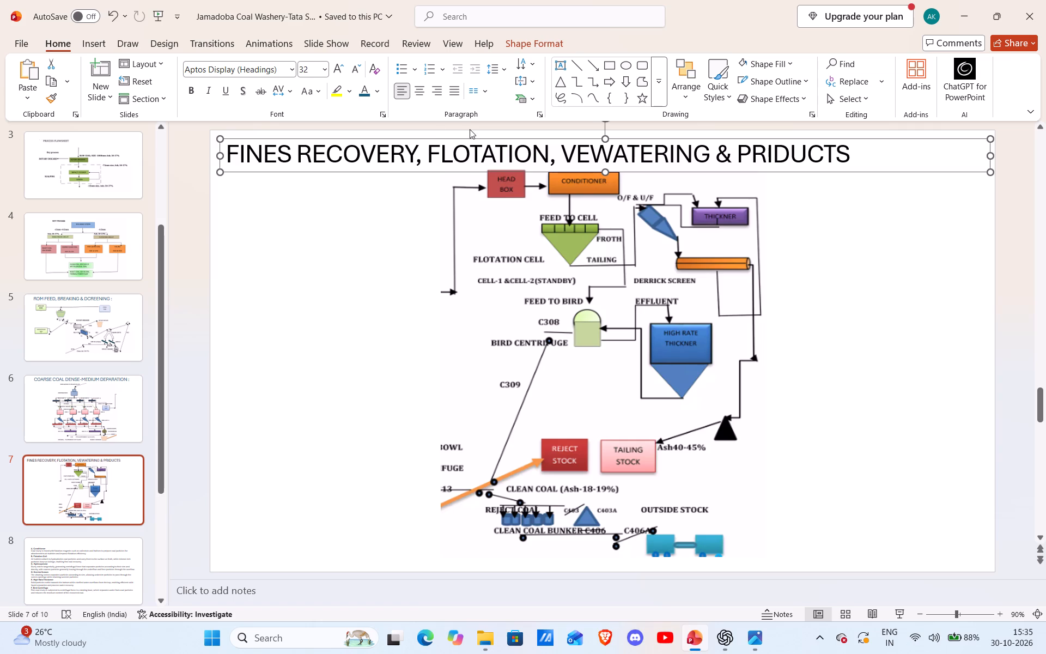
Append a space and a colon to the end of slide 7's title.
left_click(854, 154)
left_click(853, 148)
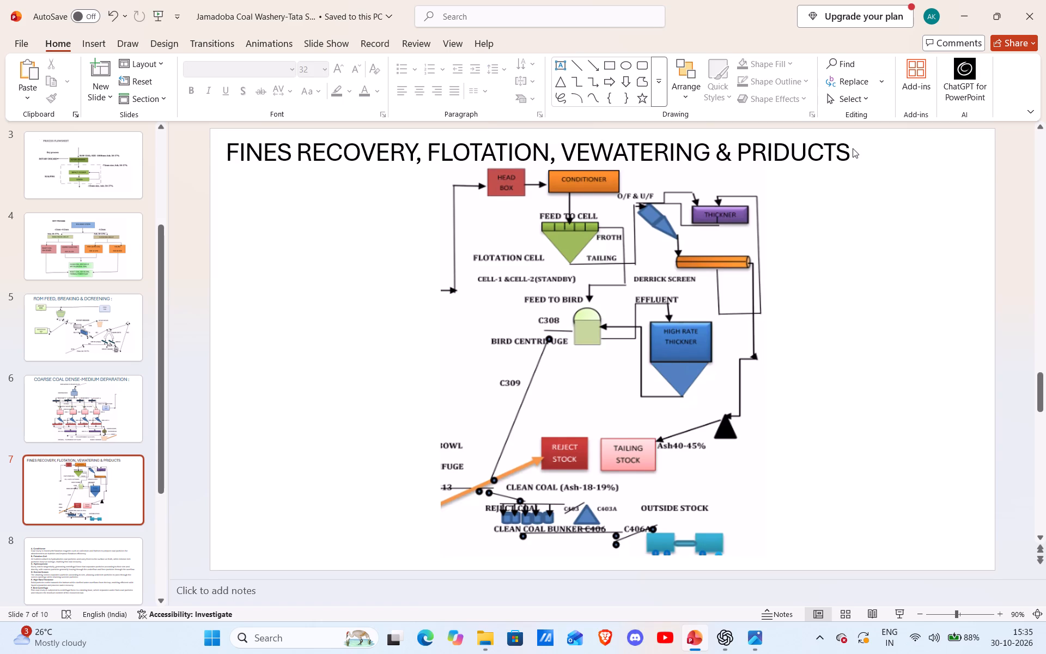
left_click(834, 149)
left_click(853, 154)
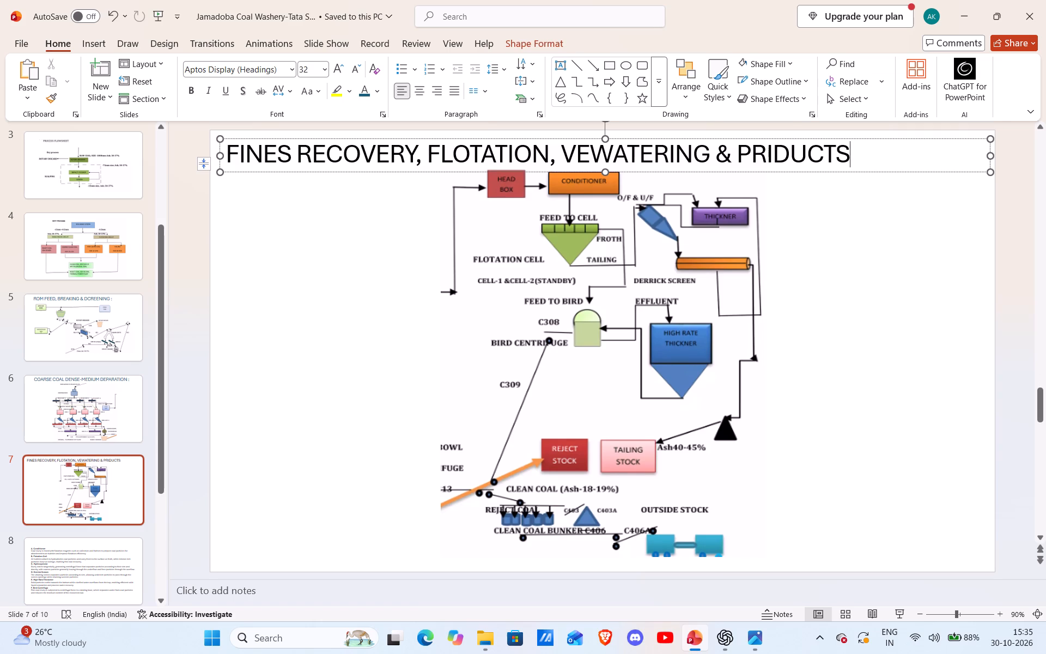
key("space")
key("shift+colon")
Correct the title's misspelled words to "PRODUCTS" and "DEWATERING", and deselect it.
left_click(773, 155)
key("BackSpace")
key("0")
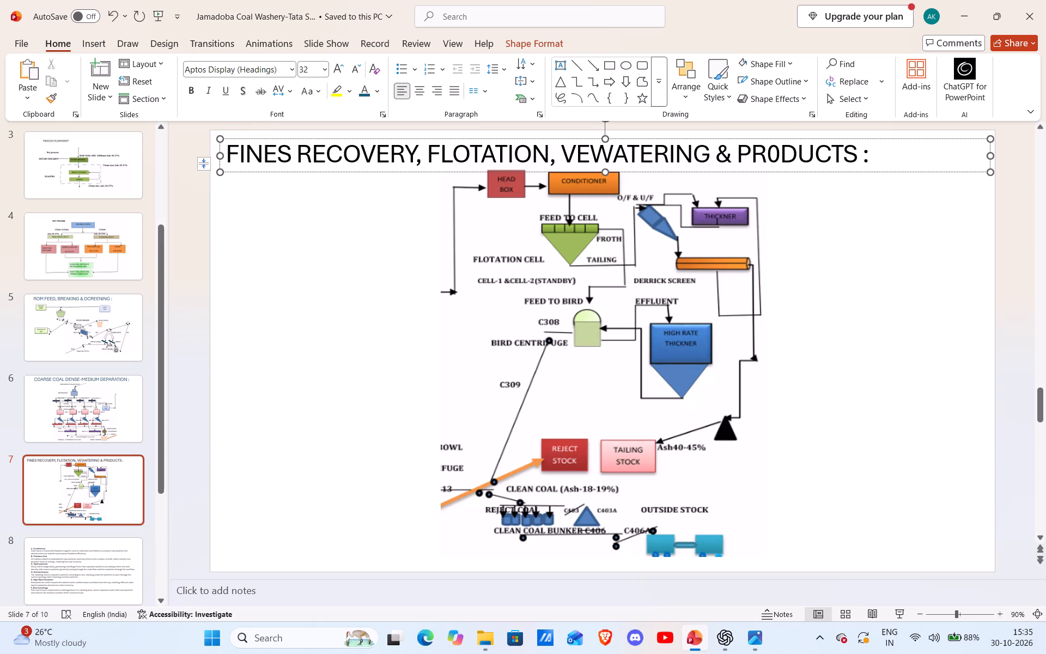
key("BackSpace")
key("o")
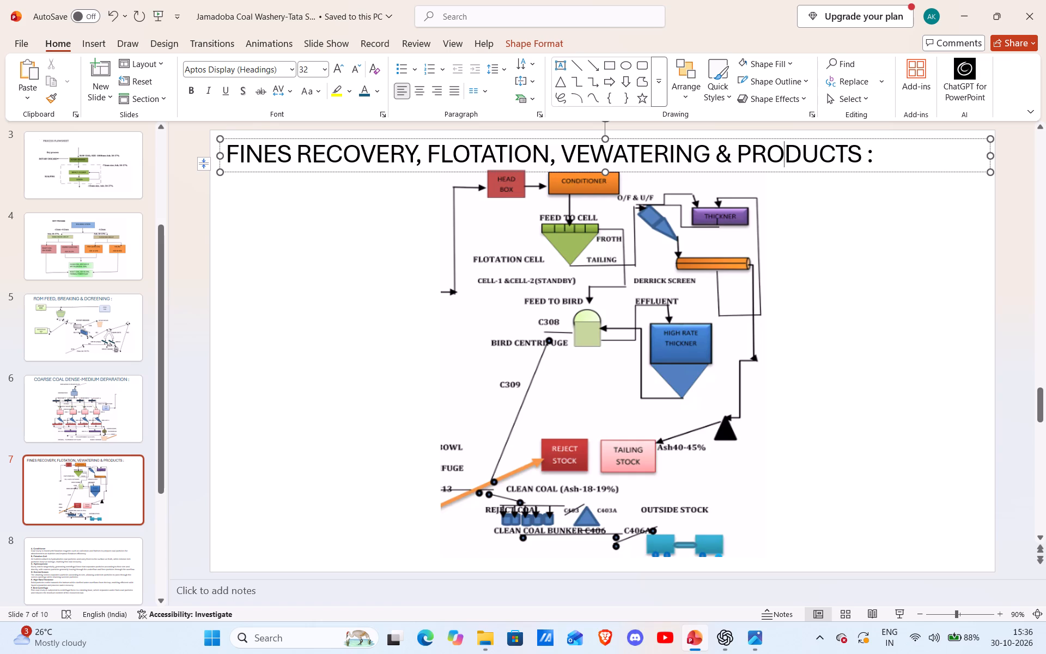
left_click(579, 156)
key("BackSpace")
key("d")
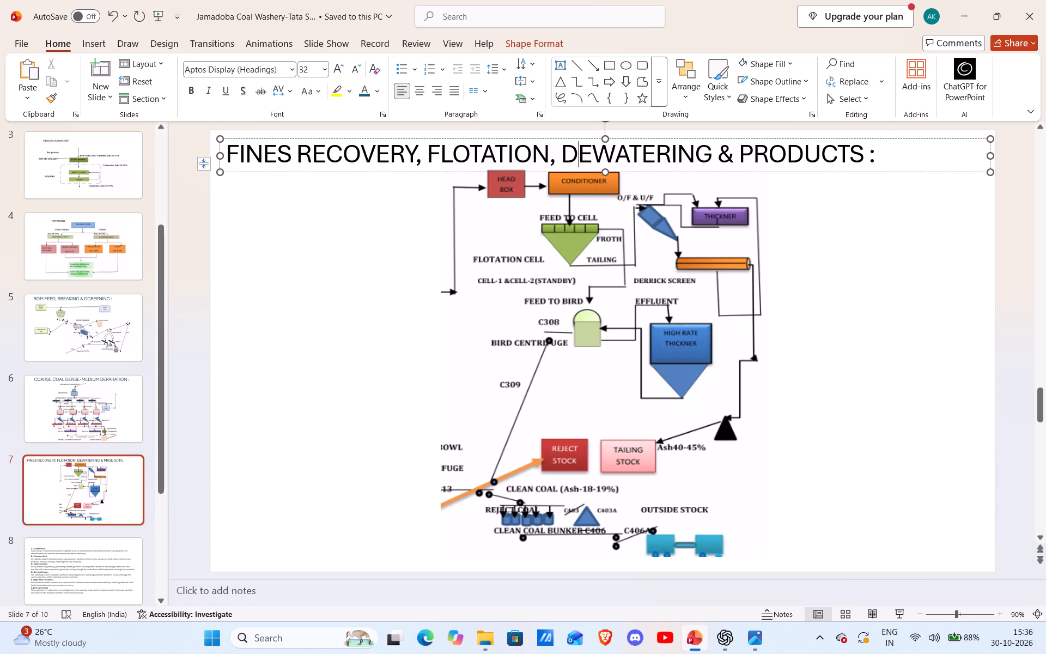
left_click(904, 210)
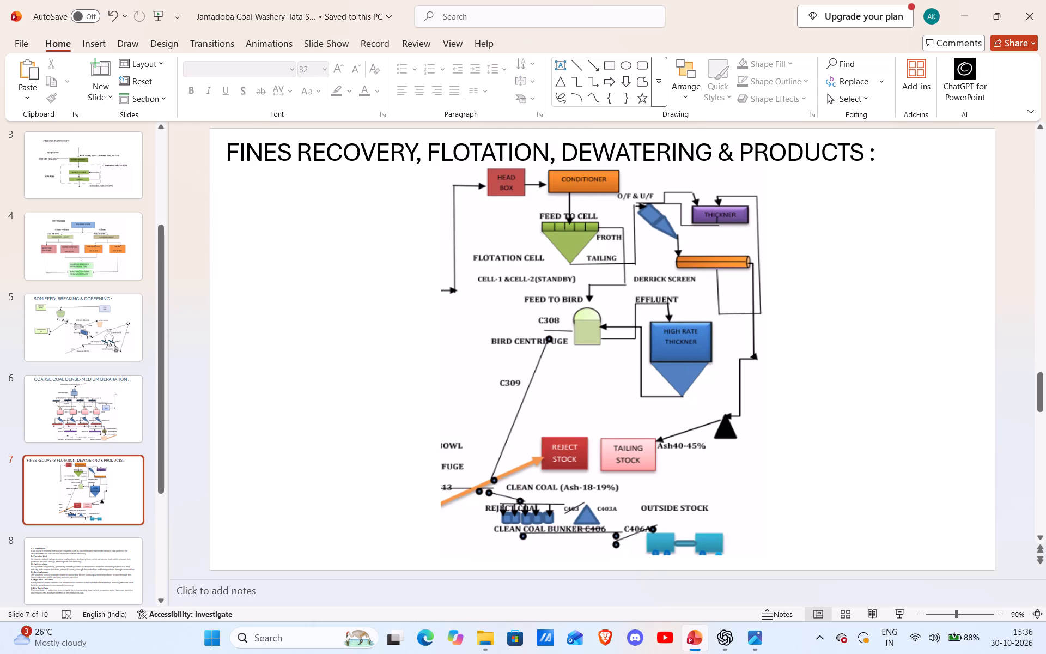
Move slide 7's title box slightly up and left so it is centred horizontally on the slide, and deselect it.
left_click(646, 152)
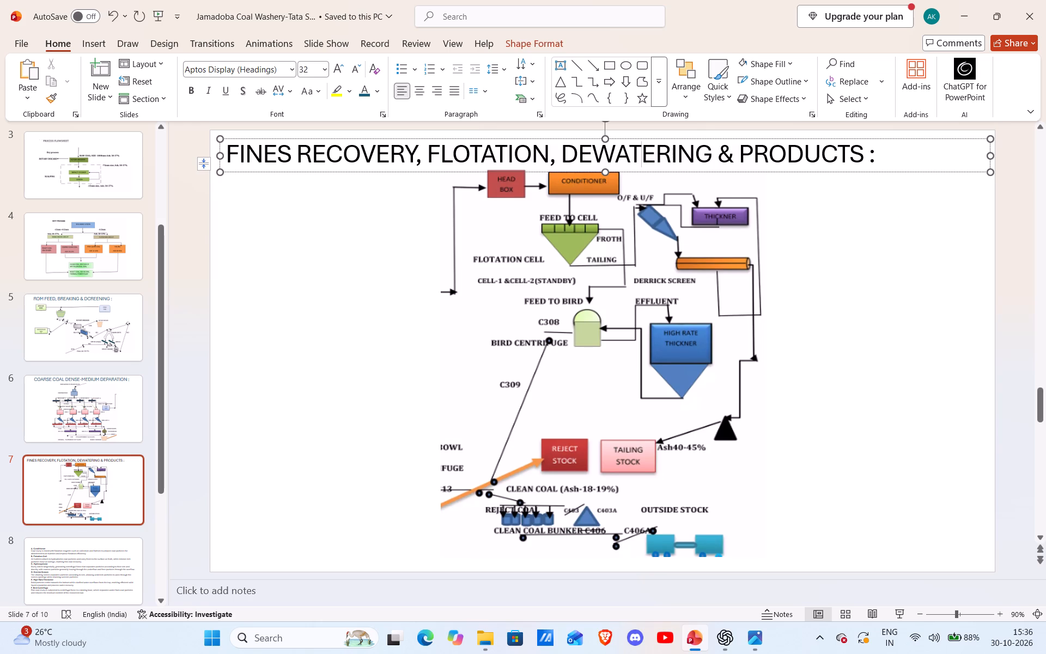
left_click(889, 149)
left_click(898, 145)
left_click(835, 172)
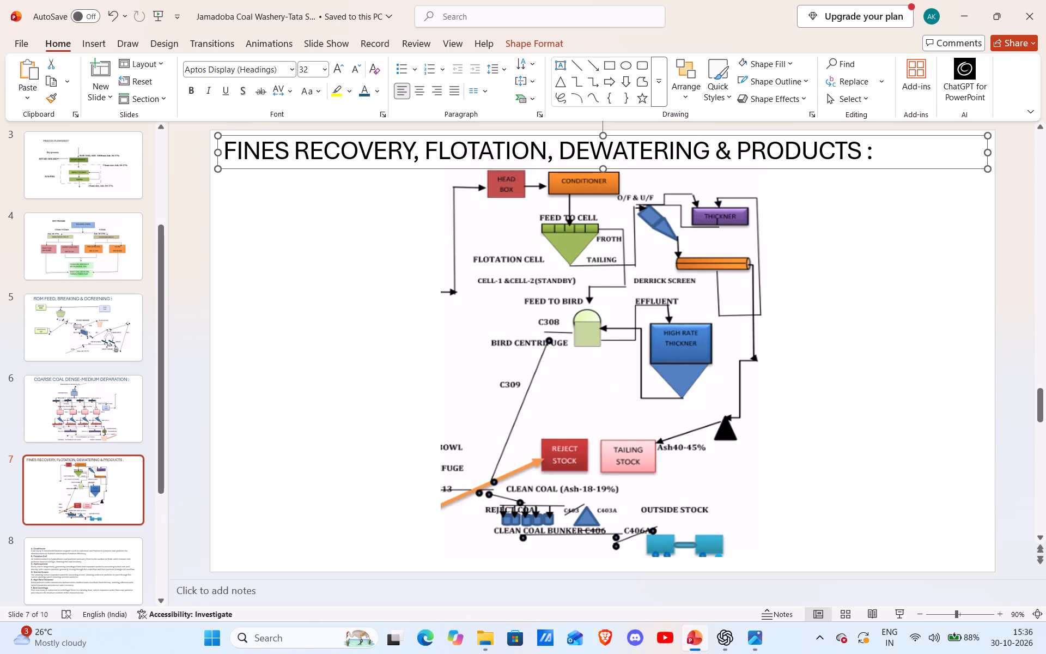
left_click(686, 256)
left_click(662, 263)
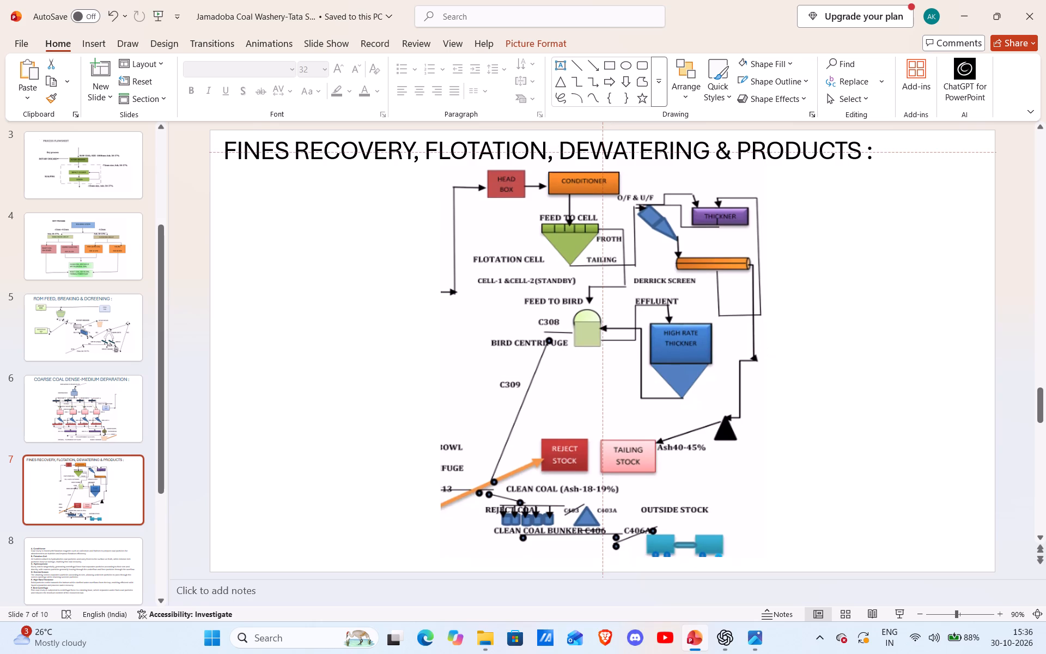
left_click(378, 244)
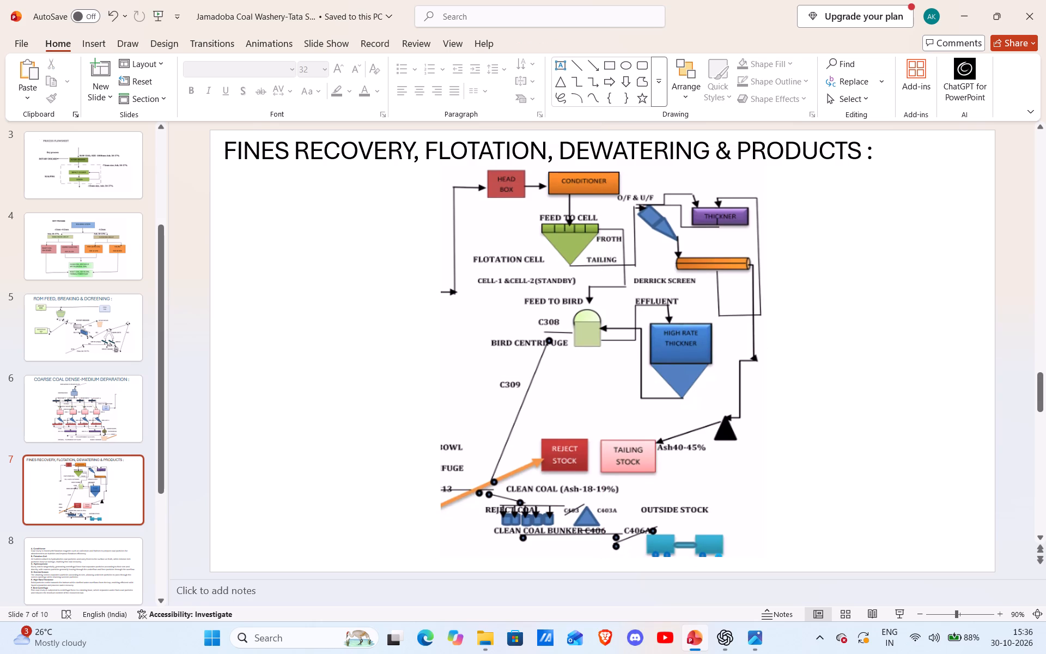
Recolour slide 7's whole title with the same teal-blue theme colour as slide 6's title, and deselect it.
left_click(366, 151)
left_click_drag(223, 157, 252, 150)
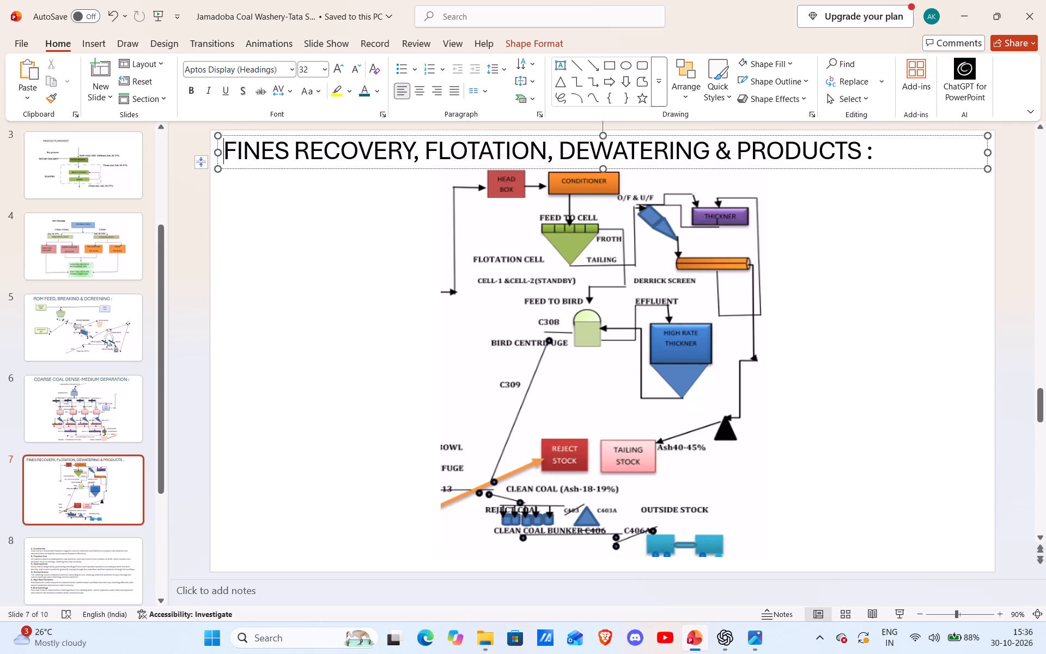
left_click_drag(252, 150, 883, 156)
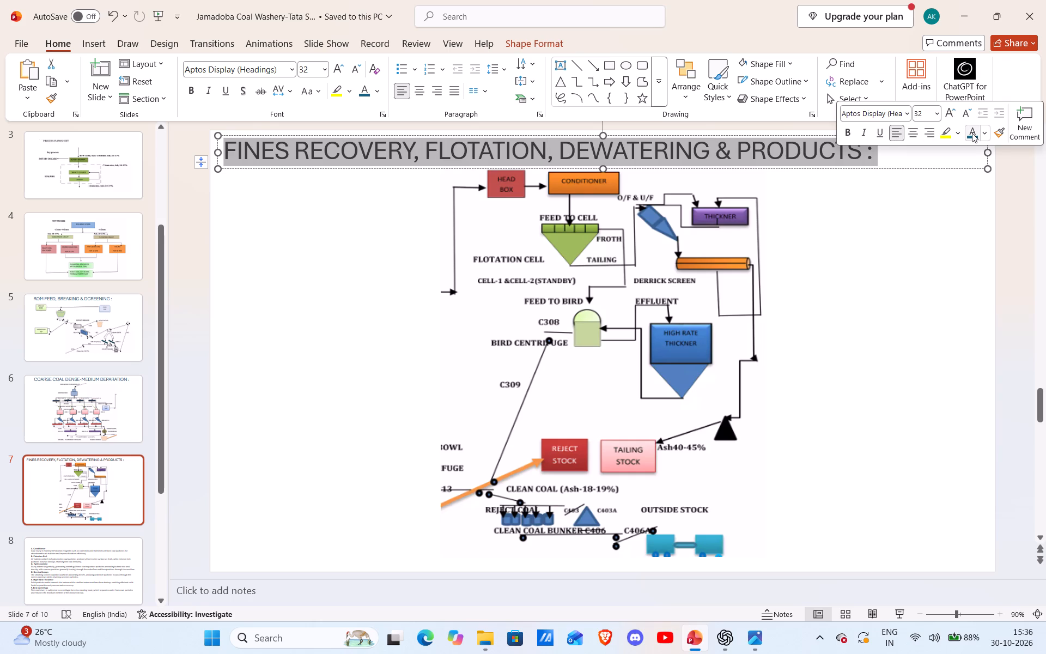
left_click(980, 131)
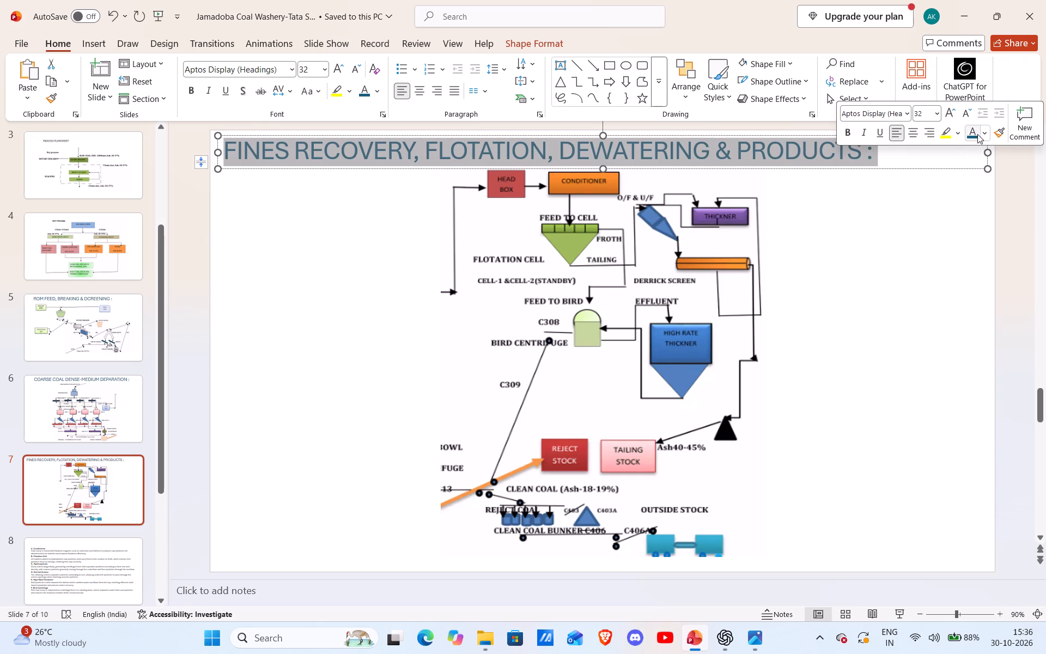
left_click(983, 130)
left_click(939, 199)
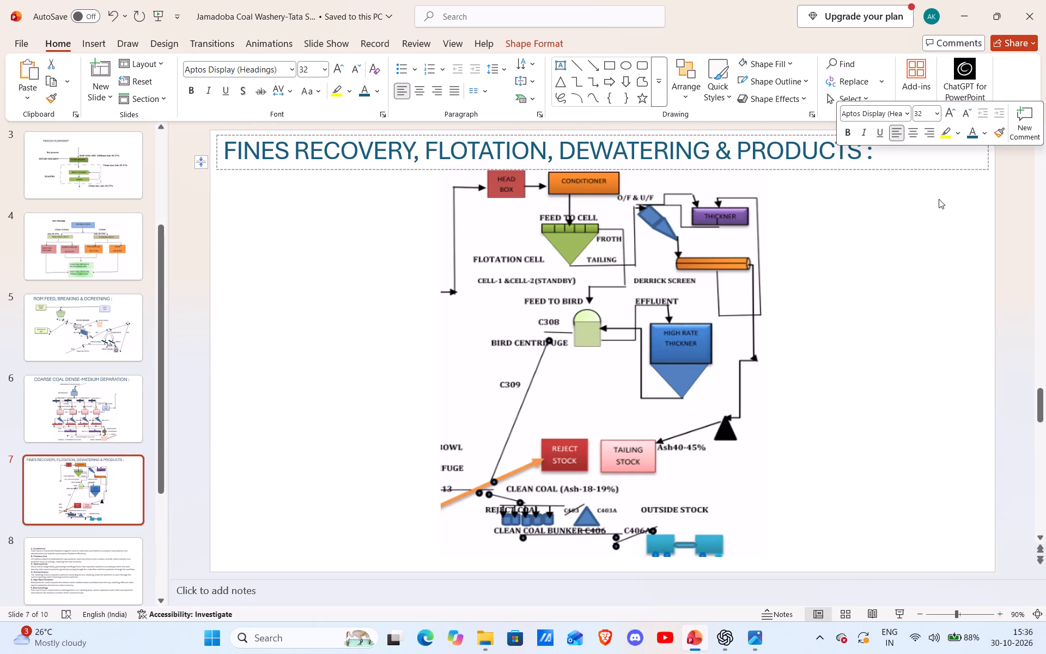
left_click(220, 231)
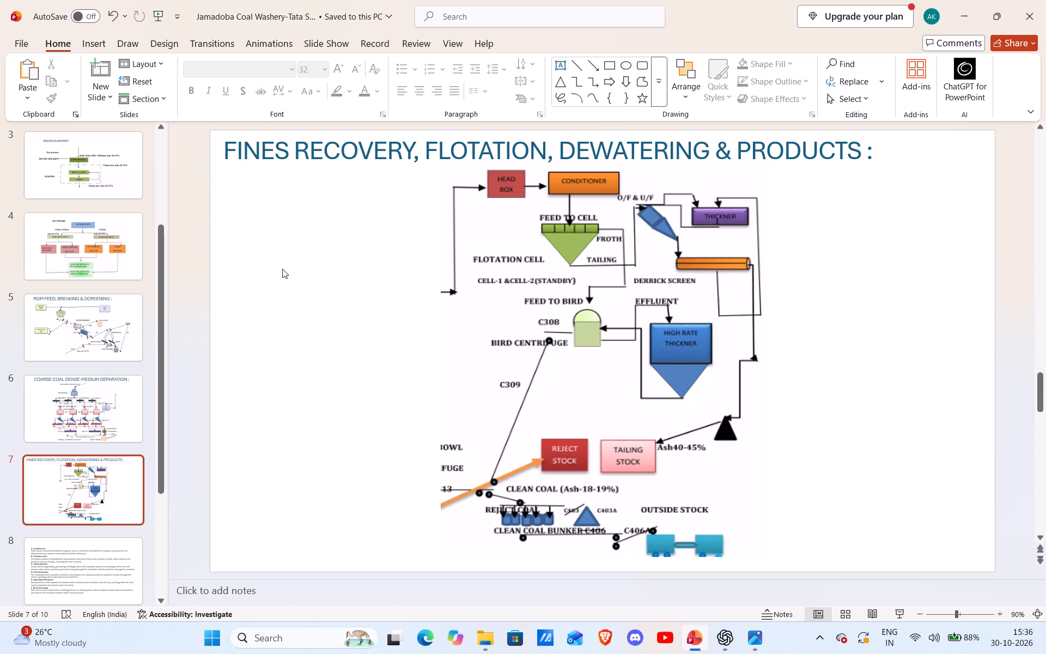
left_click(100, 476)
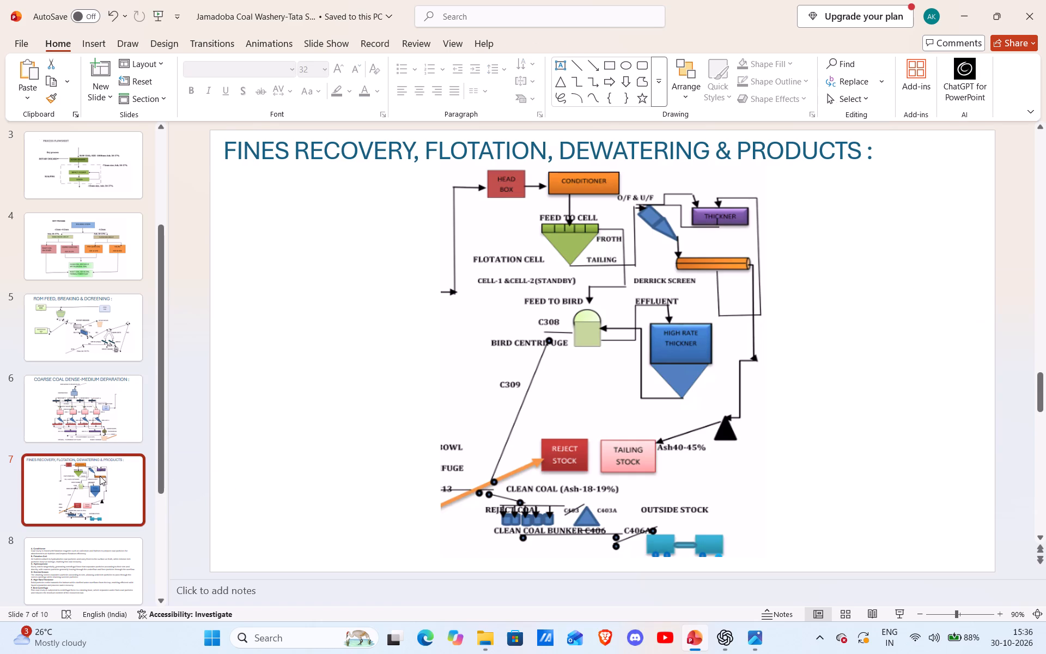
Look through slides 2 to 9 to check the flowsheets, titles and text, ending on the magnetic-media flowsheet on slide 9.
left_click(92, 411)
left_click(105, 341)
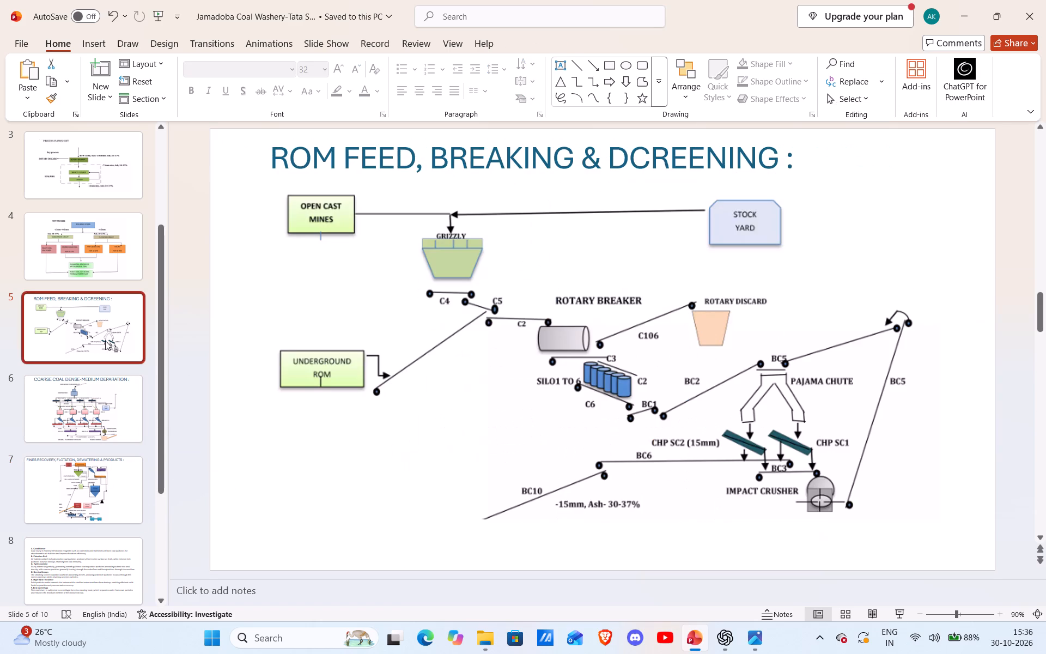
left_click(108, 272)
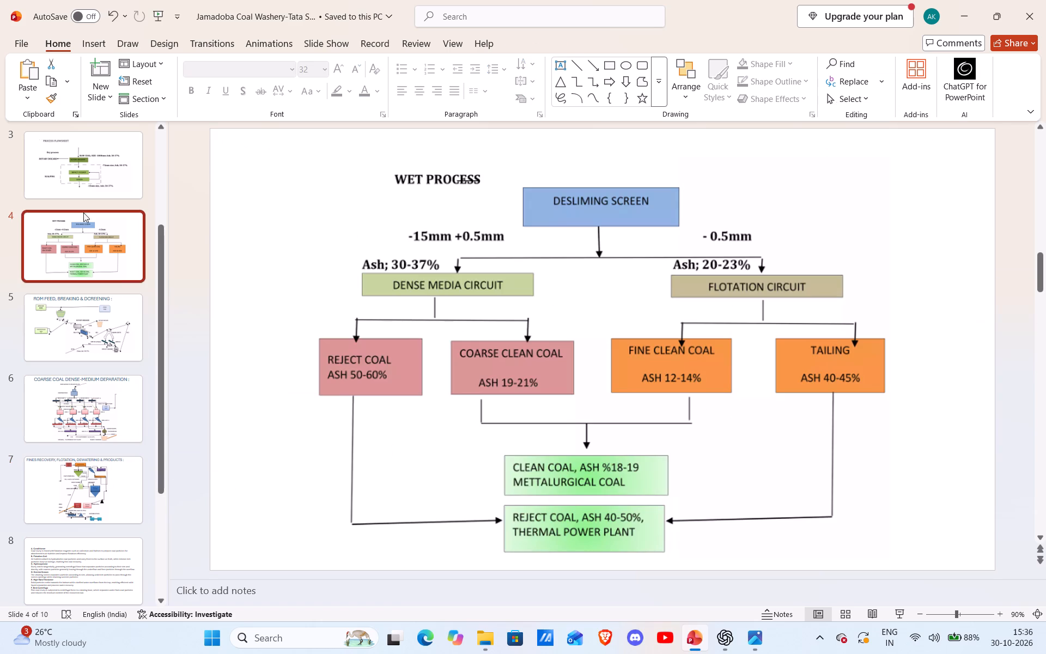
left_click(92, 184)
scroll(62, 389, "up", 2)
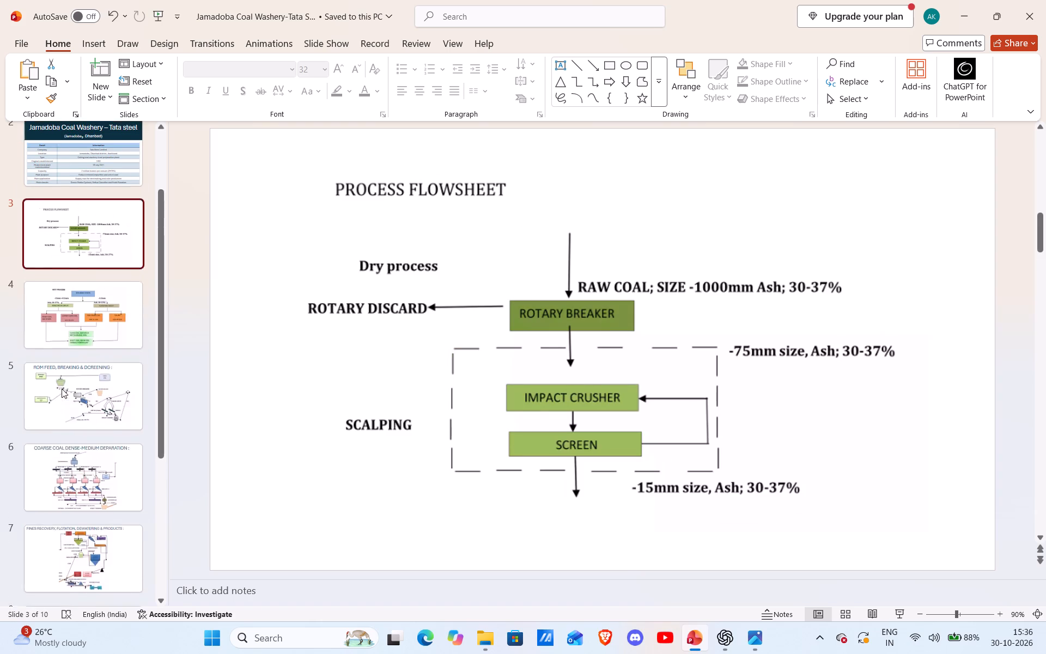
scroll(62, 389, "up", 3)
left_click(75, 272)
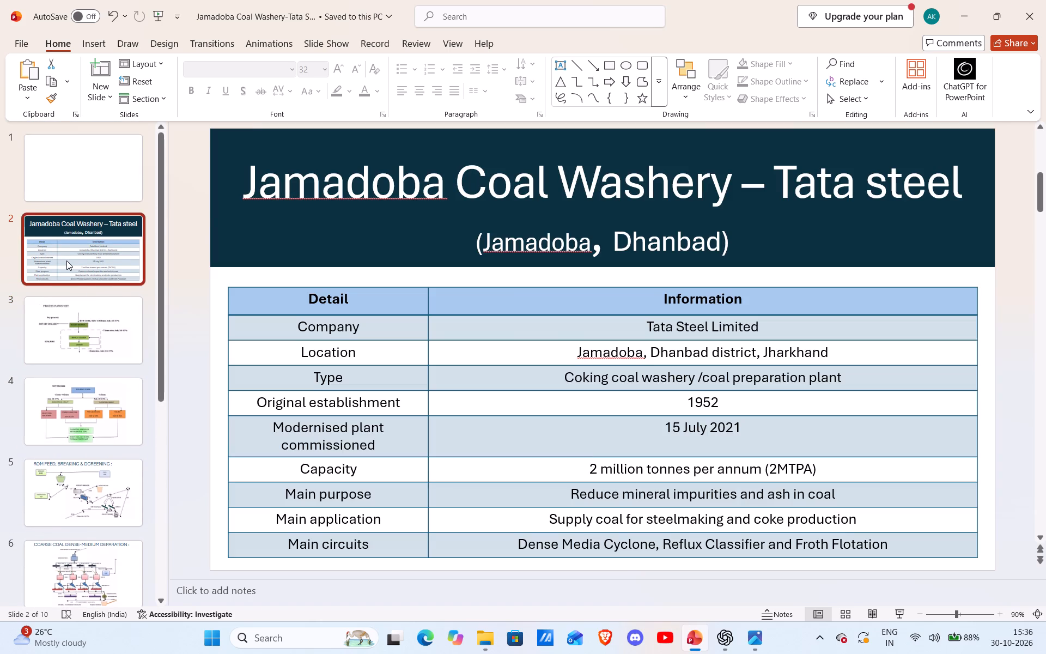
left_click(66, 322)
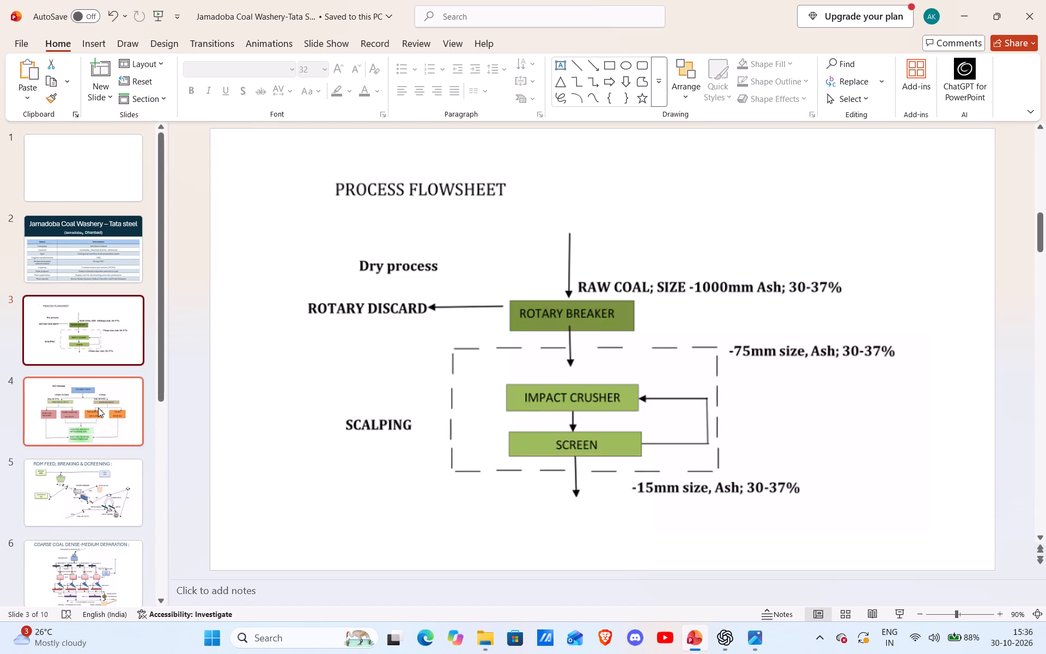
left_click(95, 408)
scroll(94, 417, "down", 2)
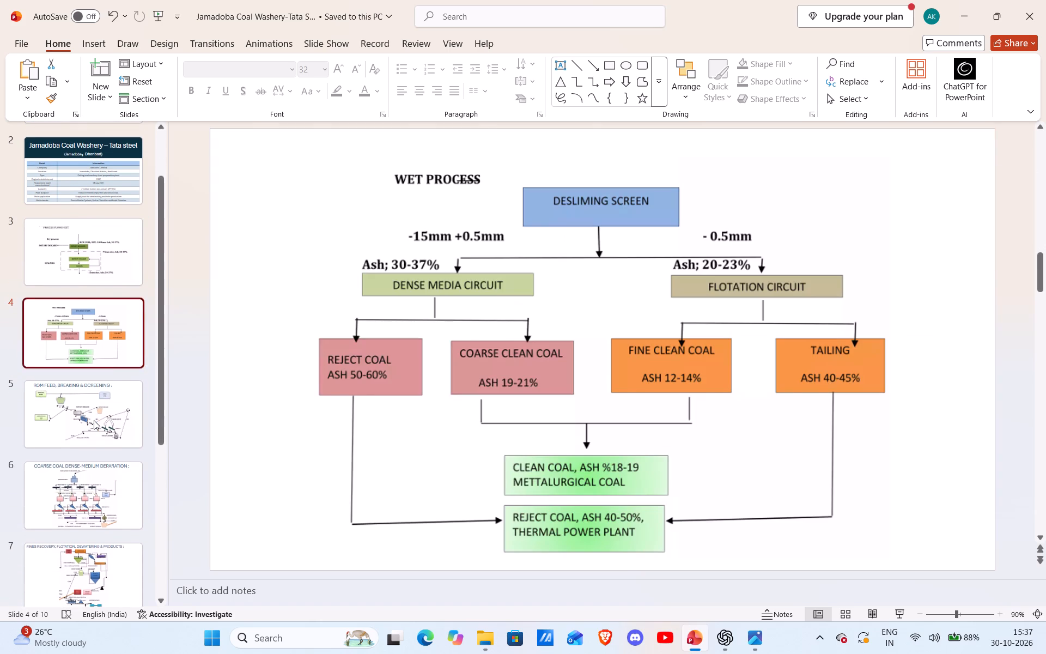
left_click(94, 420)
scroll(94, 420, "down", 4)
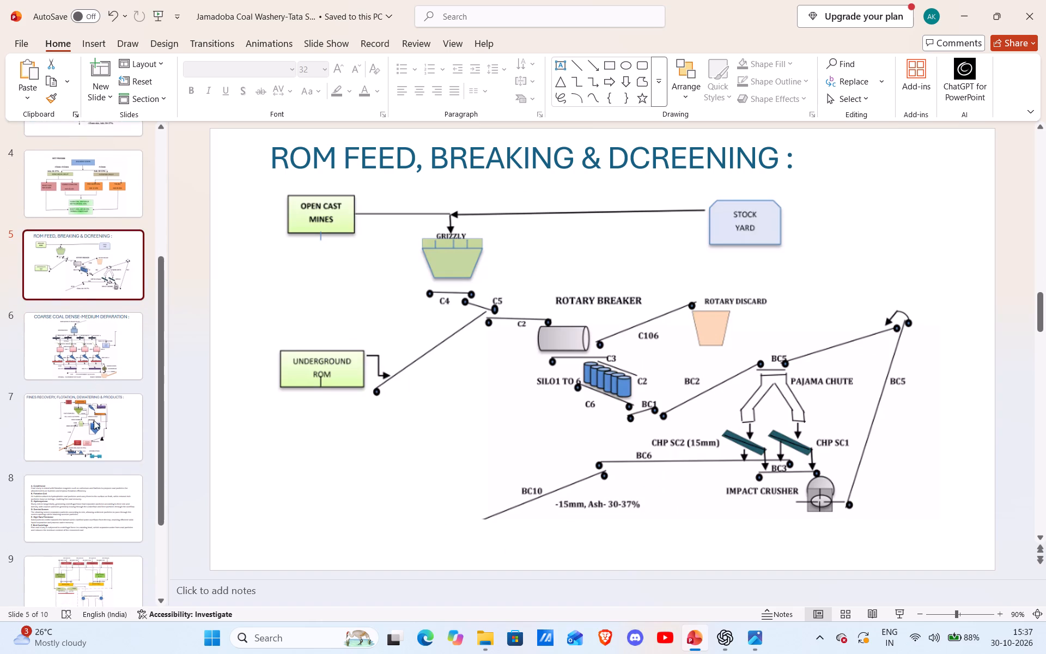
left_click(94, 420)
scroll(94, 478, "down", 1)
left_click(94, 467)
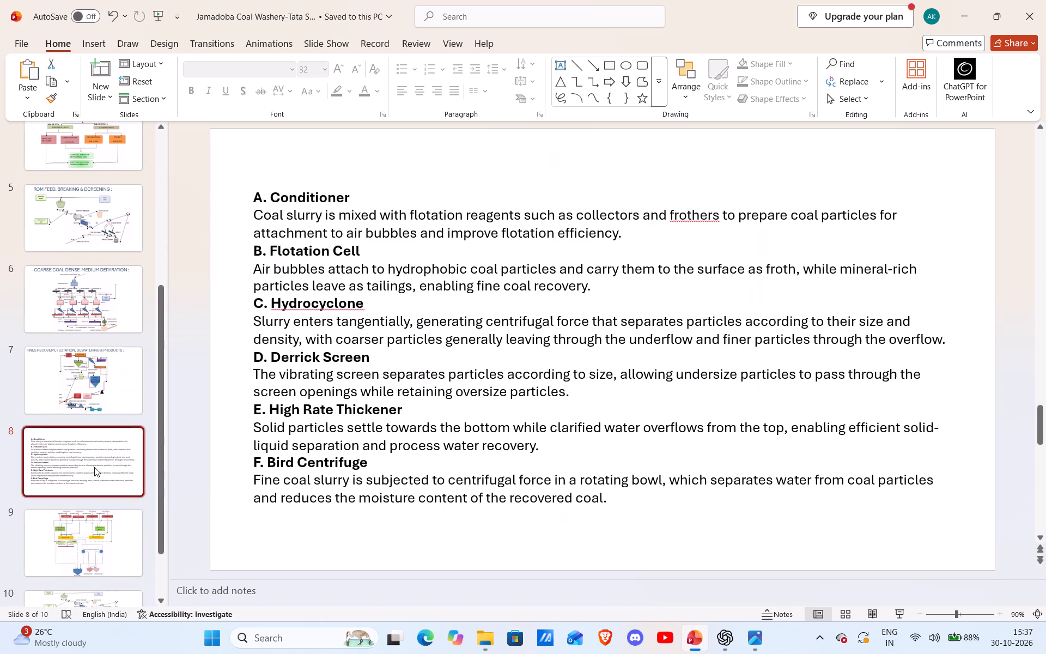
scroll(94, 467, "down", 3)
left_click(94, 467)
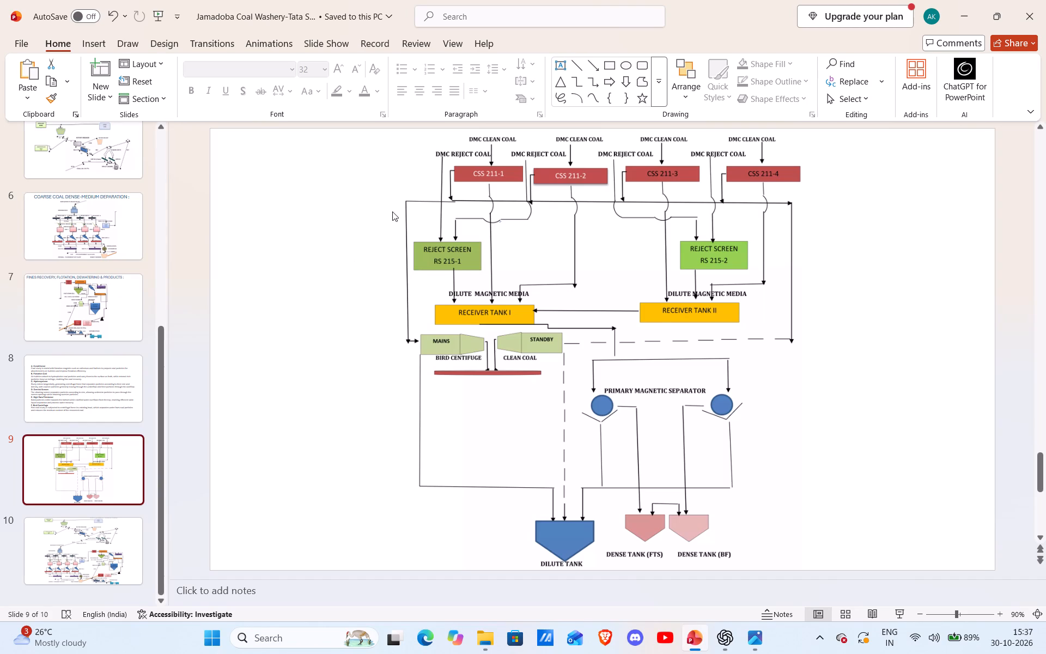
Reduce the height of slide 9's flowsheet picture from top and bottom, widen it on both sides, and centre it on the slide.
left_click(630, 169)
left_click_drag(602, 129, 602, 147)
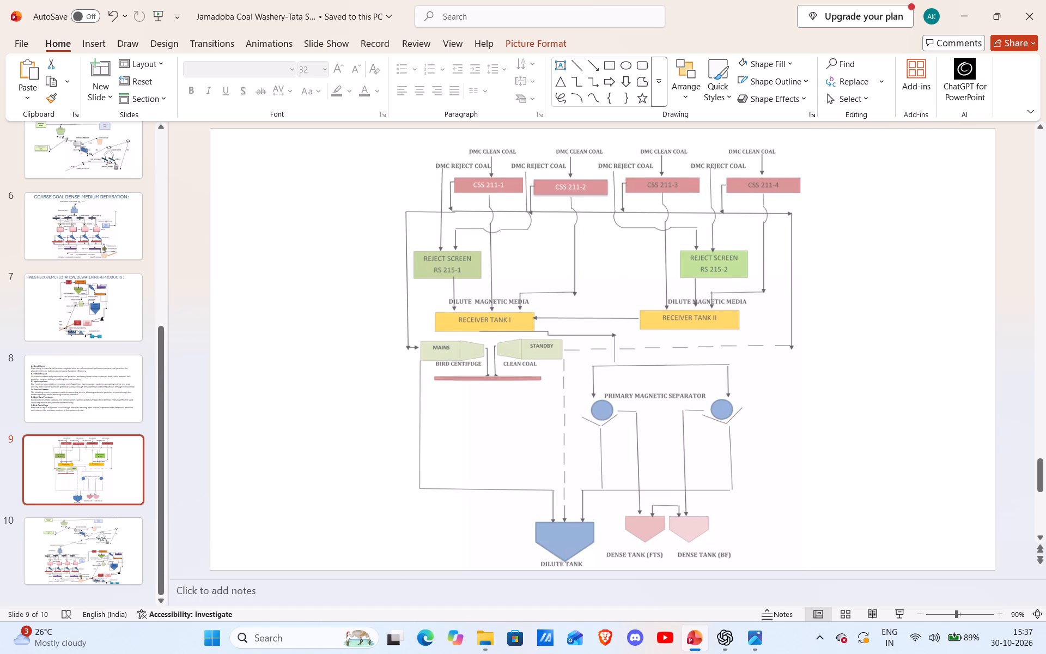
left_click_drag(602, 147, 603, 154)
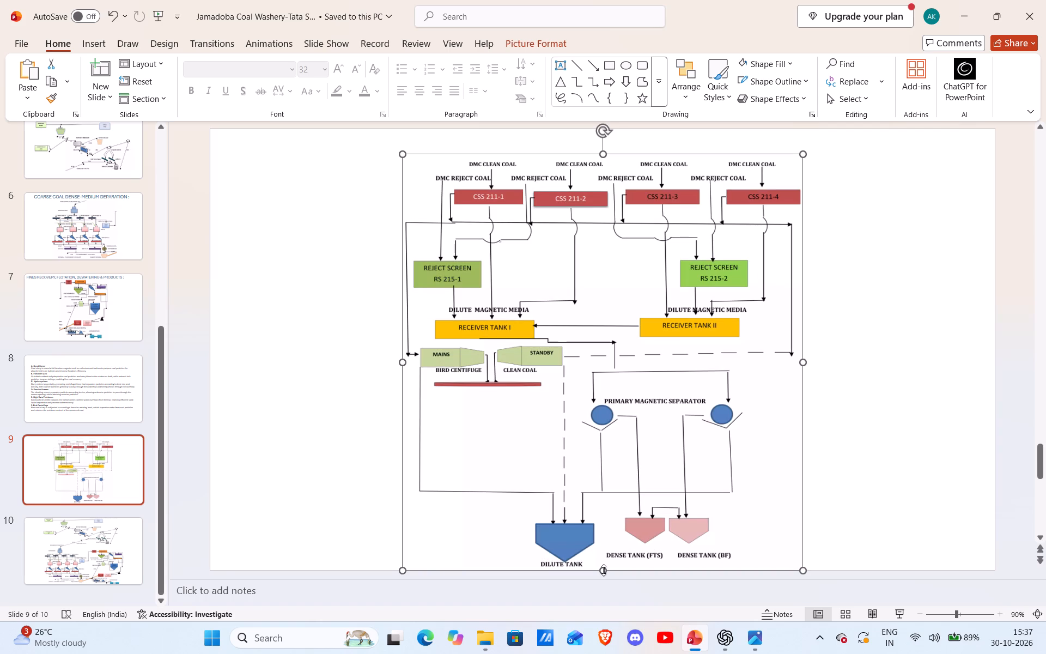
left_click_drag(604, 570, 601, 532)
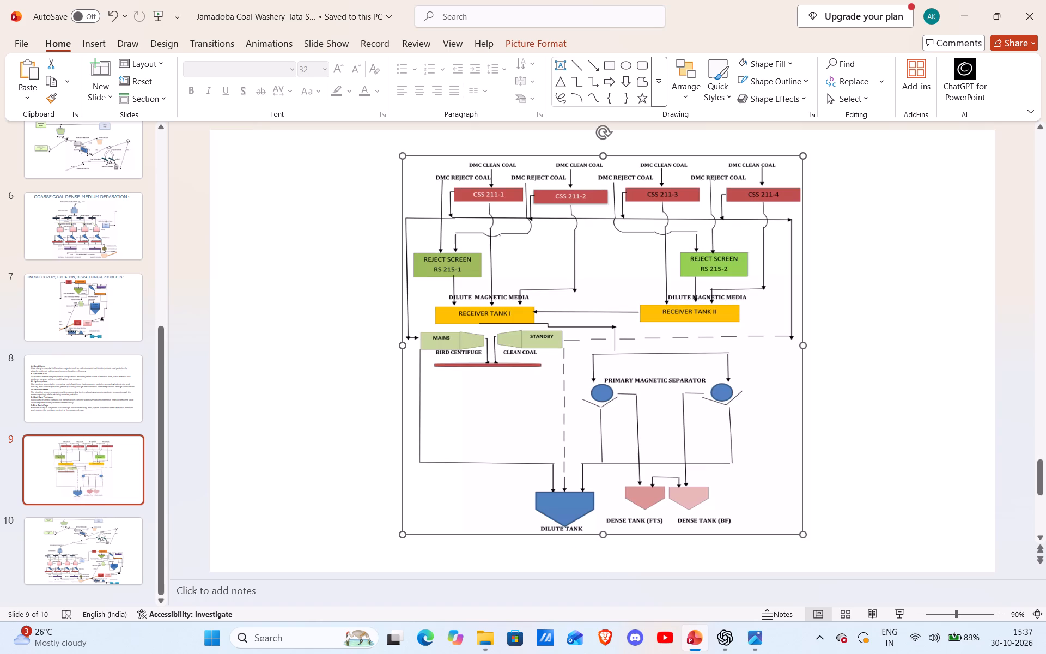
left_click_drag(802, 348, 859, 342)
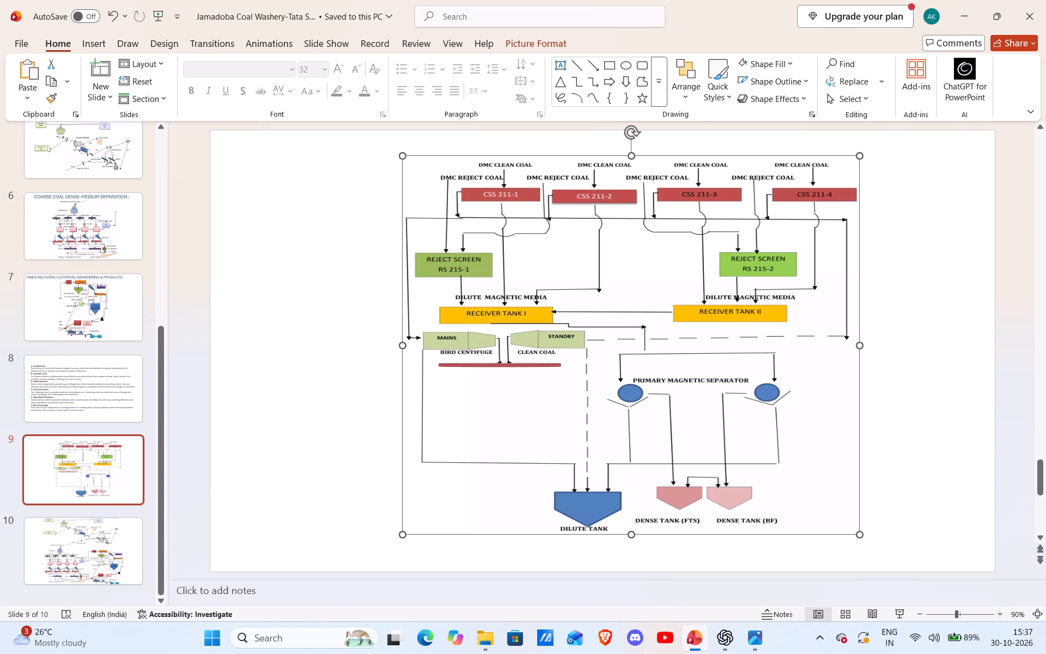
left_click_drag(401, 344, 361, 359)
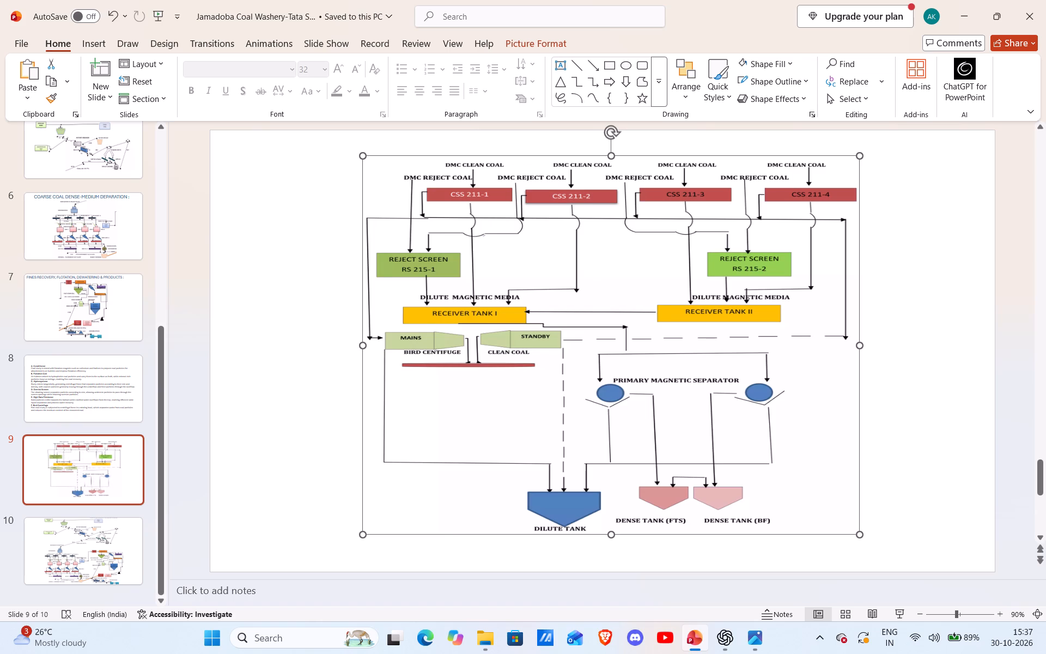
left_click_drag(590, 290, 583, 295)
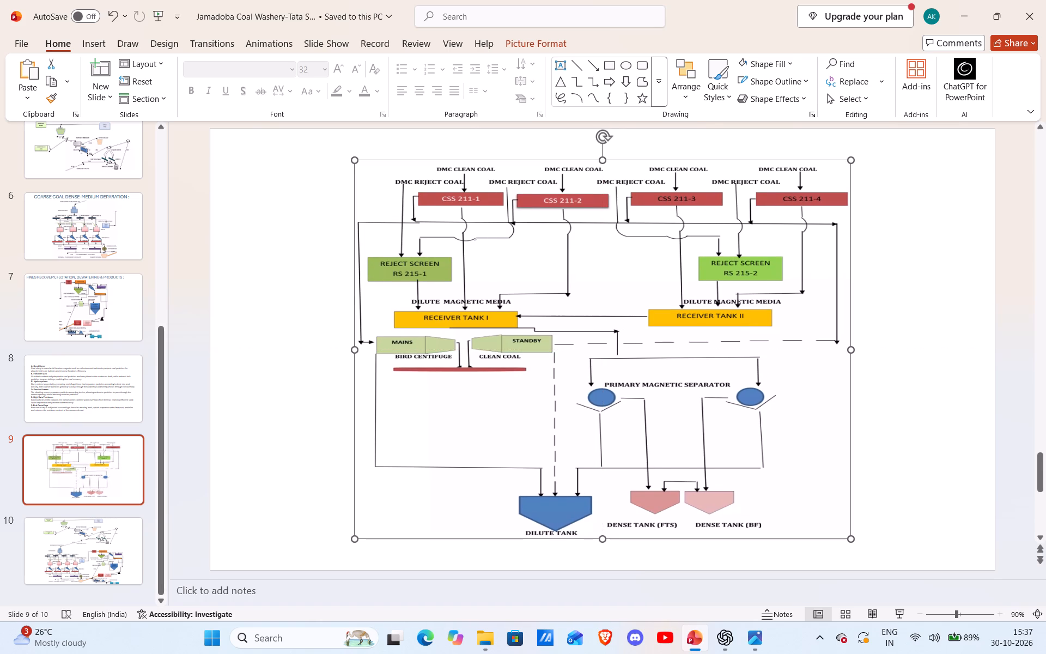
left_click(318, 210)
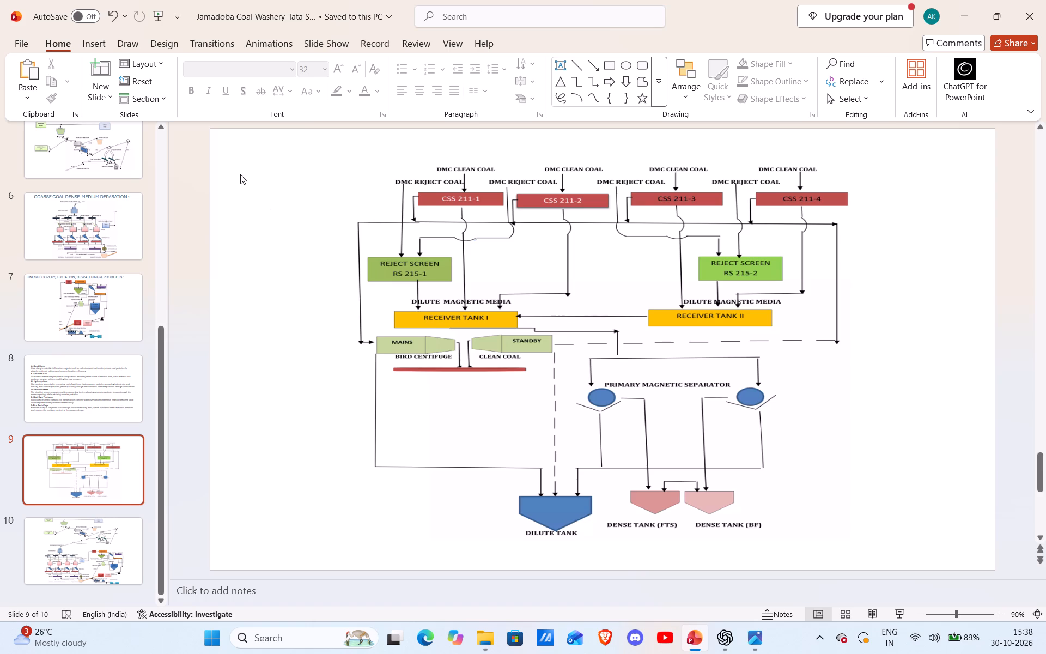
Apply a layout with only a title placeholder to slide 9 and place the cursor in the empty title.
left_click(164, 63)
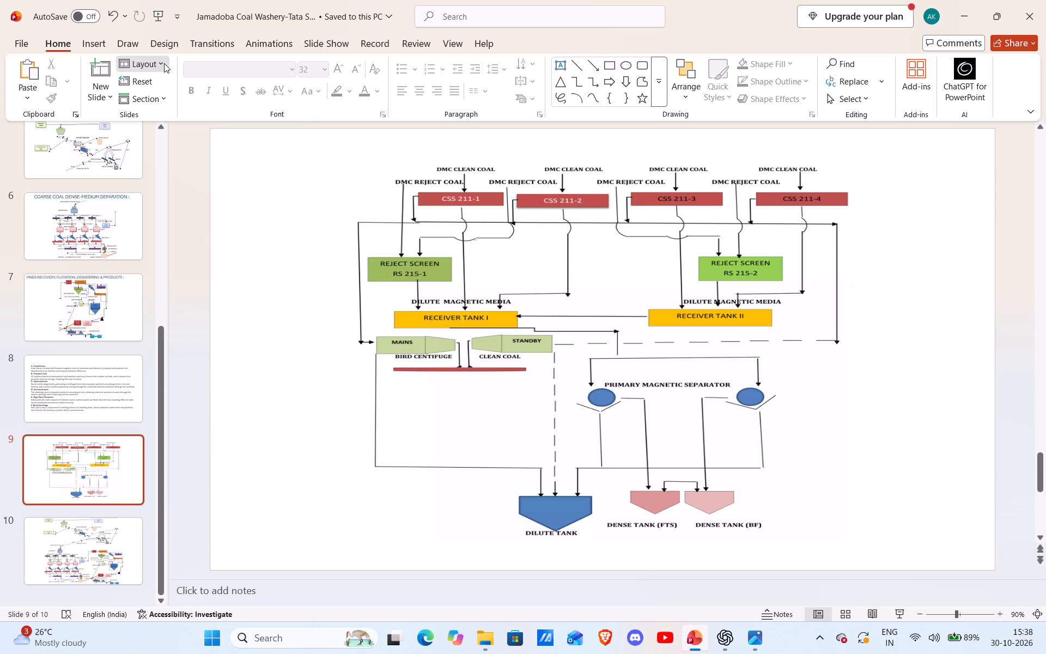
left_click(312, 189)
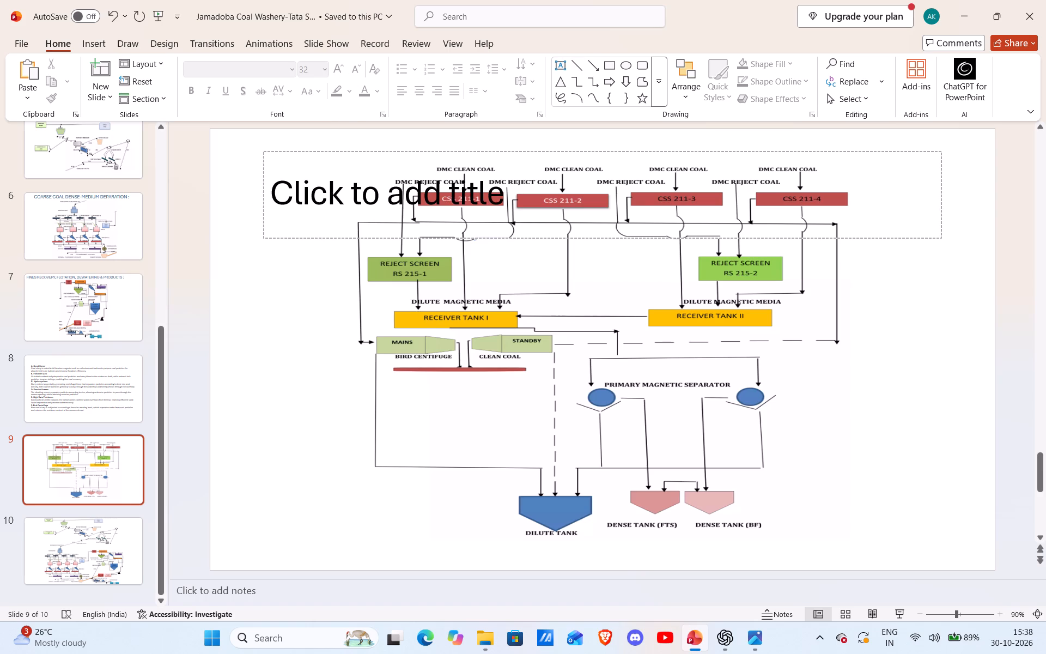
left_click(543, 178)
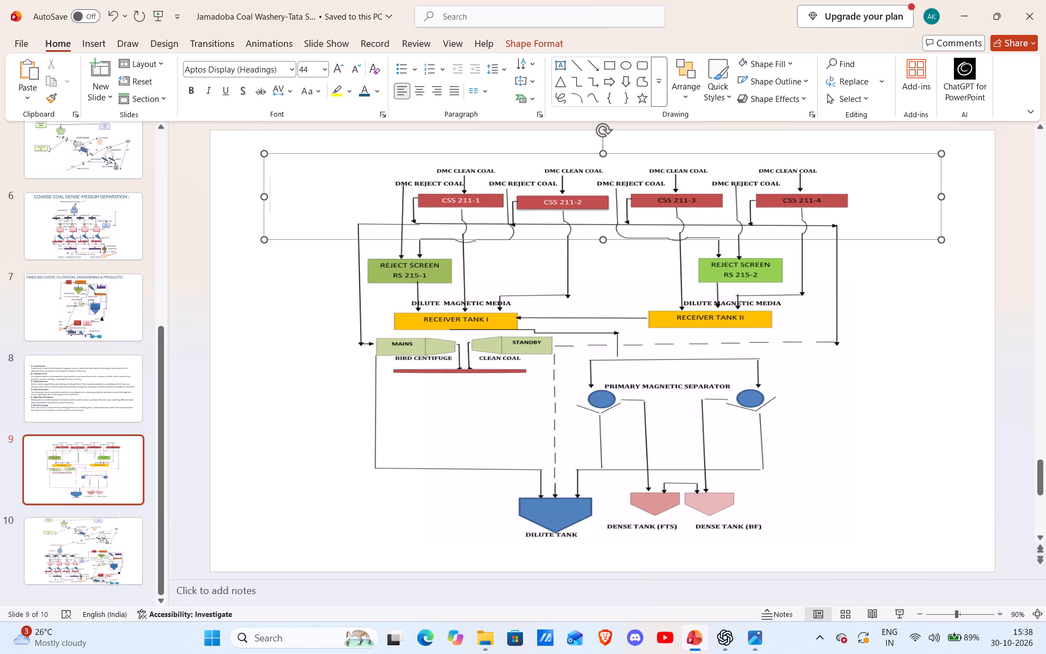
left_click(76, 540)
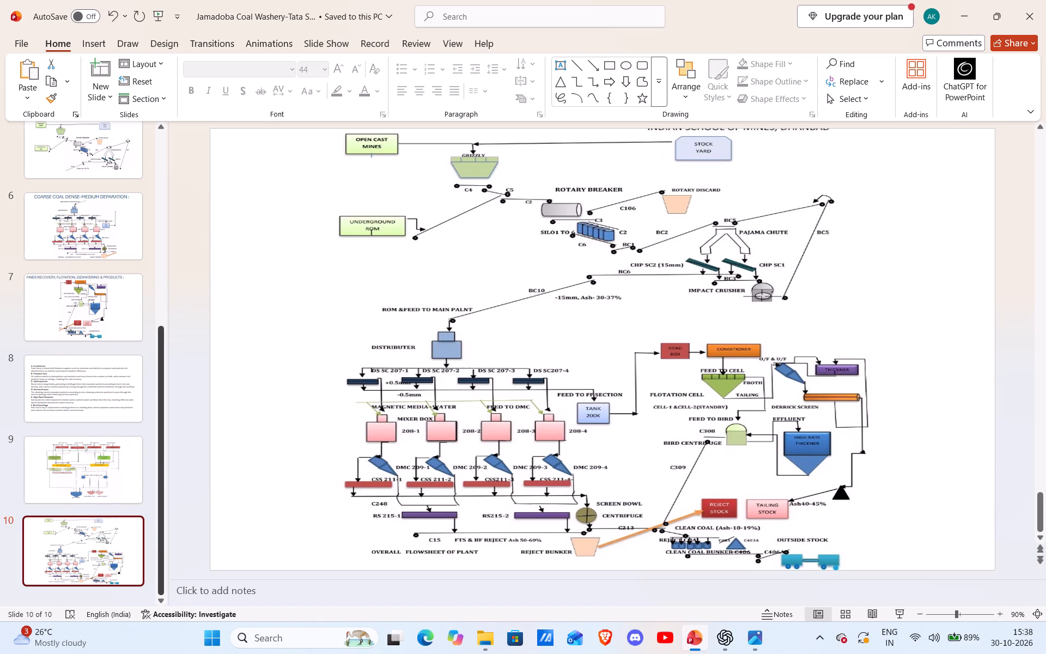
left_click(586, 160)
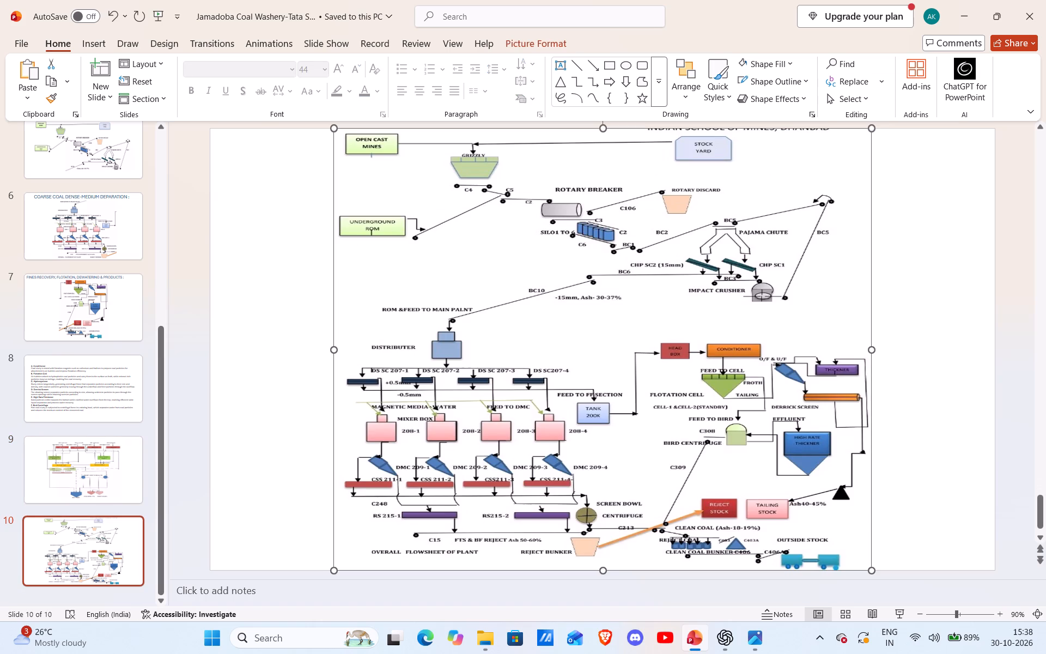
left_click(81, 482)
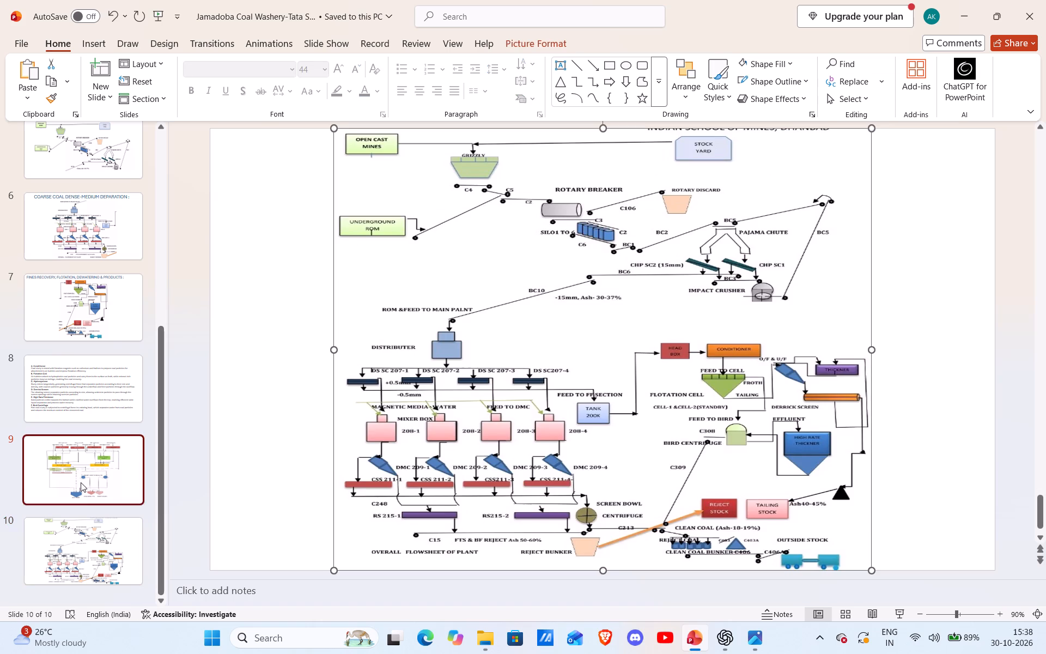
Reposition and widen slide 3's white mask so it covers the number "1.3.1" before "Dry process", and deselect it.
scroll(69, 418, "up", 10)
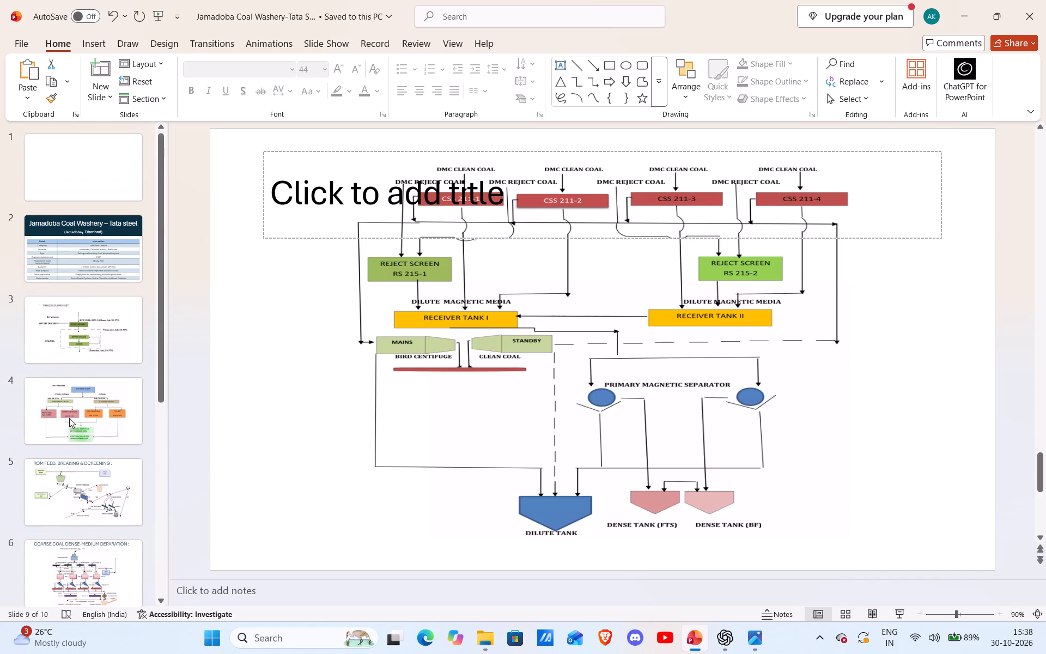
left_click(86, 334)
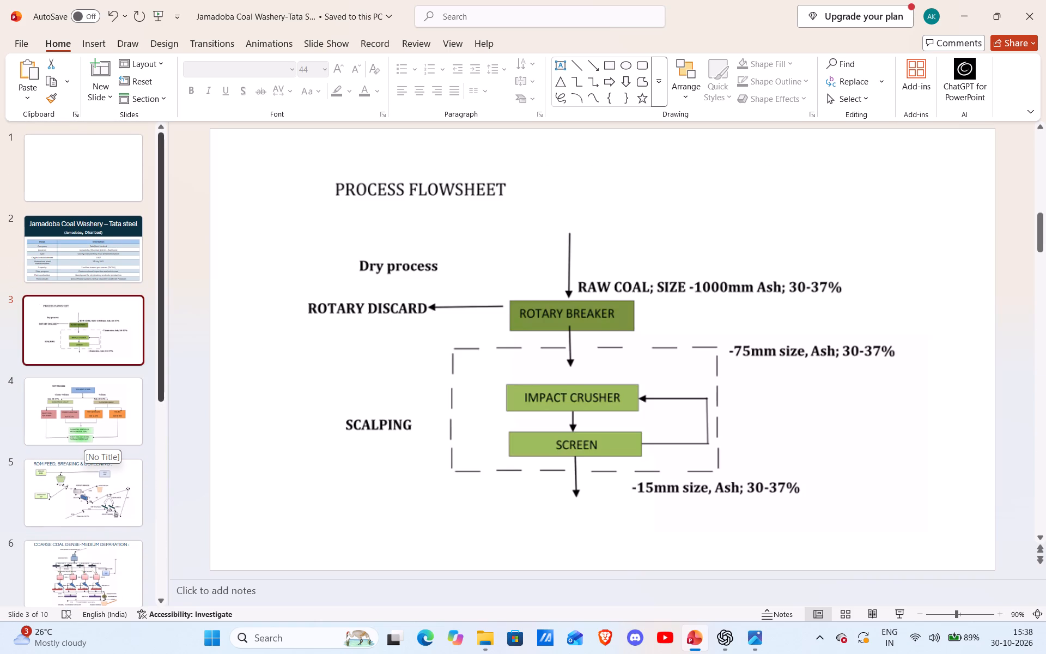
left_click_drag(352, 270, 379, 269)
left_click_drag(379, 269, 383, 269)
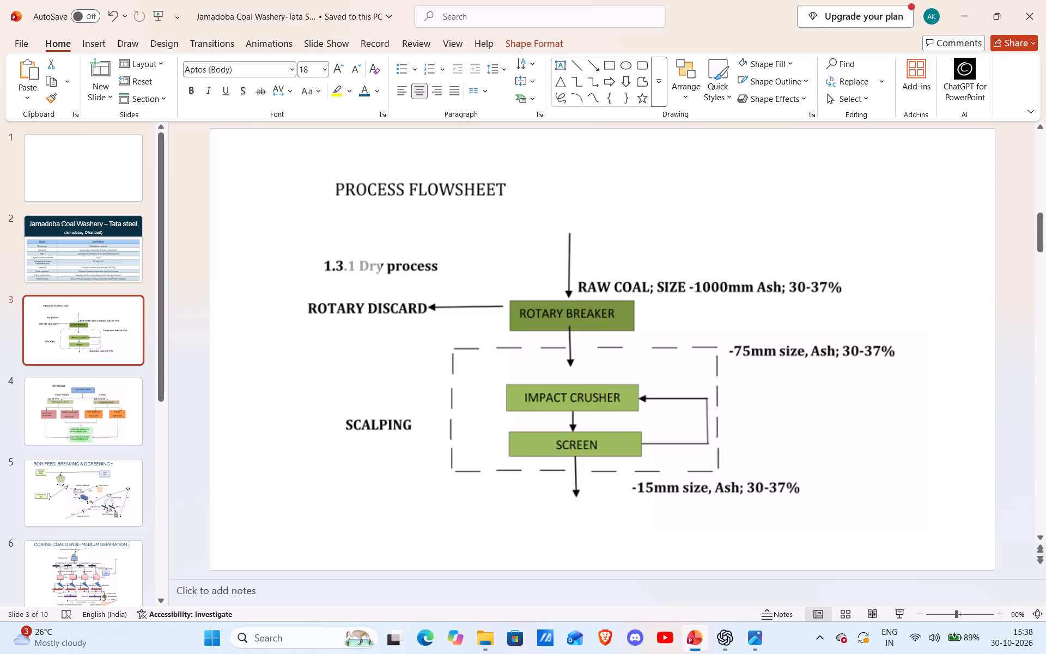
left_click_drag(383, 269, 339, 271)
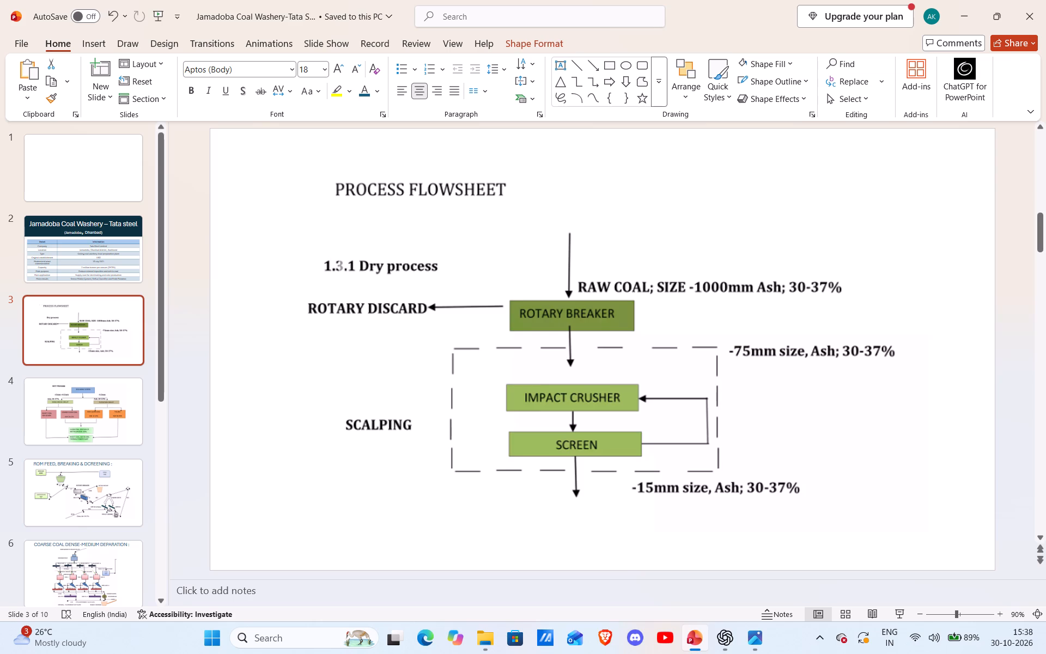
left_click_drag(339, 271, 342, 271)
left_click(342, 271)
left_click_drag(337, 266, 327, 265)
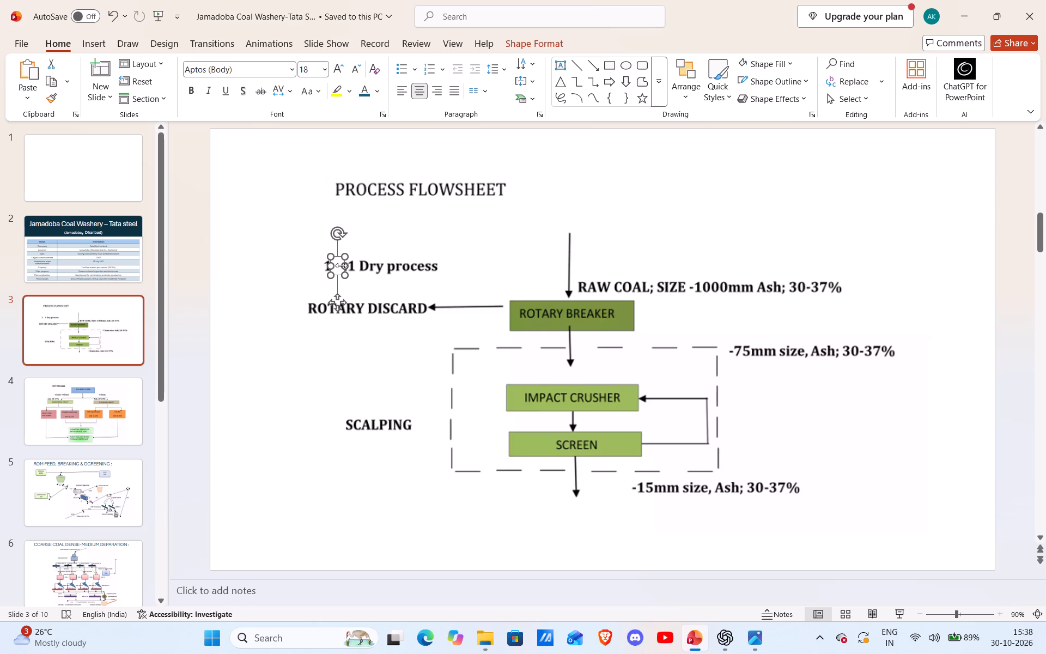
left_click_drag(342, 265, 355, 265)
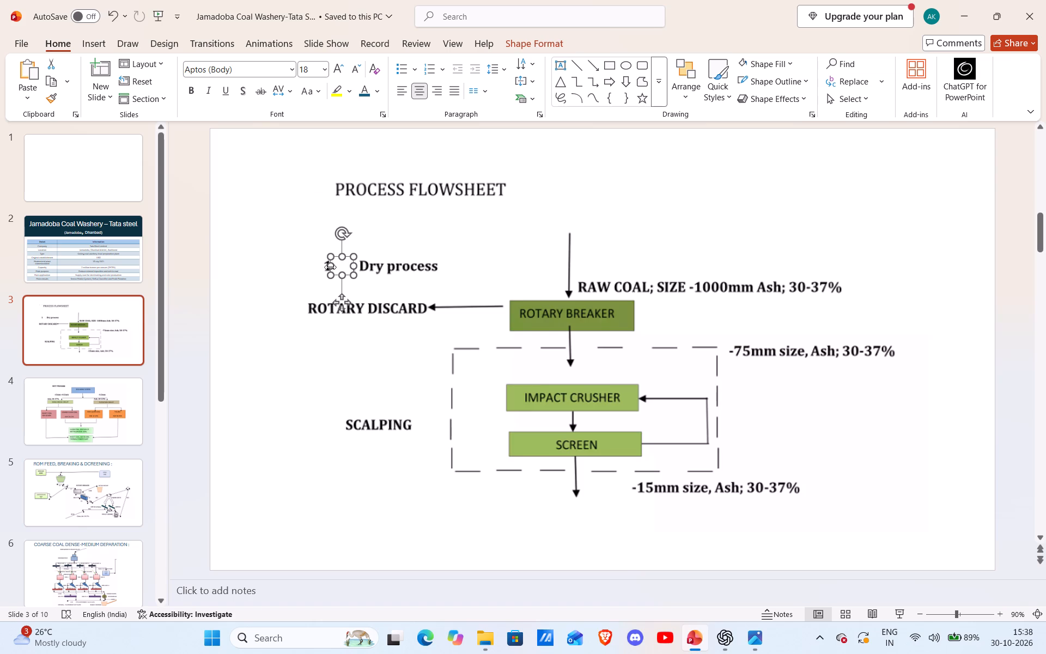
left_click_drag(330, 267, 320, 267)
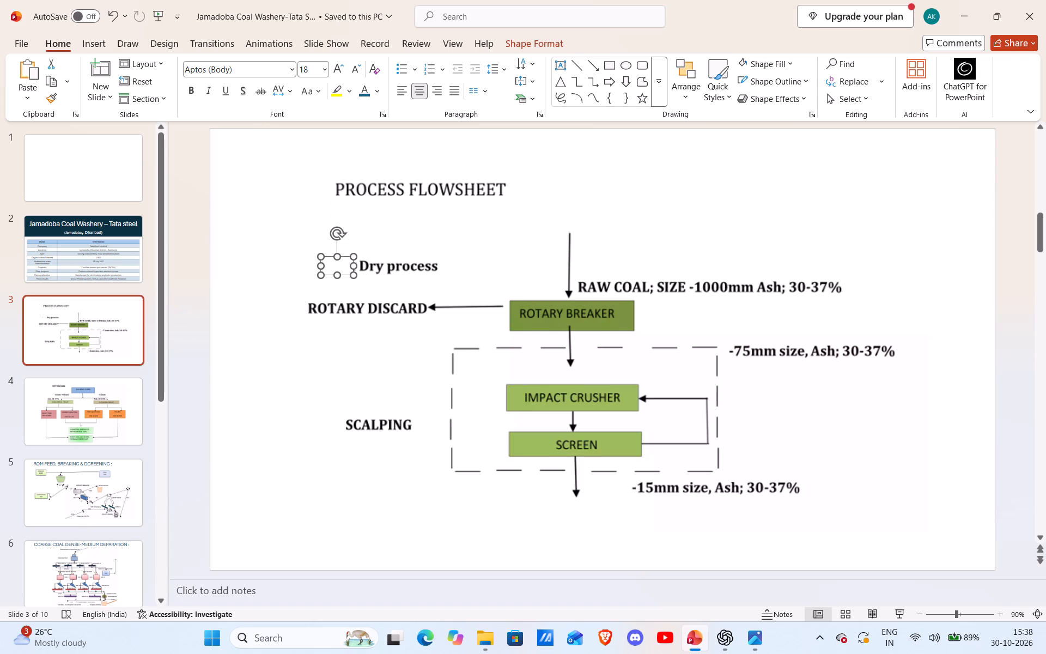
left_click(291, 246)
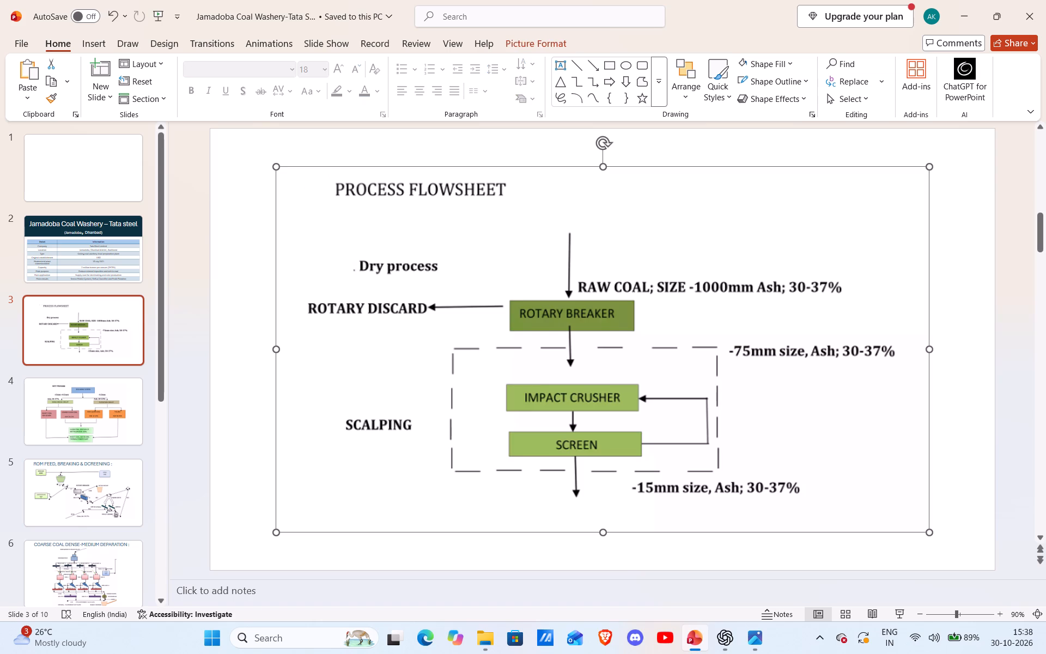
left_click(267, 275)
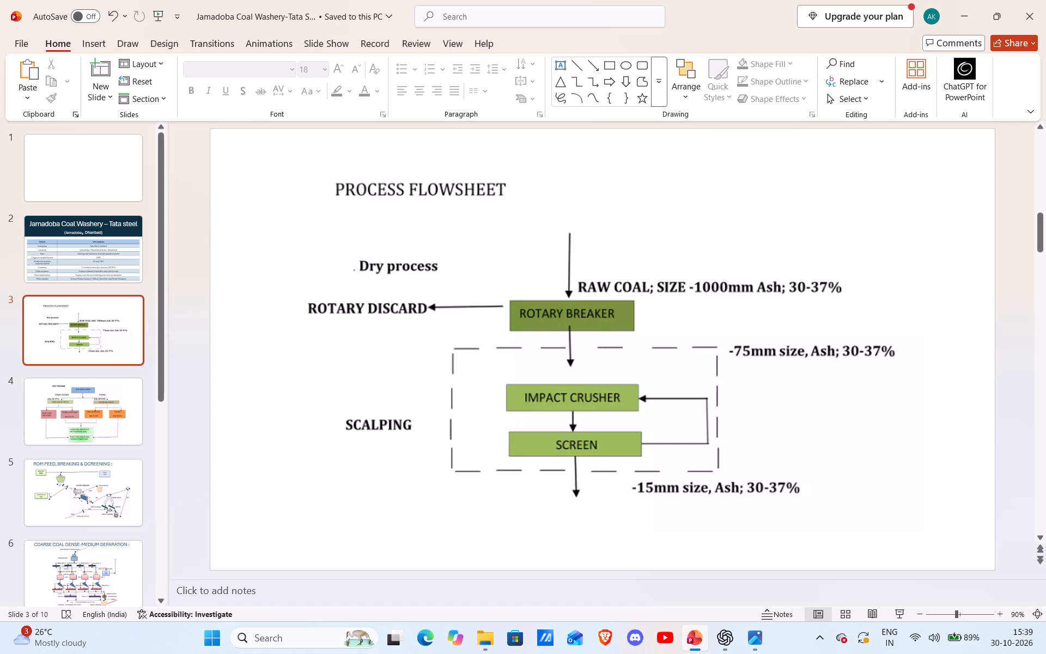
Look through slides 5 to 10 to check the flowsheets, their titles and the equipment descriptions.
left_click(87, 467)
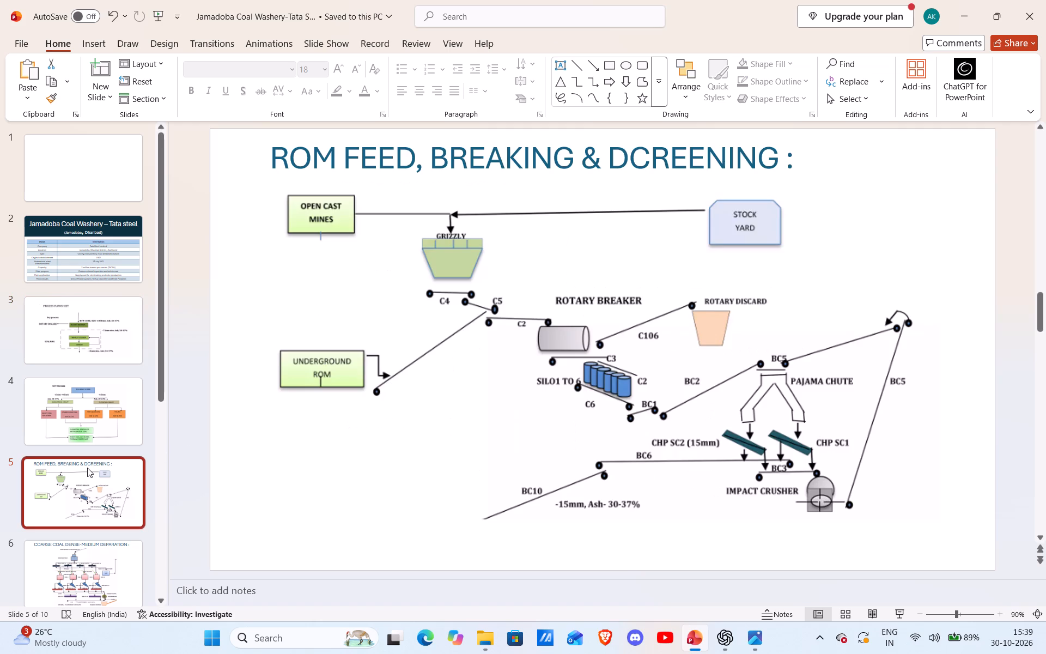
scroll(82, 472, "down", 1)
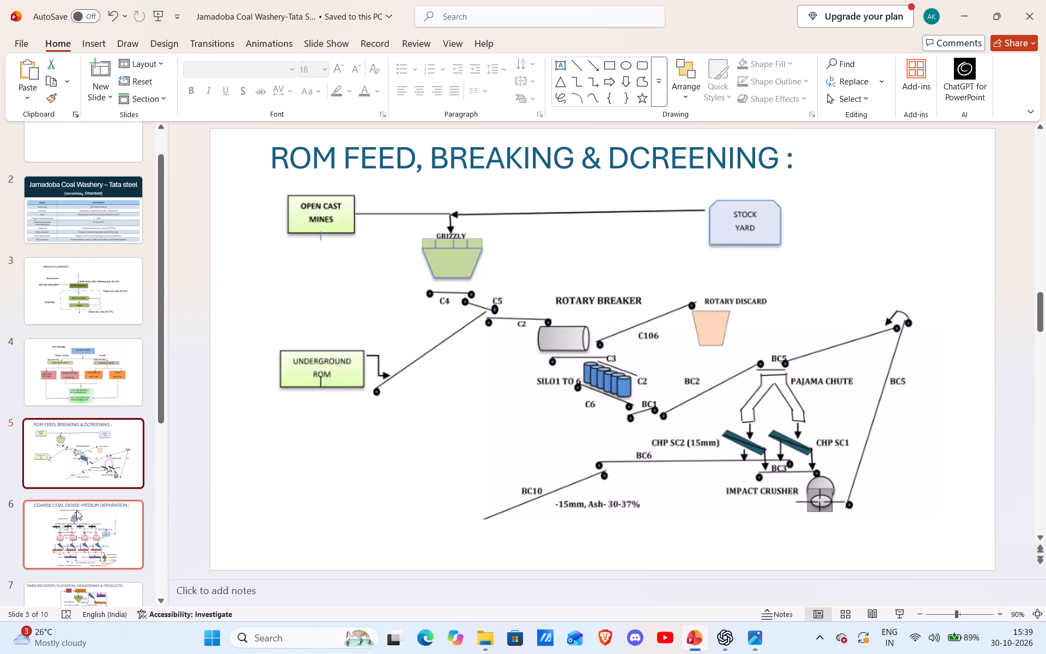
left_click(76, 510)
scroll(77, 511, "down", 2)
left_click(81, 524)
scroll(81, 524, "down", 1)
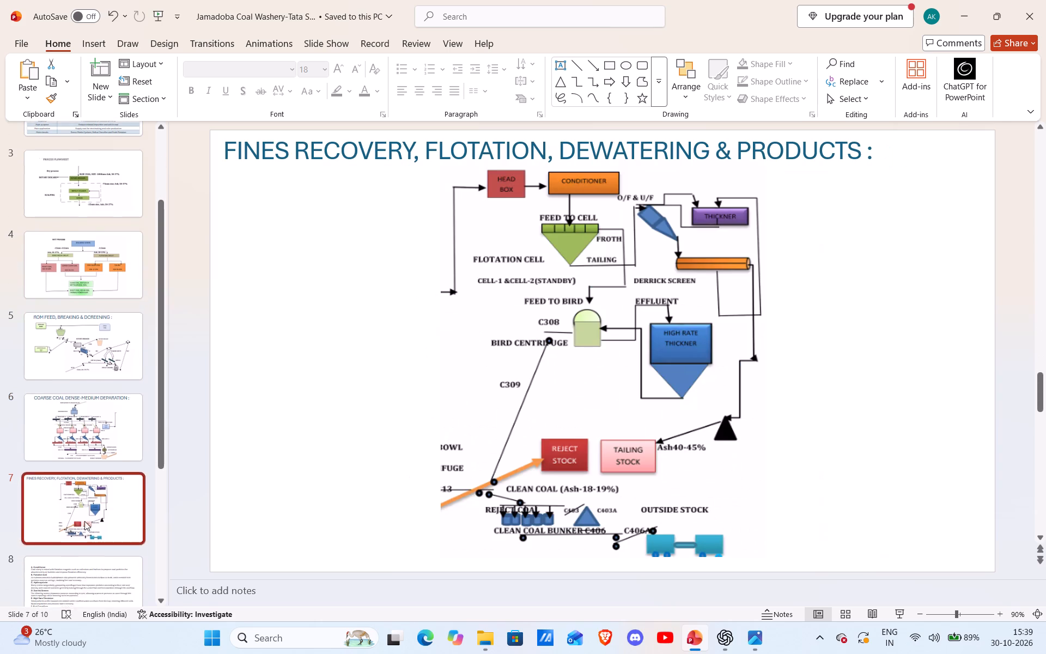
scroll(84, 521, "down", 3)
left_click(95, 507)
left_click(104, 468)
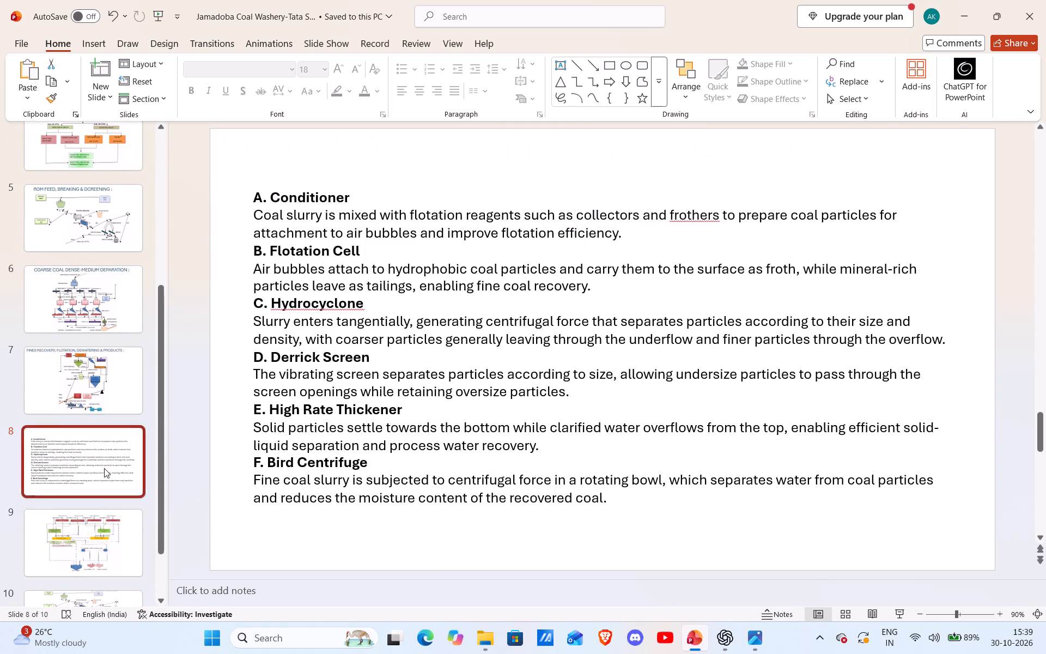
scroll(104, 468, "down", 3)
left_click(104, 529)
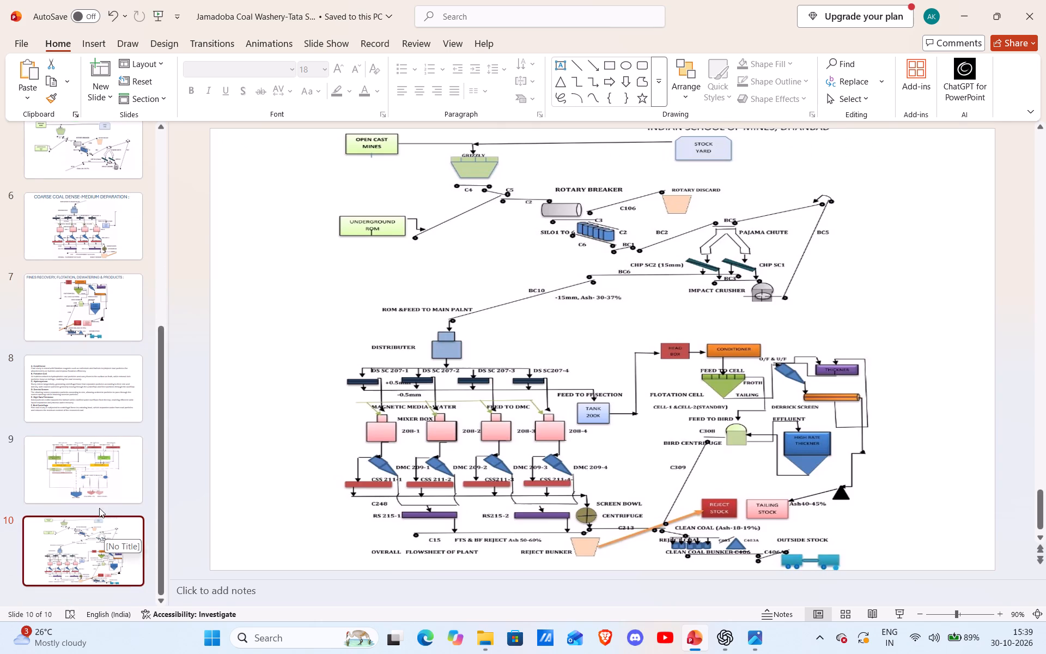
scroll(88, 474, "down", 3)
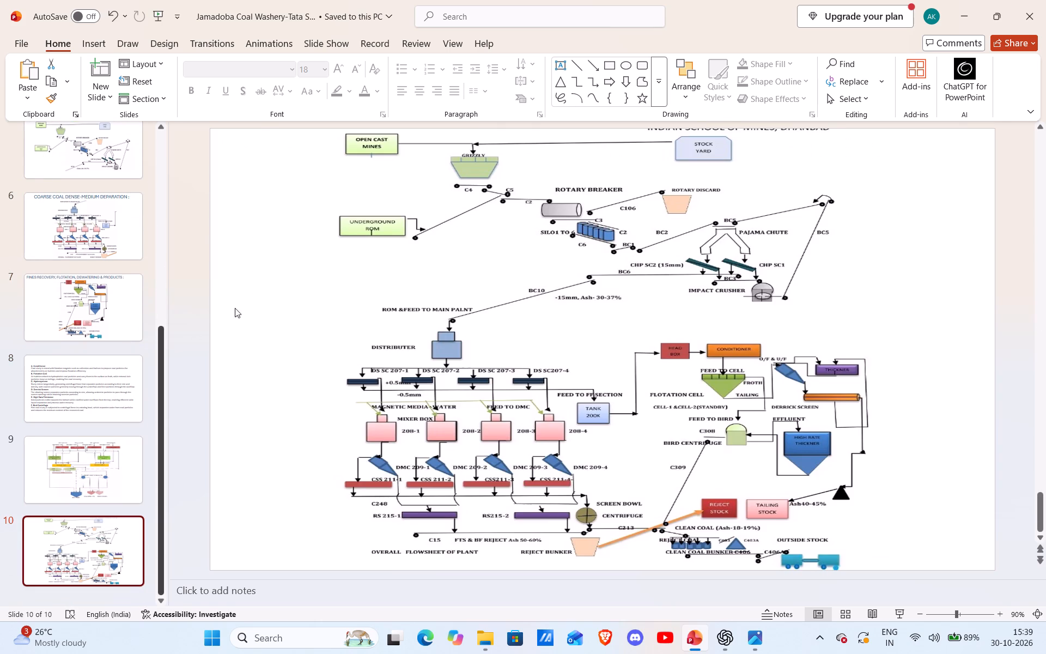
Return to slide 9 and place the cursor in its empty title placeholder.
left_click(72, 465)
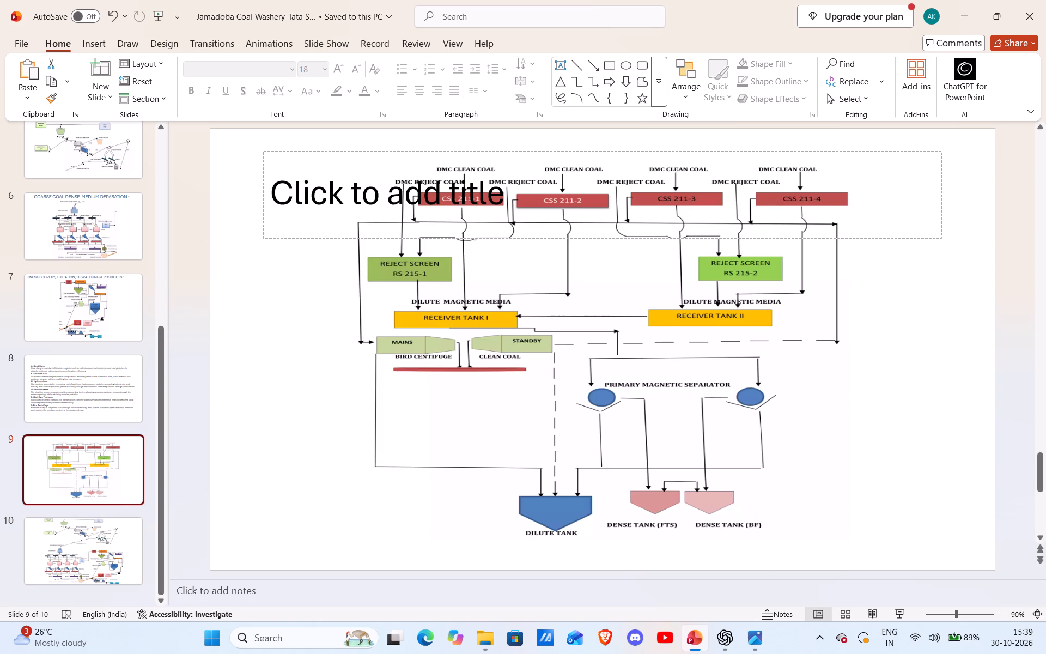
left_click(498, 197)
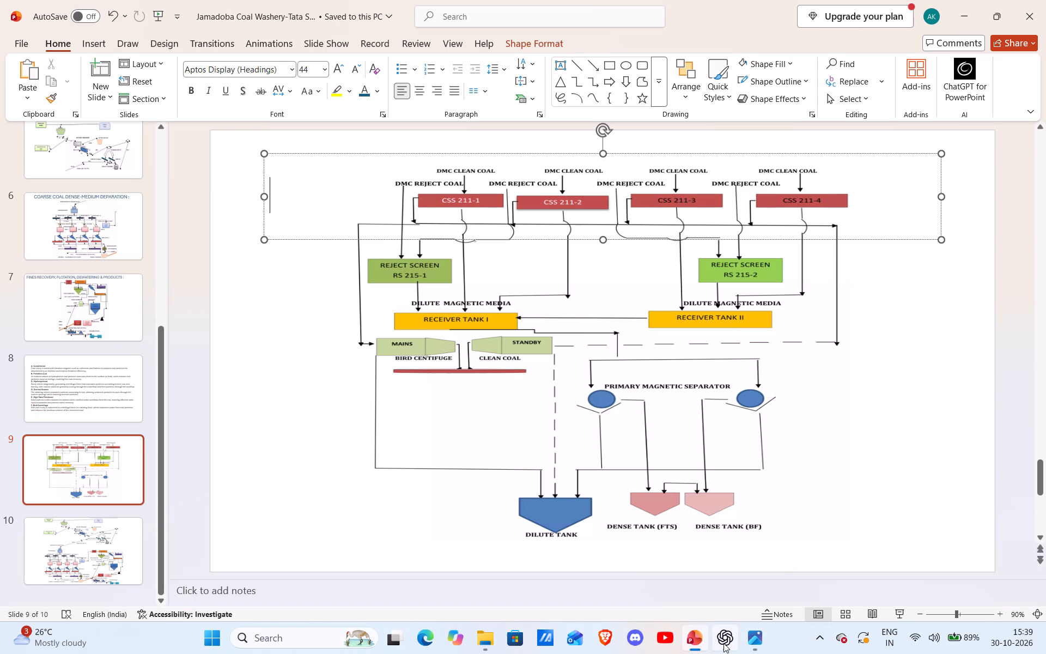
Switch to Photos to view the open flowsheet screenshot with the numbered section headings, and close it.
left_click(752, 631)
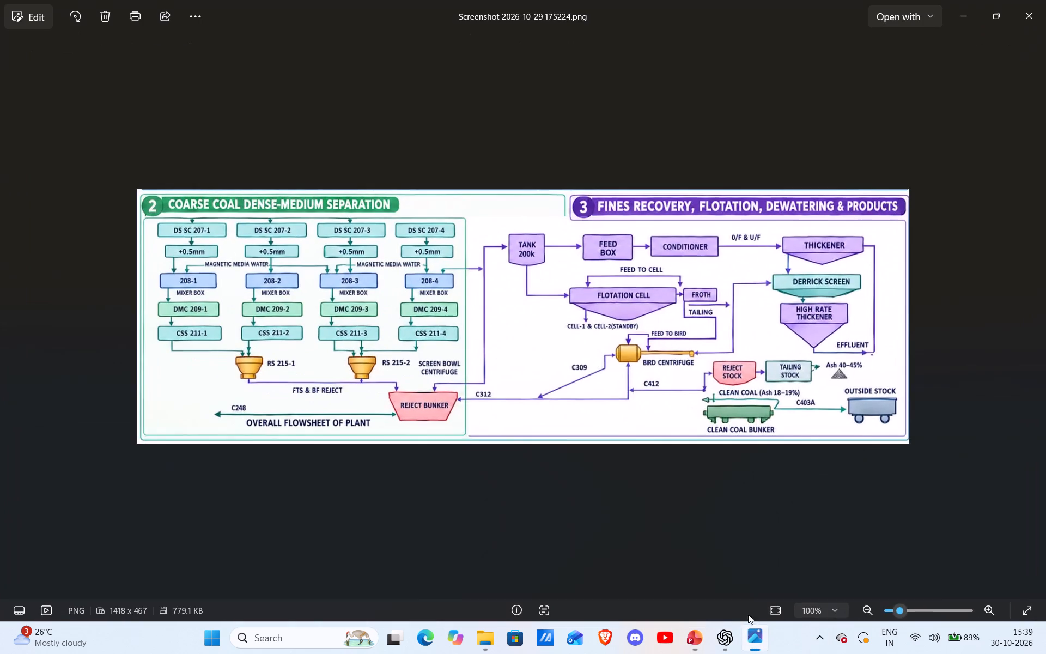
left_click(1030, 16)
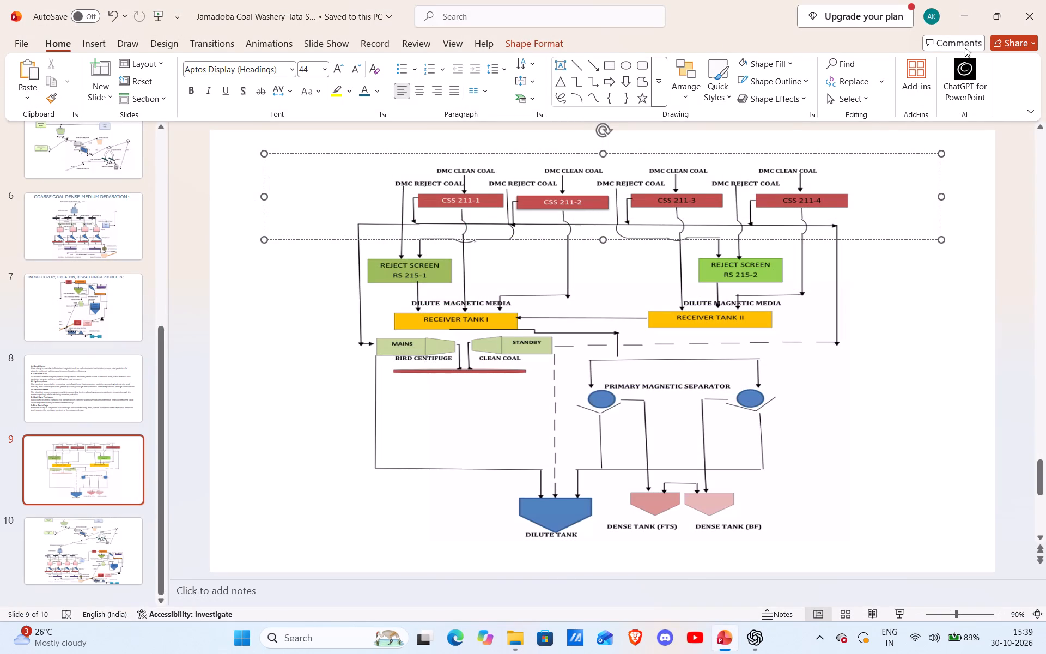
Minimize the presentation and browse the Gallery and Downloads in File Explorer for the flowsheet reference images.
left_click(966, 14)
double_click(18, 15)
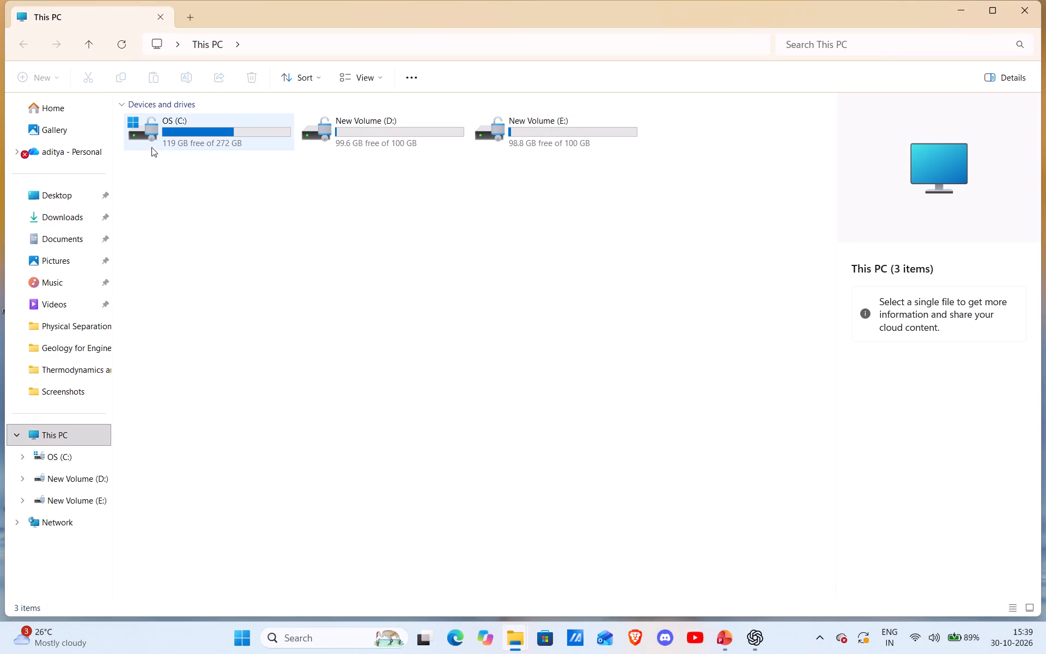
left_click(60, 134)
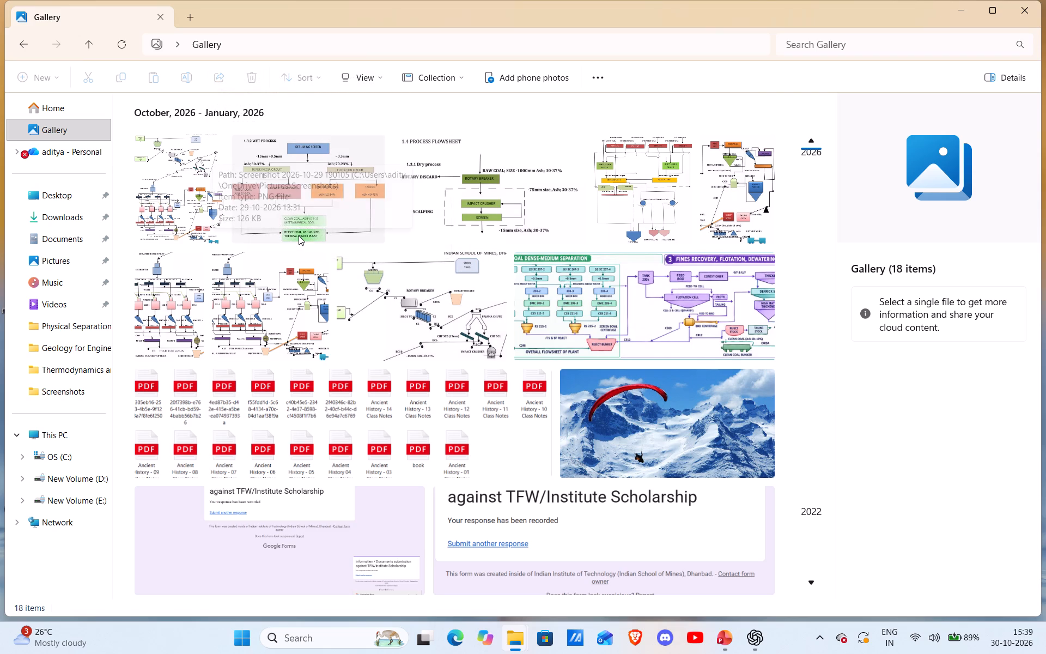
scroll(299, 235, "up", 1)
scroll(299, 235, "down", 12)
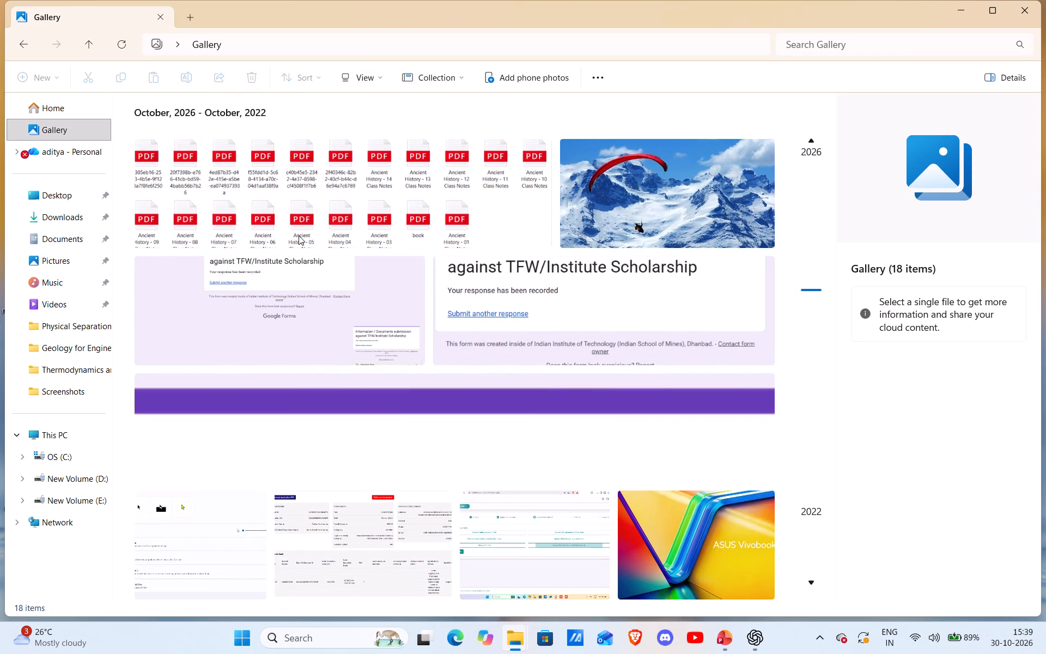
scroll(299, 235, "down", 3)
scroll(299, 235, "up", 7)
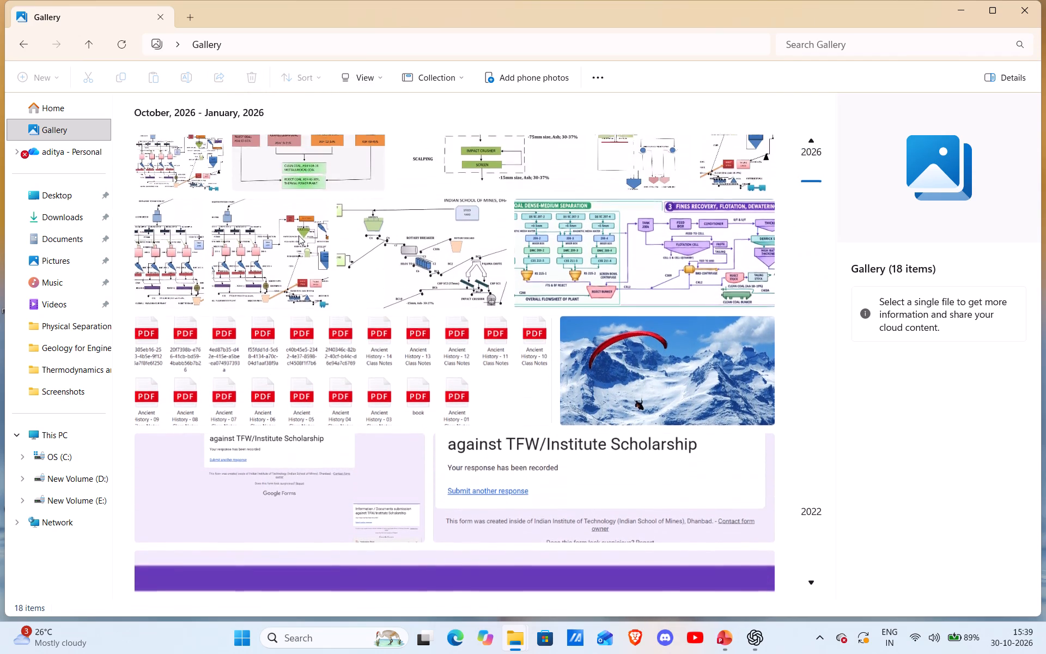
scroll(299, 235, "up", 5)
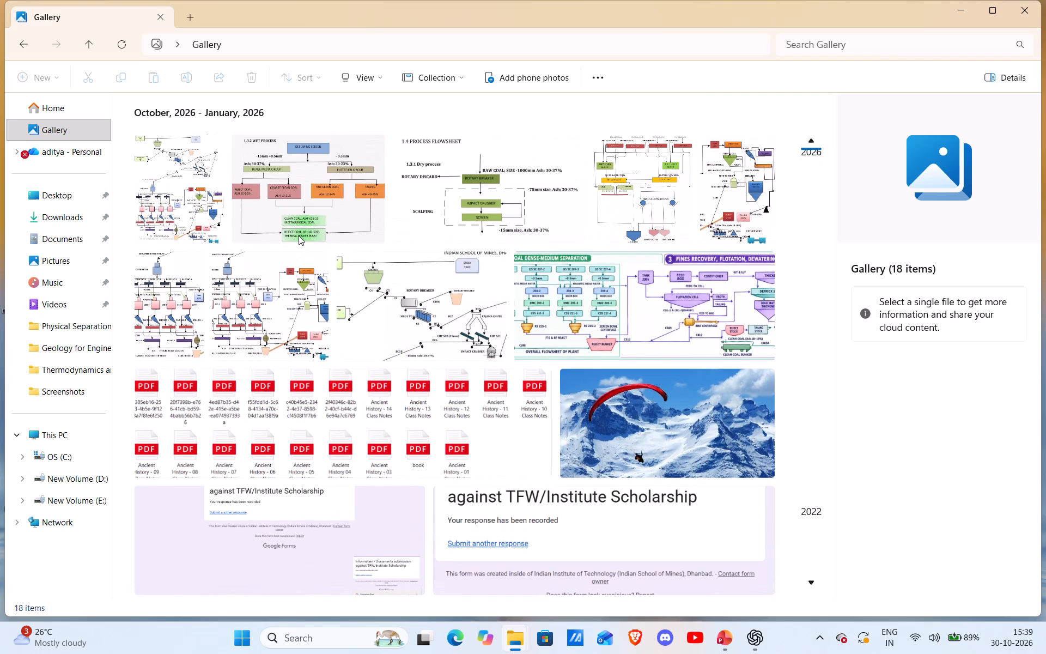
scroll(299, 235, "up", 3)
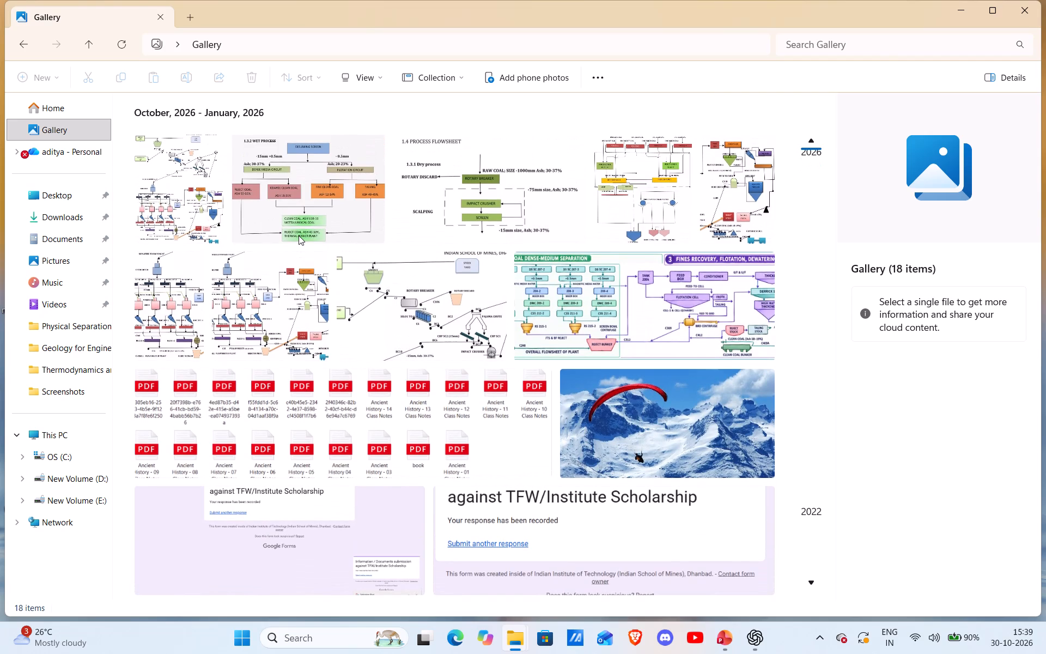
left_click(76, 226)
scroll(292, 211, "down", 2)
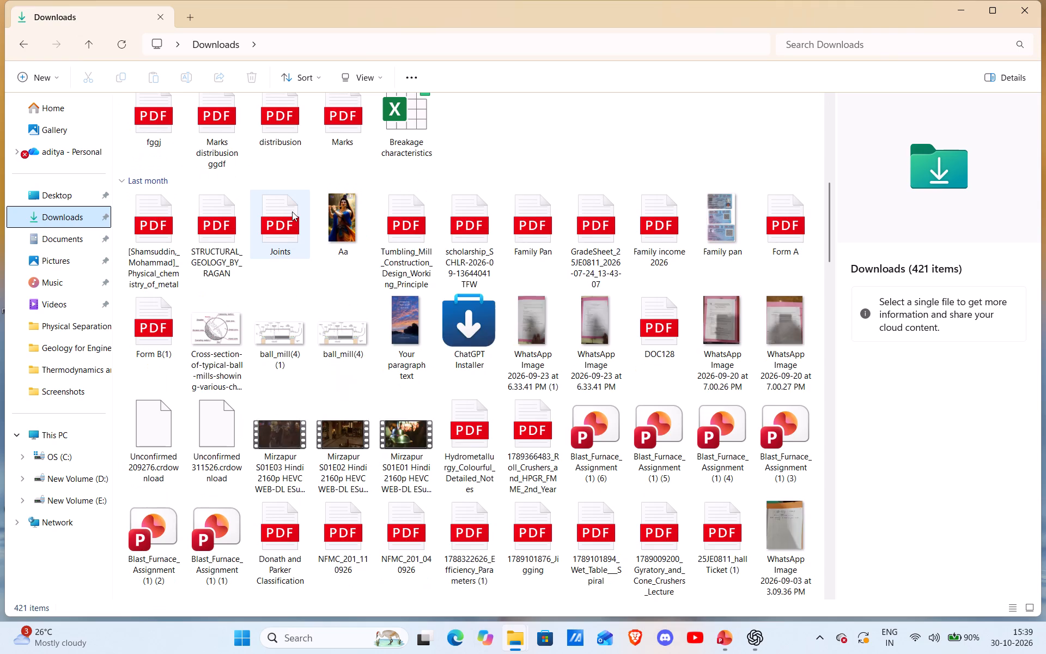
scroll(292, 211, "up", 4)
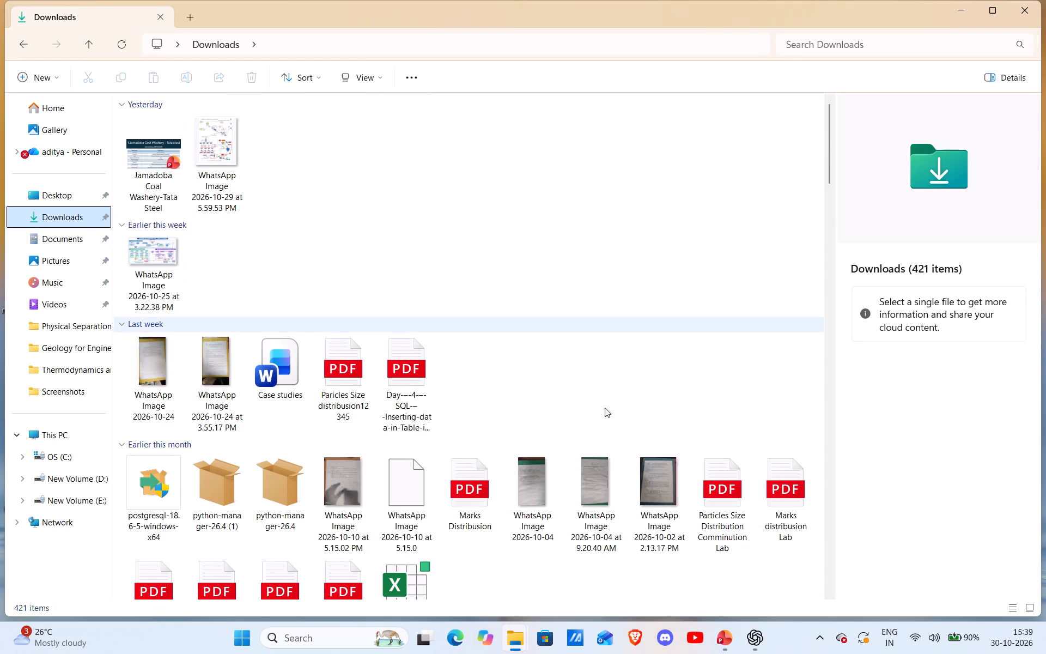
Switch back to PowerPoint and enter "MEDIA RECOVERY :" as slide 9's title.
left_click(723, 640)
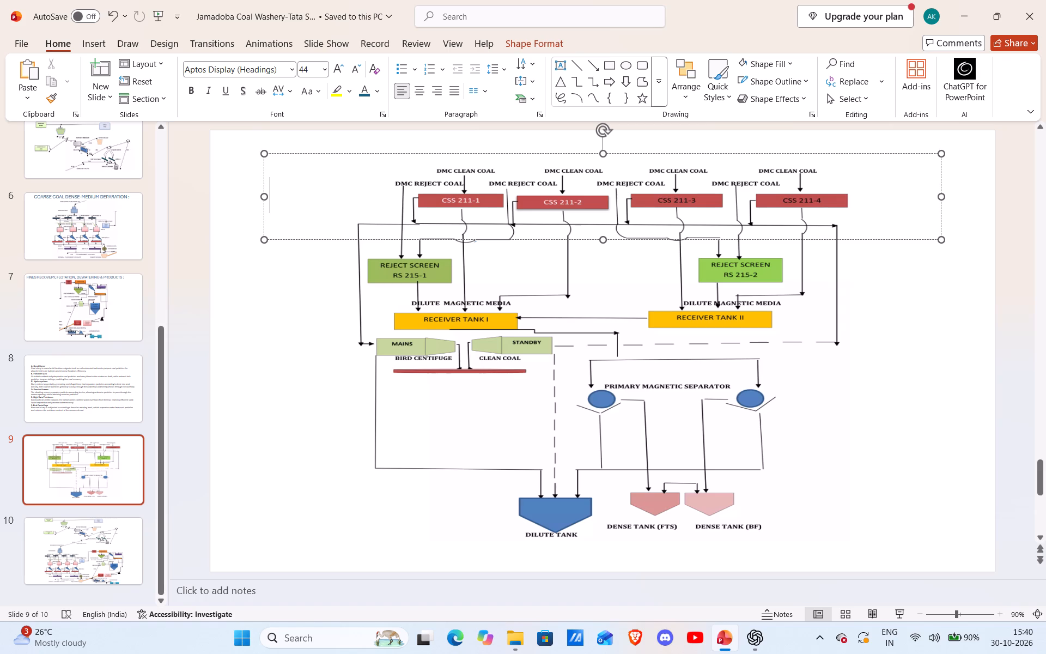
type("MEDIA RECO")
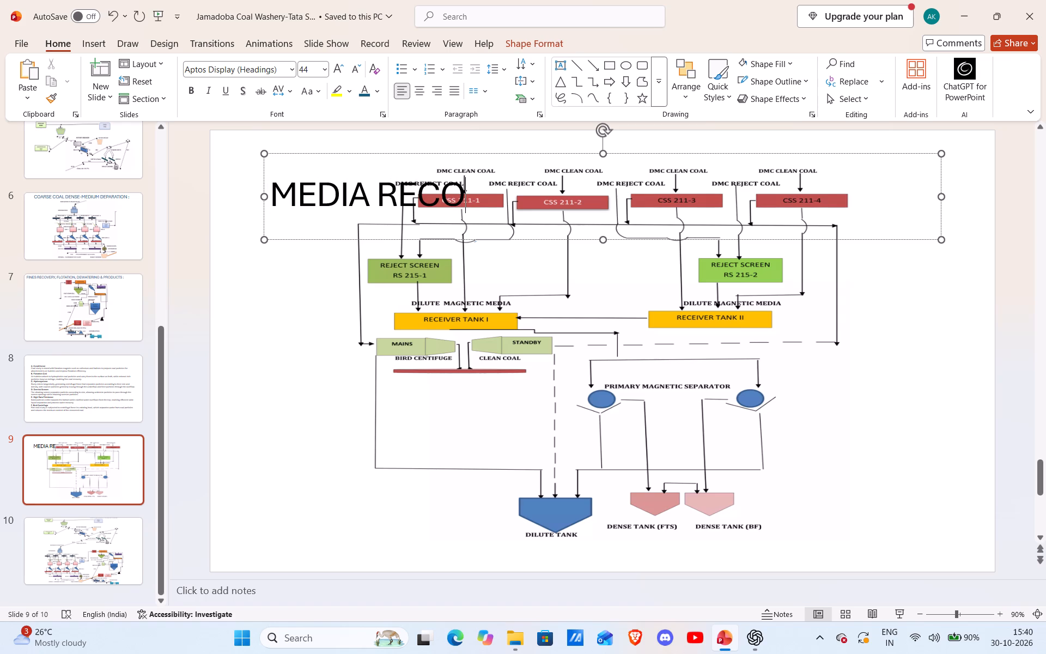
type("VERY")
key("space")
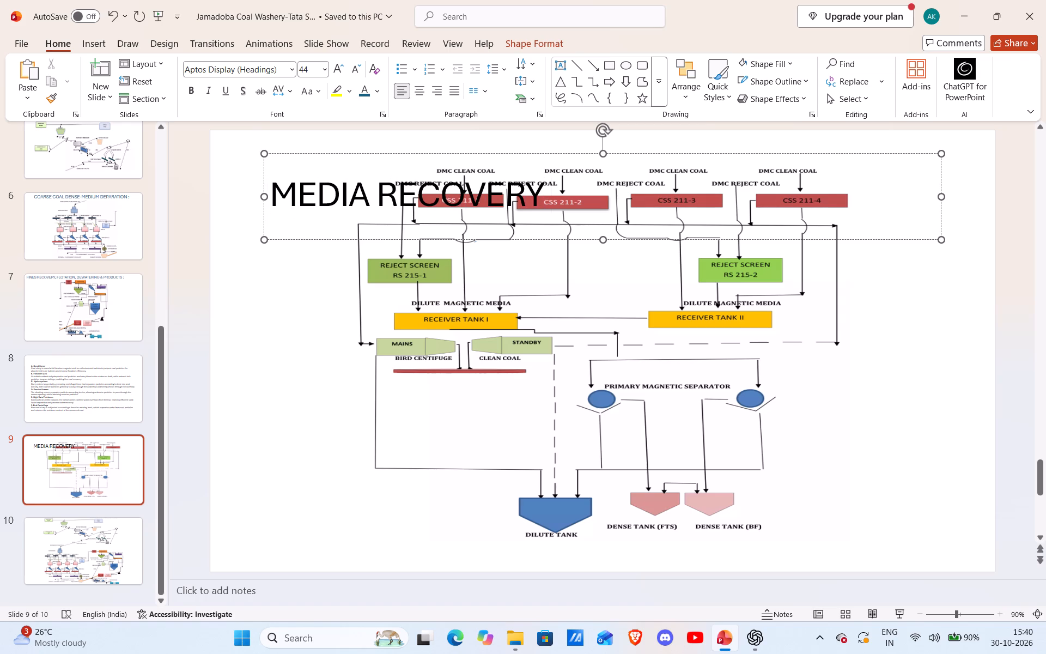
key("shift+colon")
Shrink slide 9's title box to a shallow strip above the flowsheet and shorten its width to just beyond the text.
left_click_drag(603, 154, 607, 137)
left_click_drag(606, 243, 602, 213)
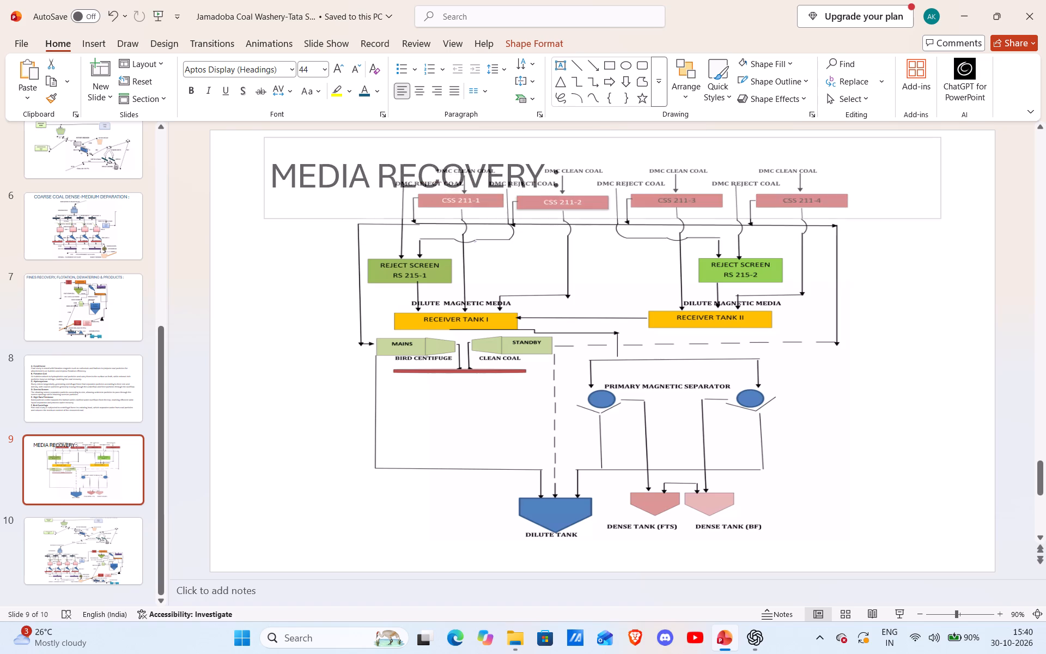
left_click_drag(602, 213, 600, 168)
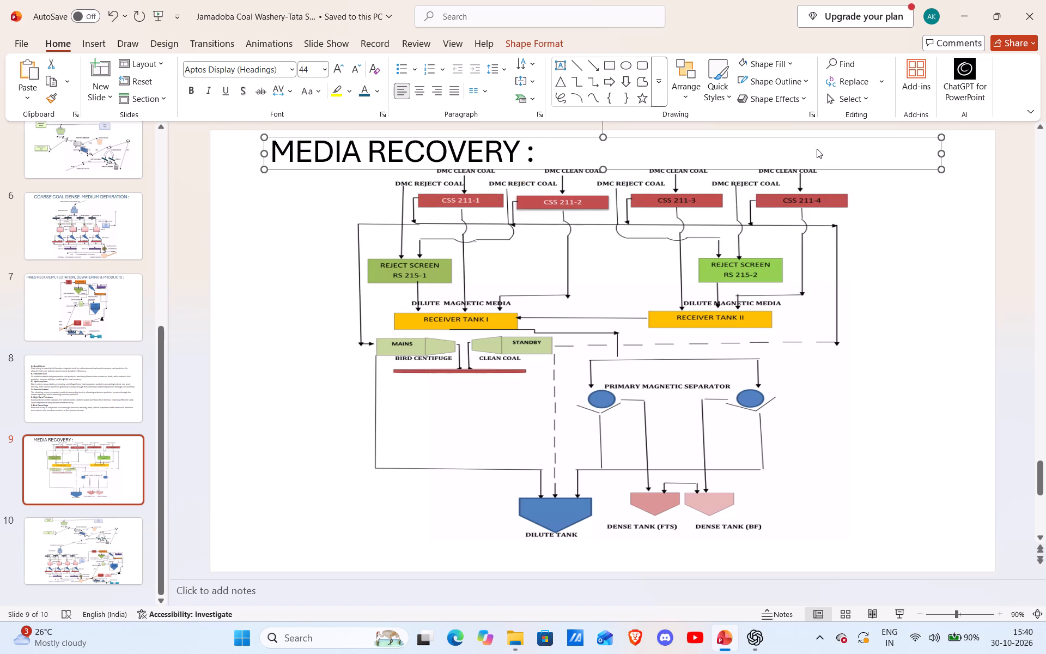
left_click_drag(938, 152, 695, 152)
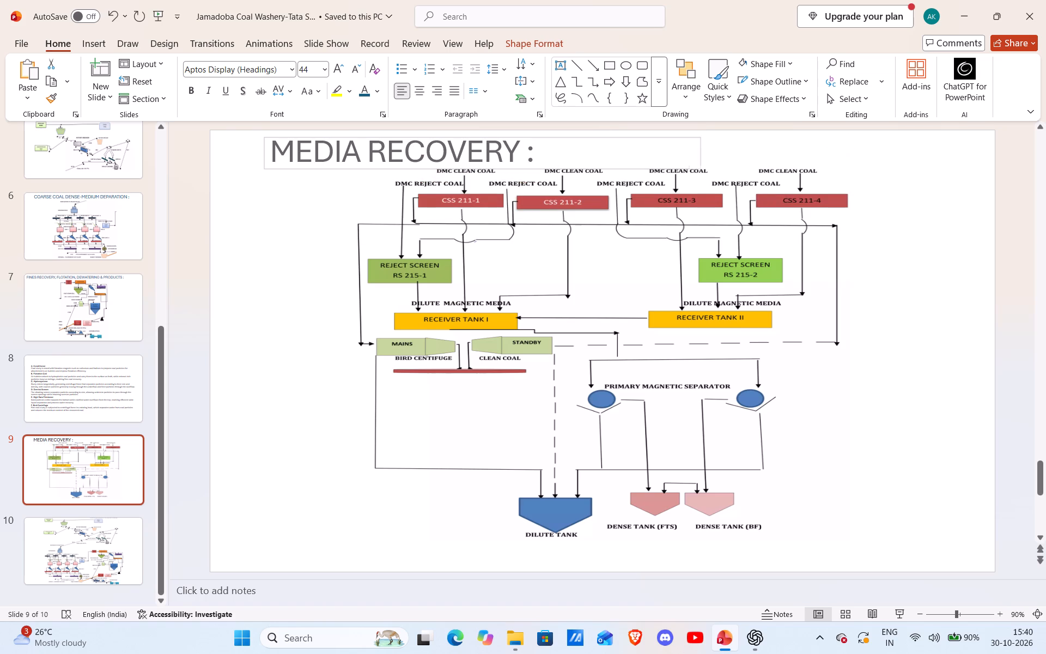
left_click_drag(695, 152, 617, 149)
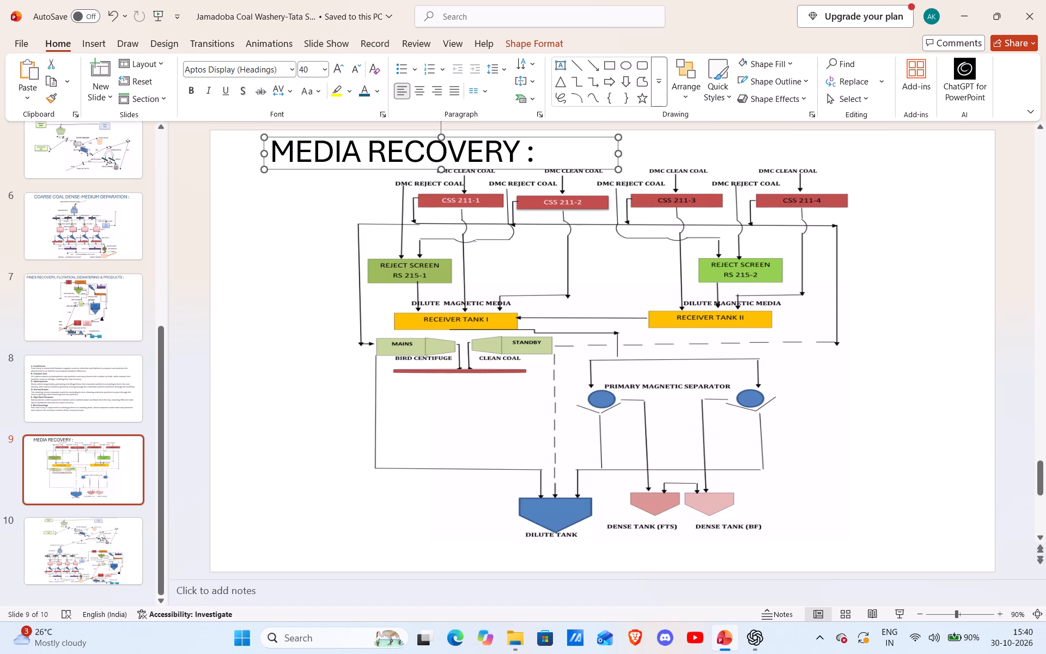
Move the "MEDIA RECOVERY :" title box to the upper-left corner of slide 9.
left_click(566, 153)
left_click(511, 153)
left_click(556, 151)
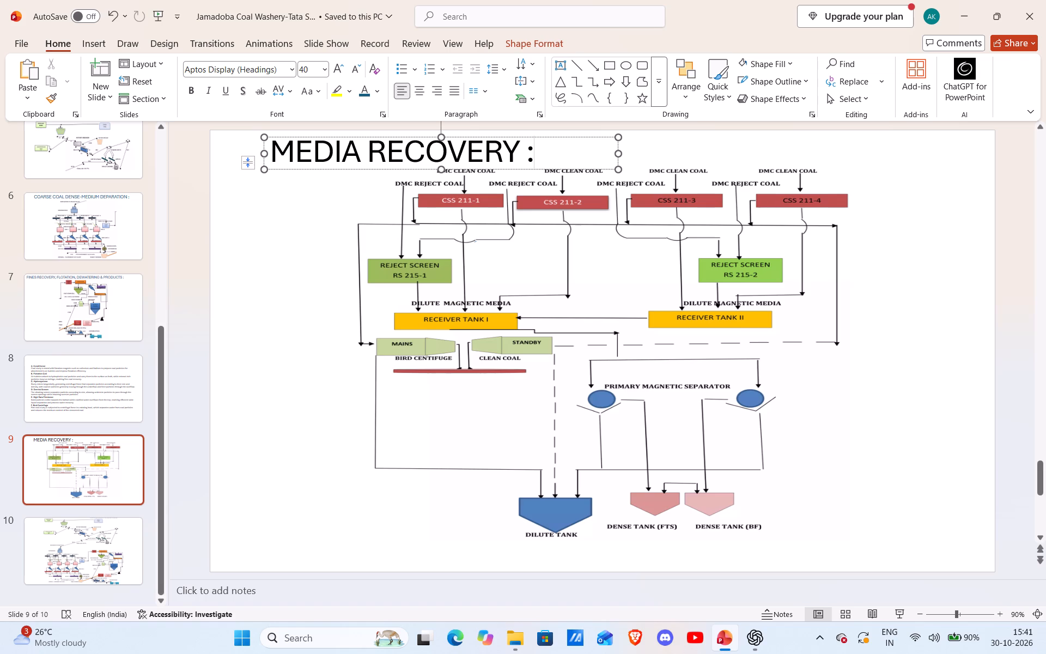
left_click_drag(265, 161, 237, 164)
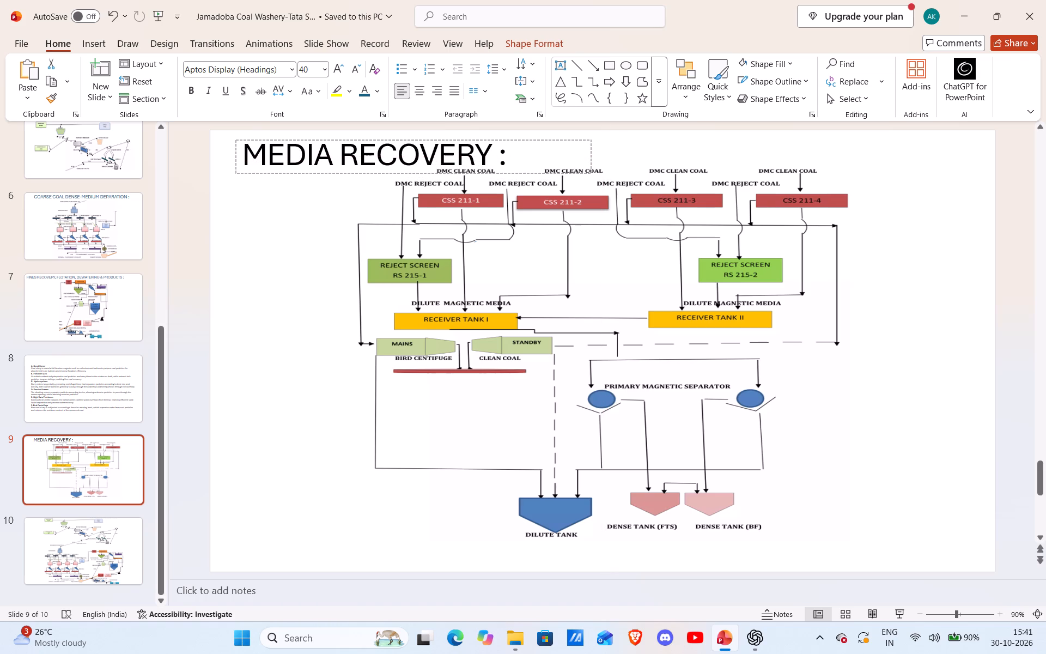
left_click_drag(237, 164, 228, 163)
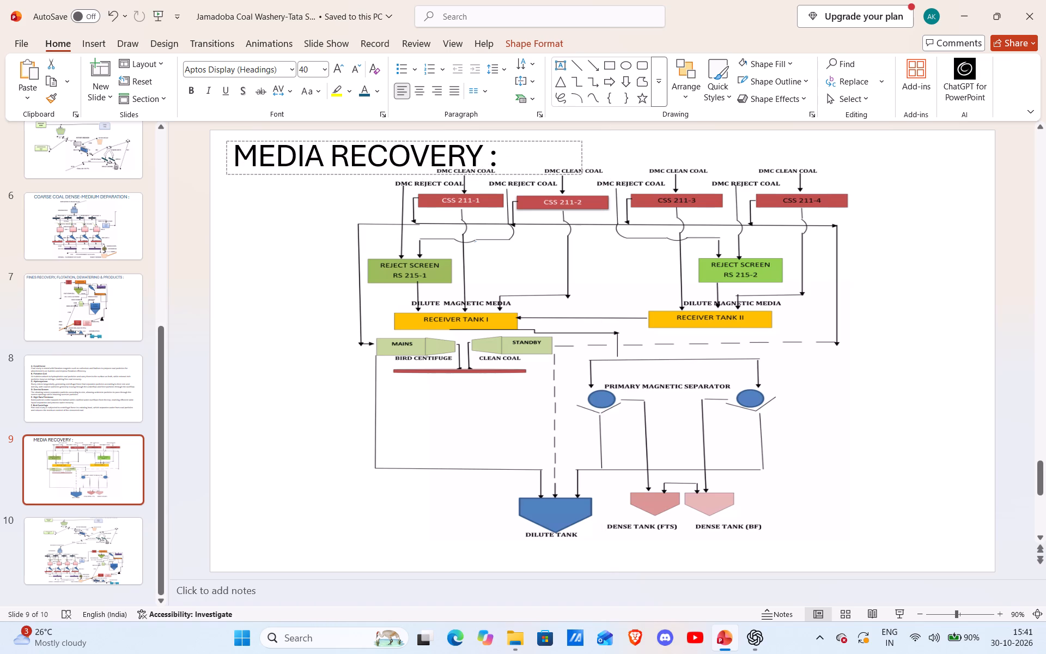
left_click_drag(228, 163, 226, 166)
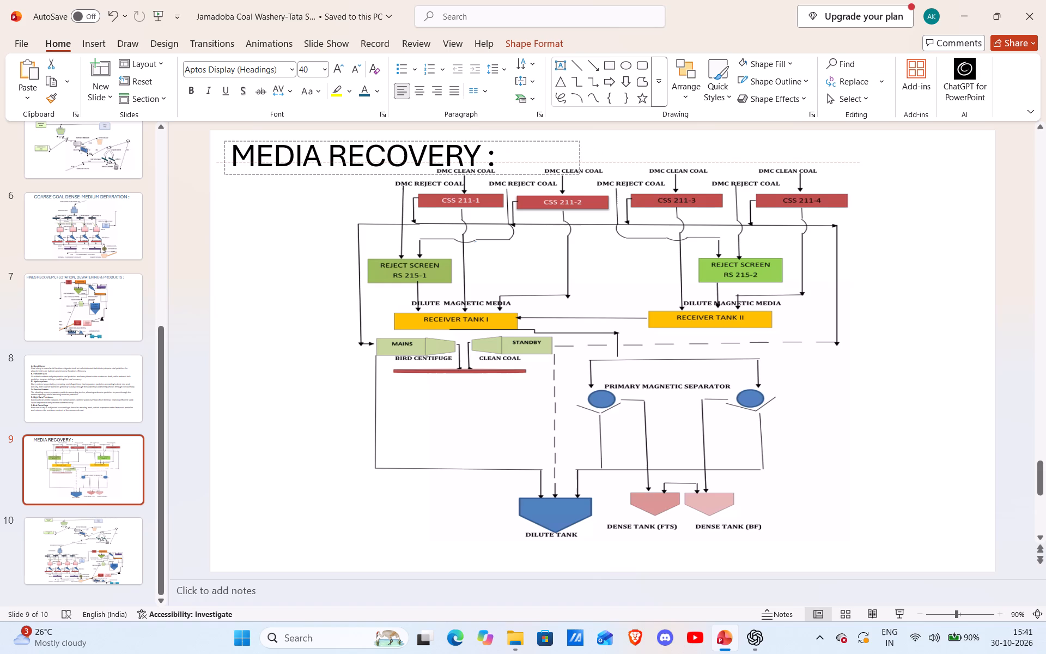
left_click_drag(226, 166, 226, 162)
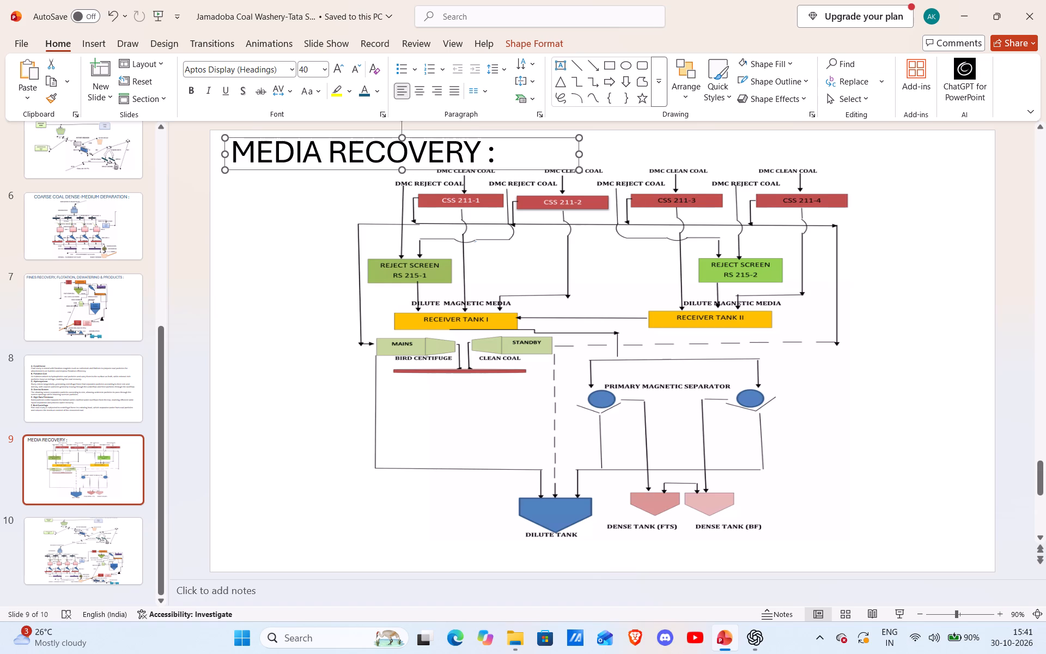
Recolour slide 9's "MEDIA RECOVERY :" title text in the dark teal theme colour.
right_click(546, 148)
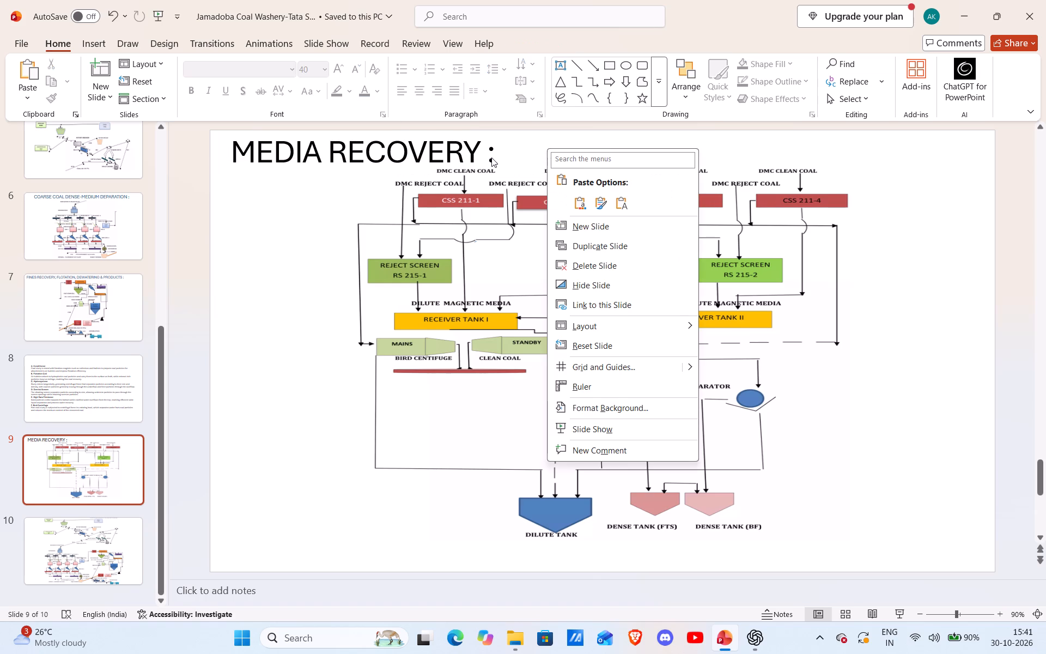
left_click(491, 158)
left_click_drag(491, 153, 279, 163)
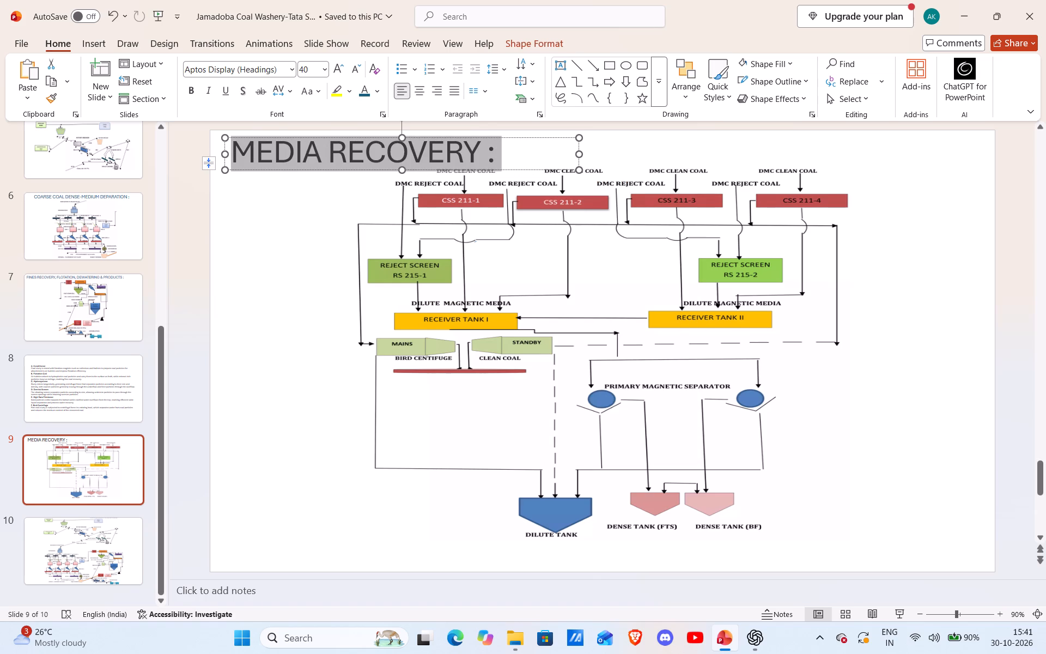
left_click_drag(279, 163, 277, 163)
left_click(422, 136)
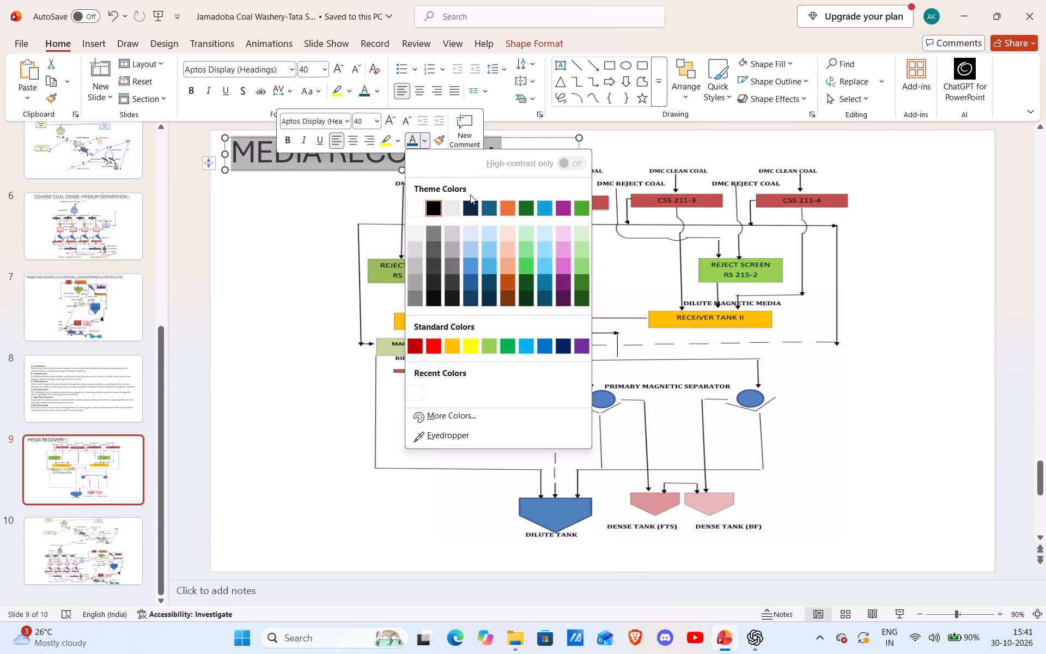
left_click(487, 206)
left_click(330, 239)
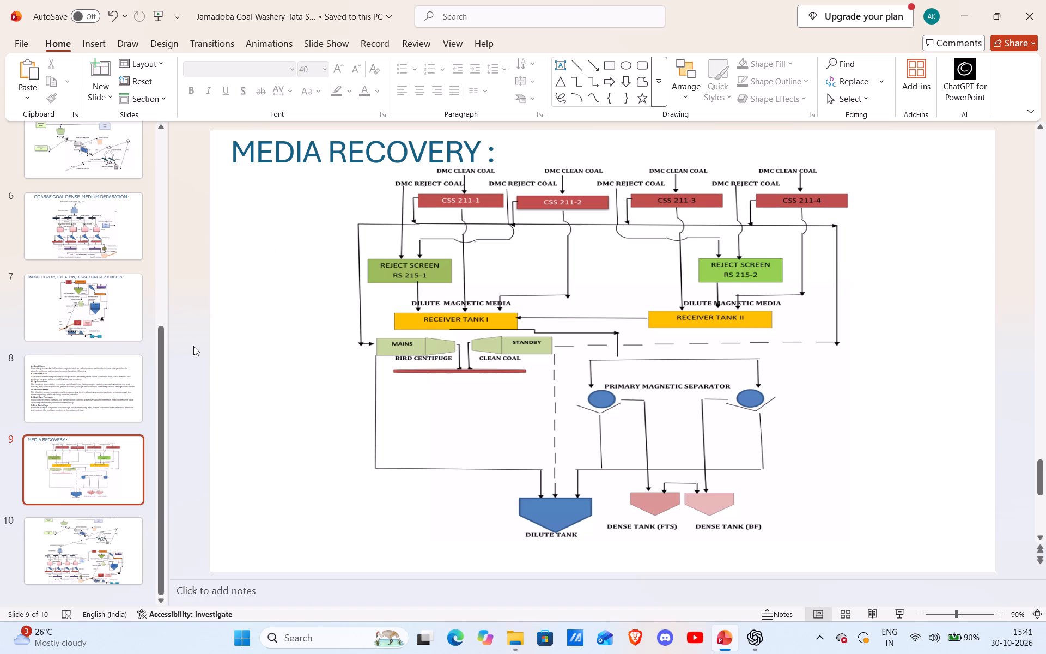
Look through slides 3 to 8 to check their titles, ending on the equipment description slide 8.
left_click(94, 393)
left_click(124, 313)
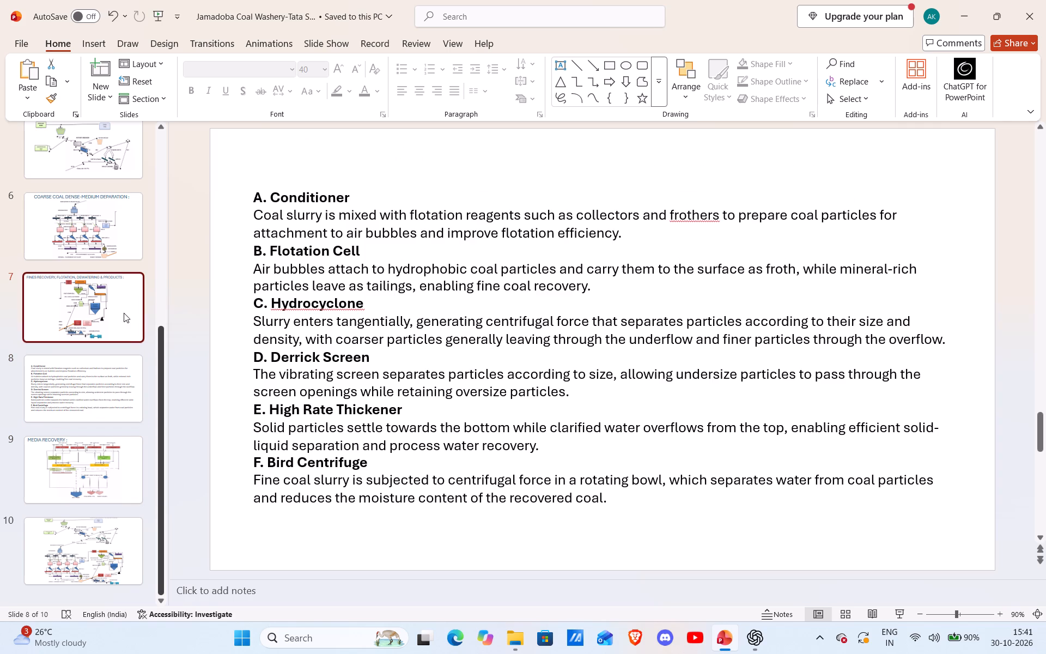
left_click(103, 365)
scroll(119, 311, "up", 3)
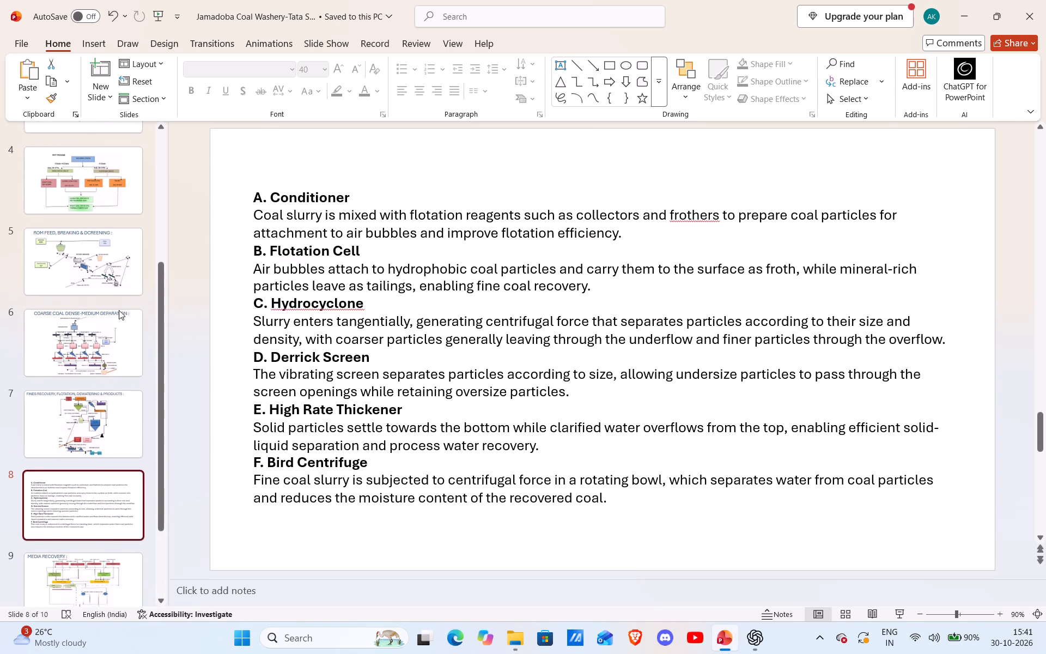
left_click(115, 325)
scroll(115, 326, "up", 2)
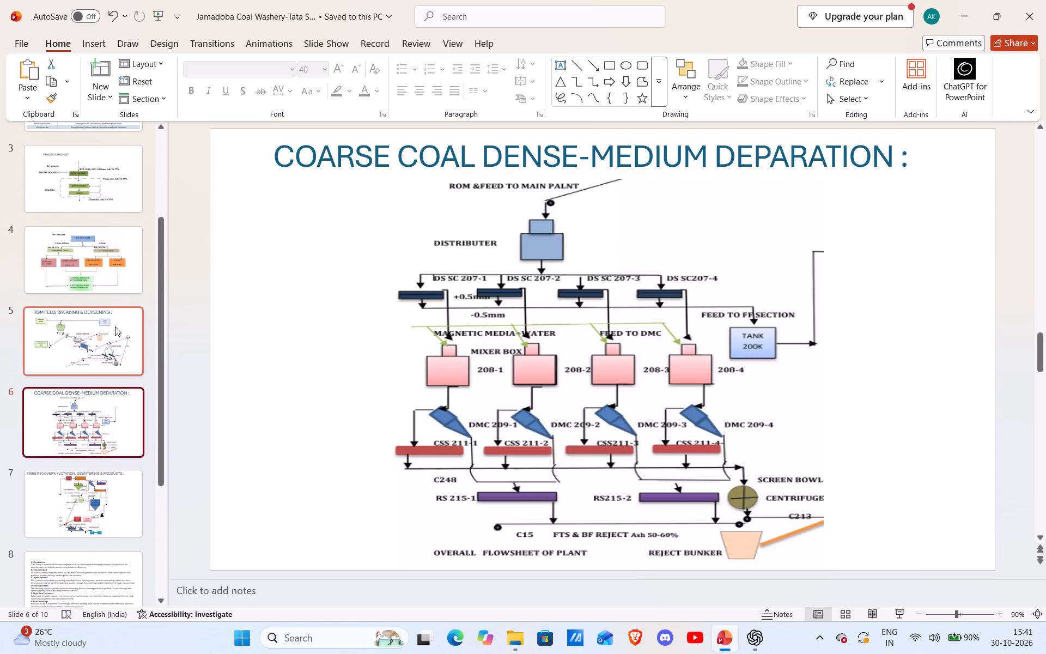
left_click(115, 326)
scroll(130, 271, "up", 1)
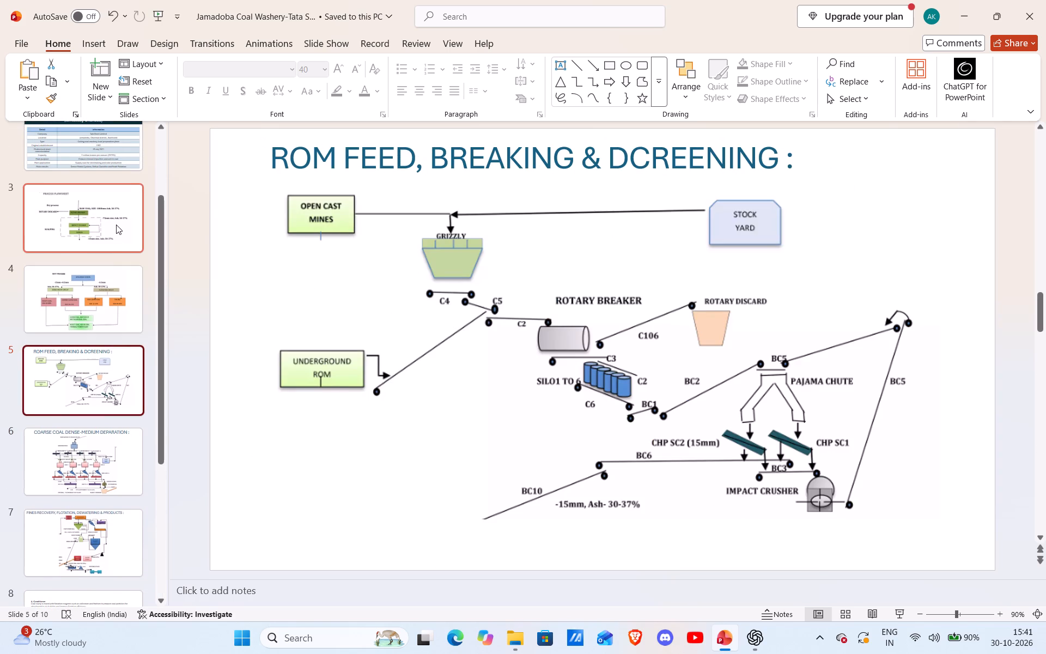
left_click(116, 223)
left_click(103, 306)
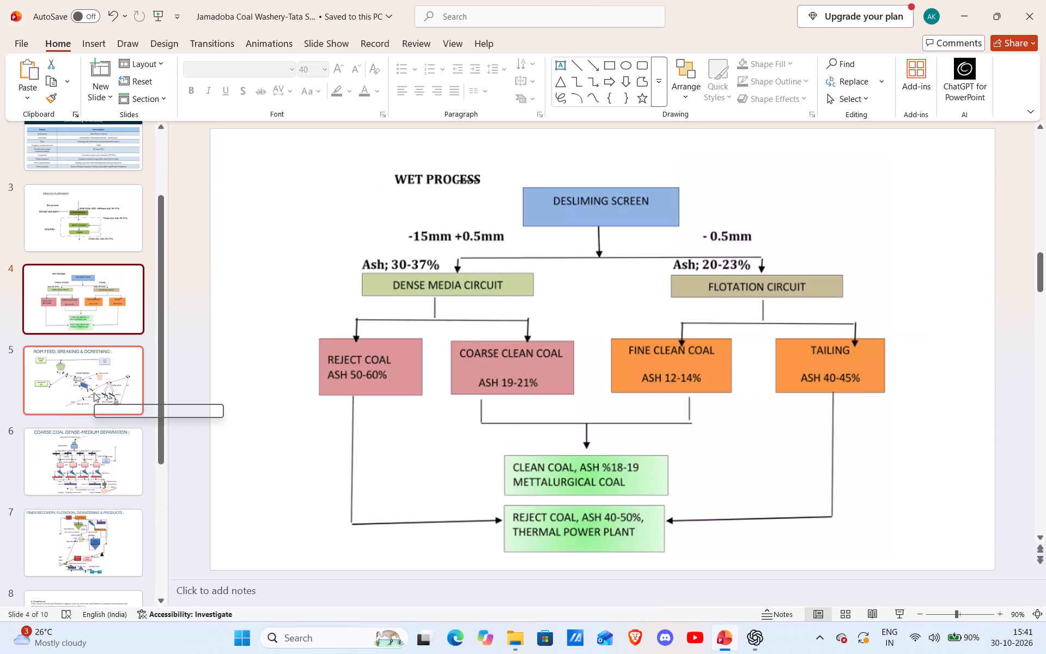
scroll(94, 392, "down", 4)
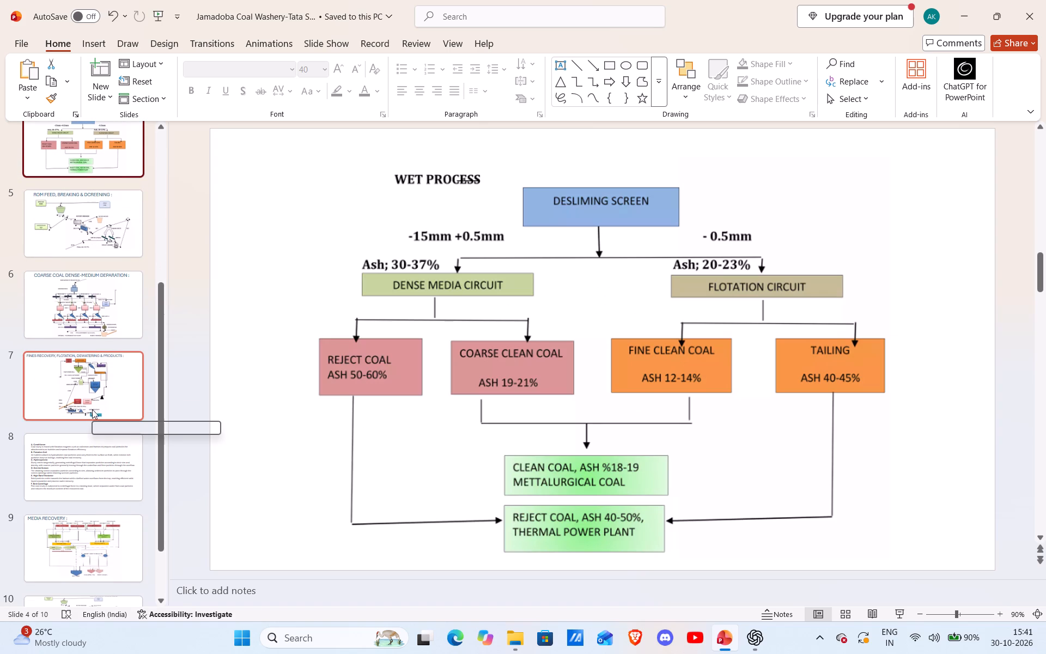
left_click(80, 459)
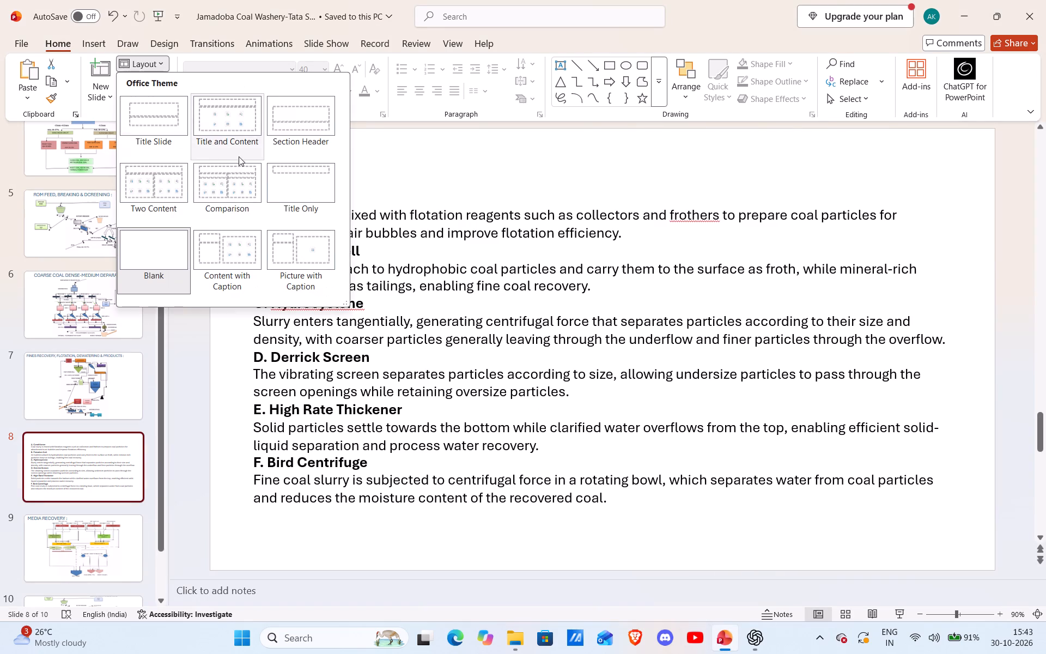
left_click(282, 181)
left_click(540, 196)
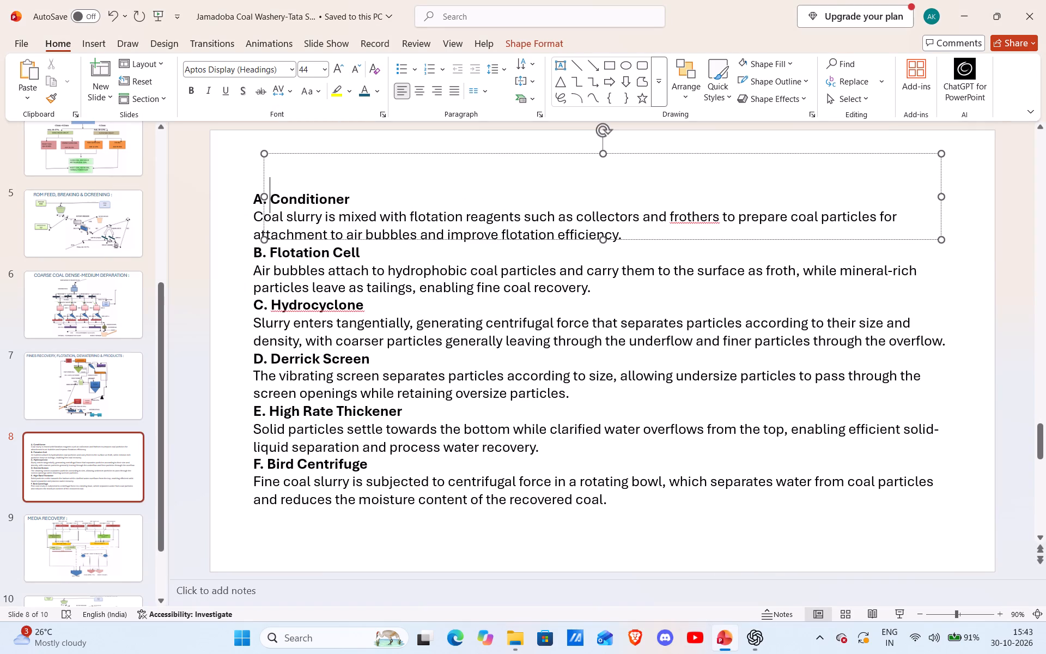
key("ctrl+v")
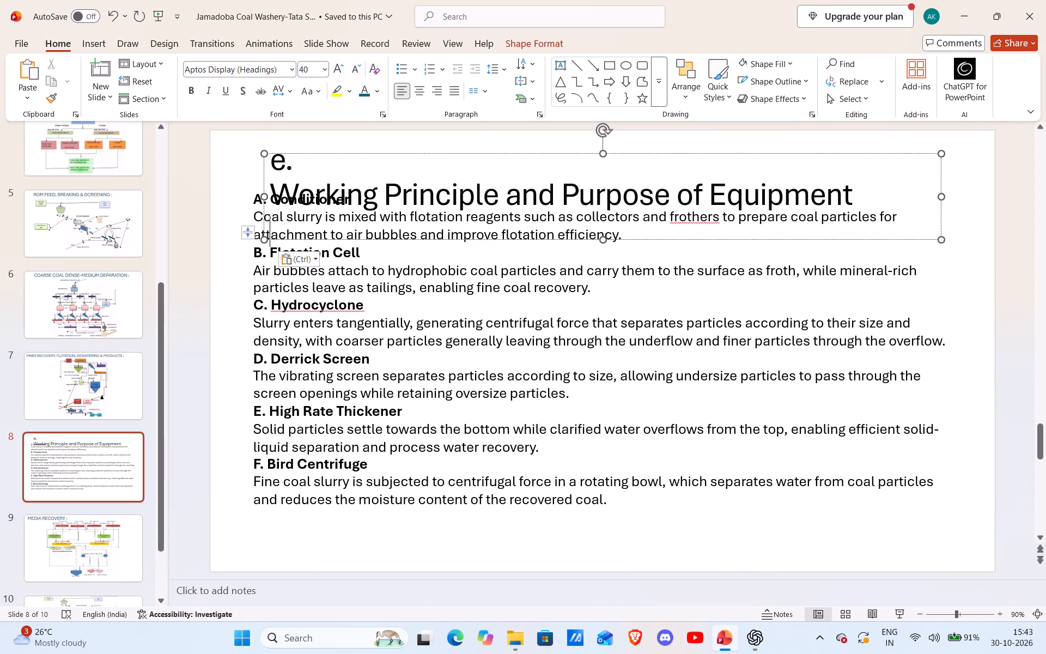
Remove the stray "e." line from the pasted title and add " :" after "Working Principle and Purpose of Equipment".
left_click(300, 171)
key("BackSpace")
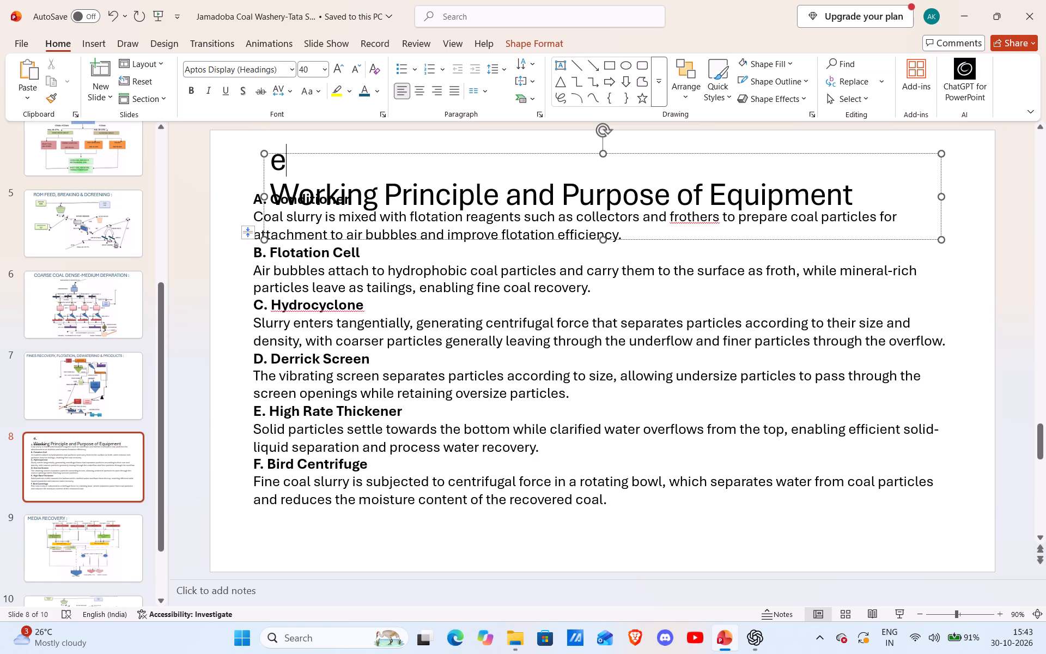
key("BackSpace")
left_click(871, 198)
key("space")
key("shift+colon")
Reduce the title box to one line's height and move it up clear of the "A. Conditioner" text.
left_click_drag(601, 238, 604, 203)
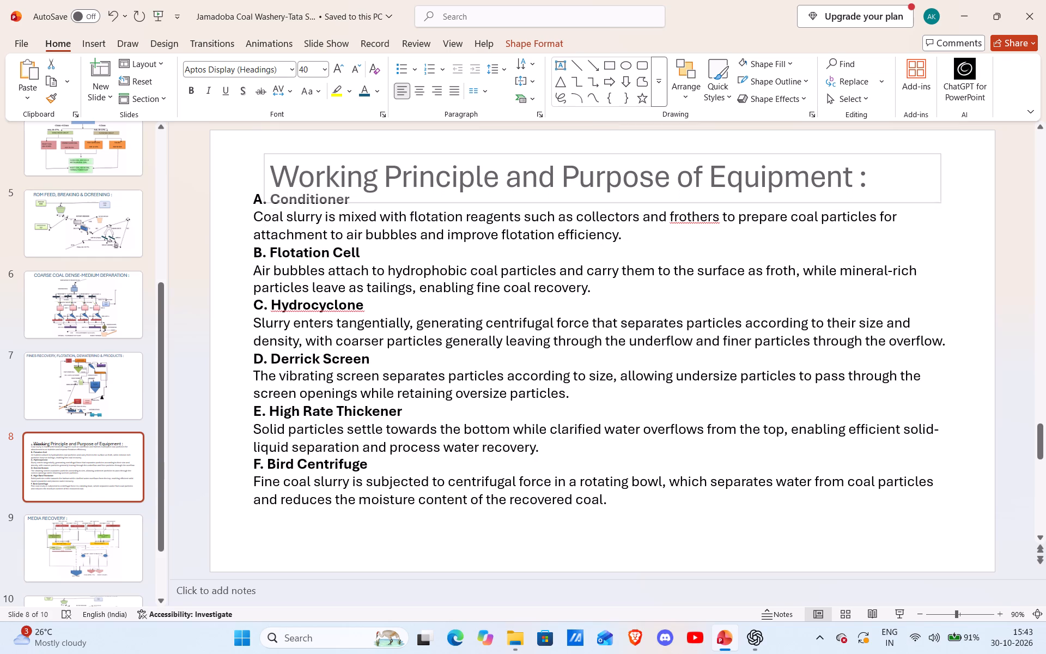
left_click_drag(604, 203, 604, 198)
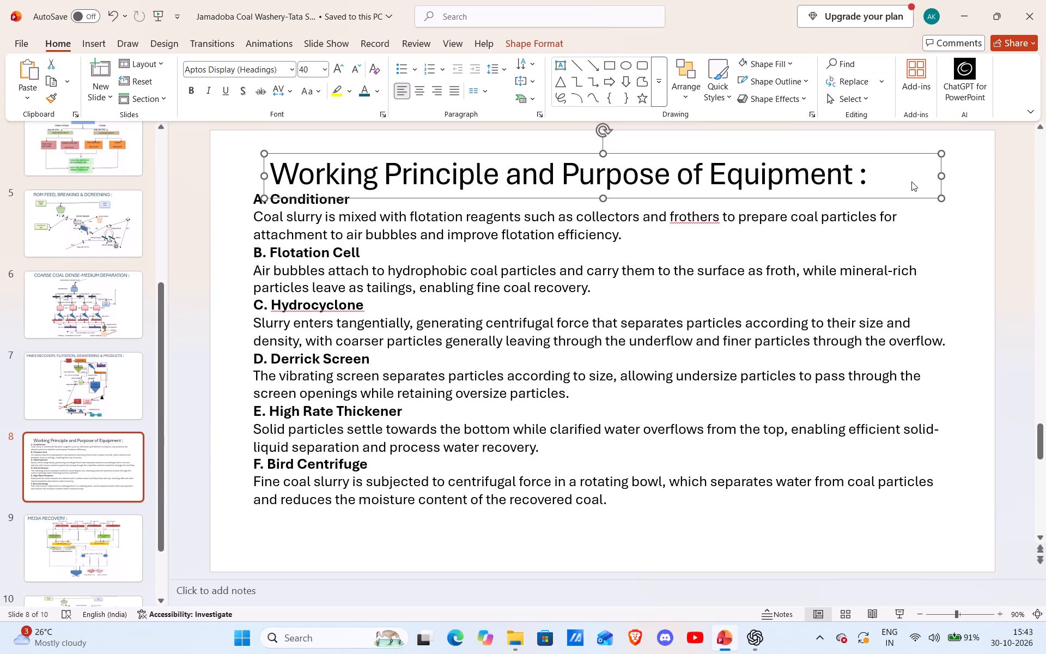
left_click_drag(915, 159, 912, 148)
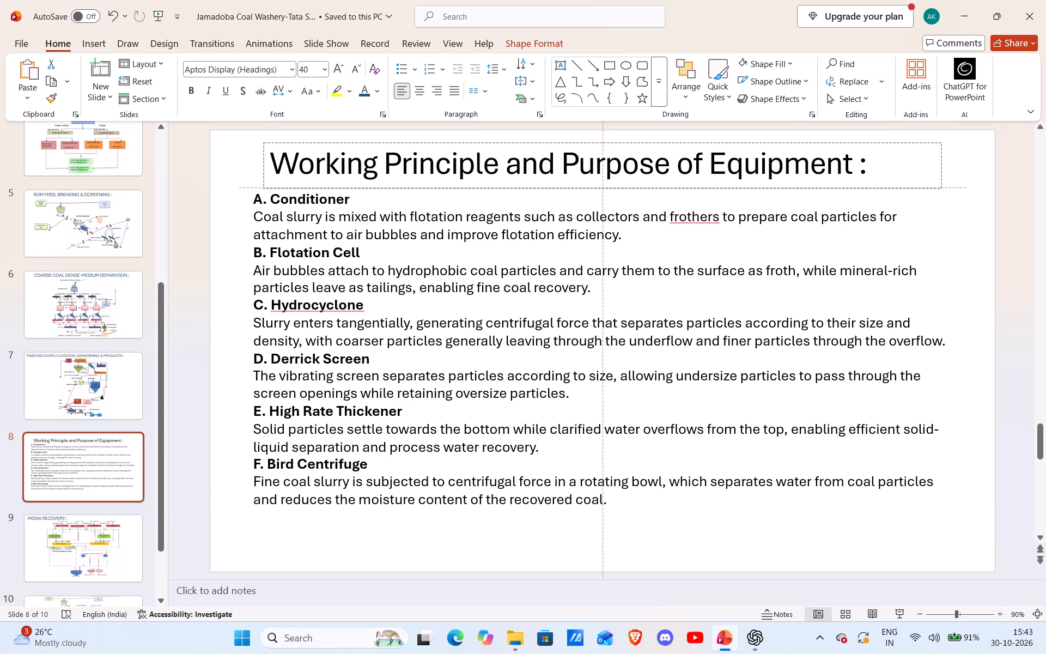
left_click_drag(912, 148, 912, 148)
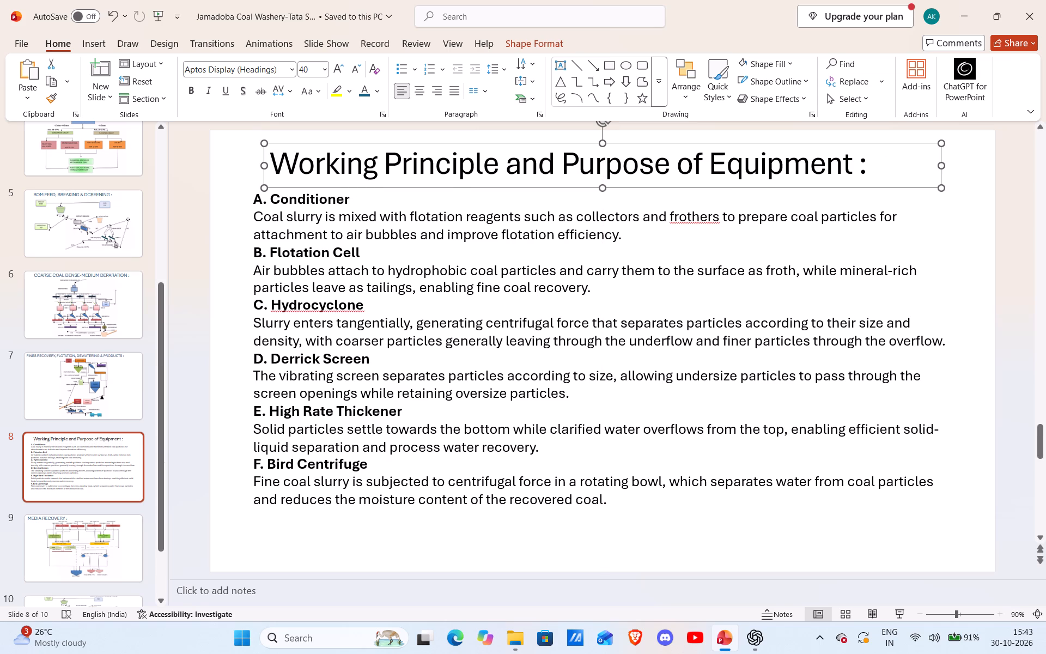
left_click(604, 229)
left_click(211, 179)
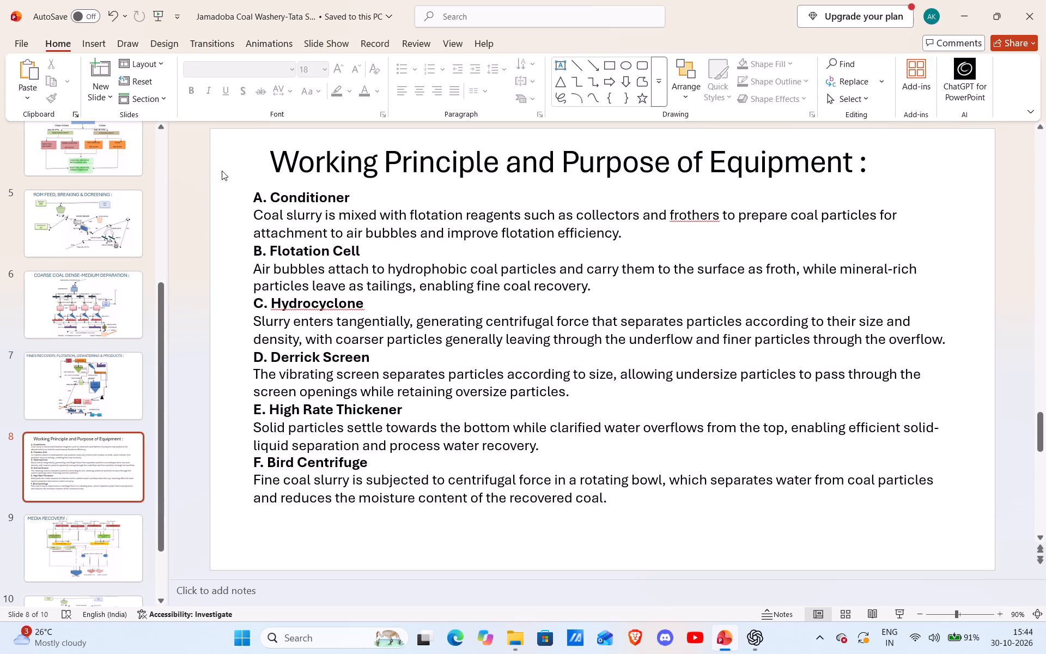
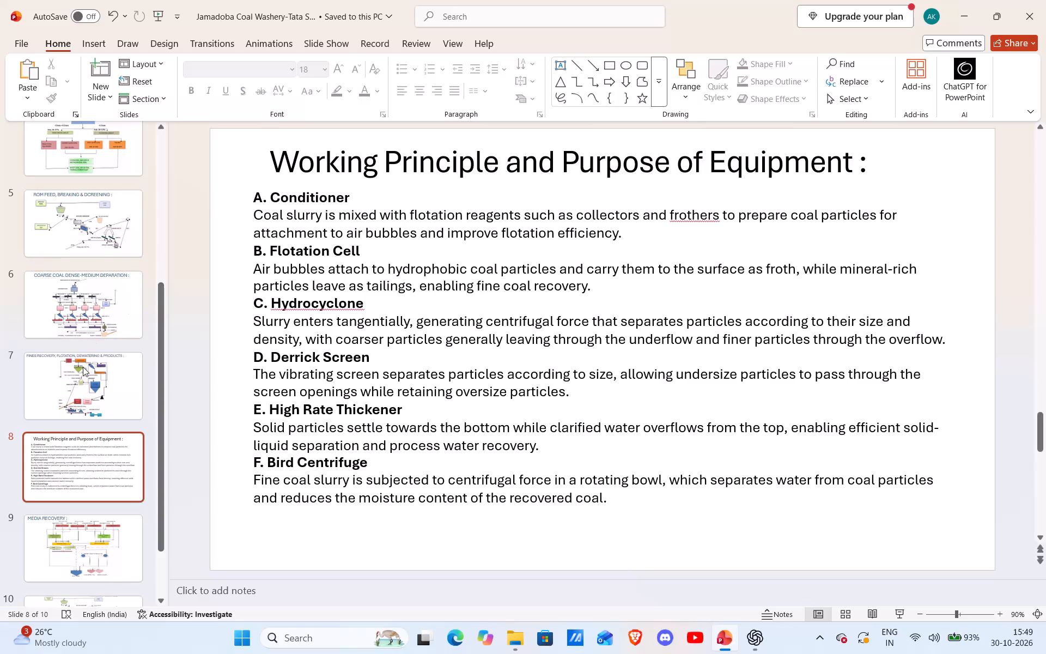
Review the titled flowsheet slides 7, 6 and 5 and the slides before them.
left_click(91, 348)
left_click(97, 328)
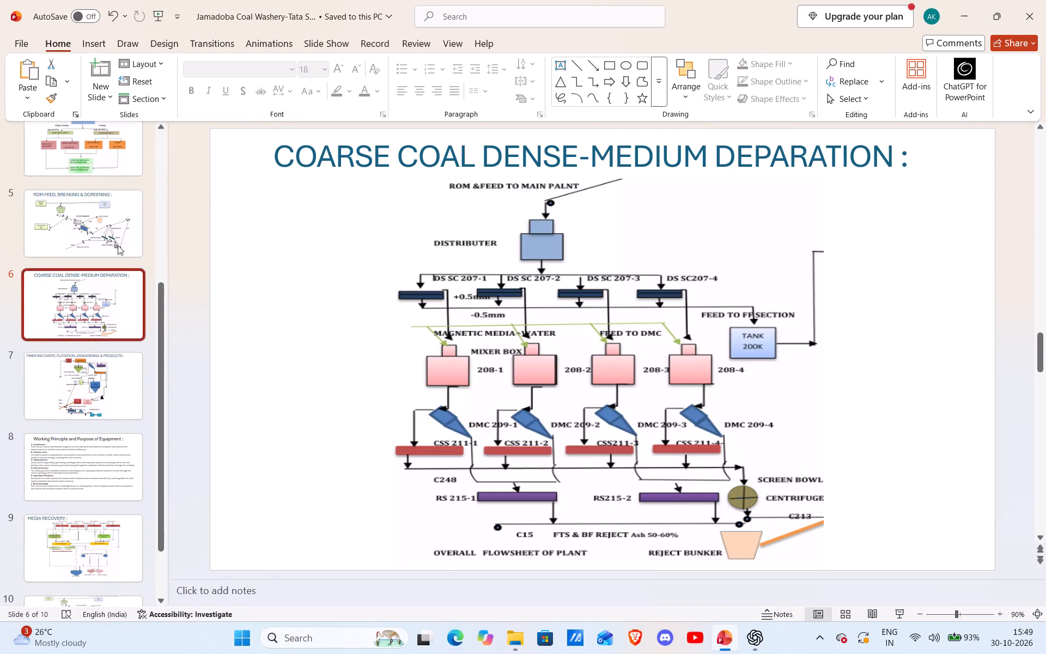
left_click(118, 241)
scroll(115, 239, "up", 9)
scroll(115, 238, "down", 3)
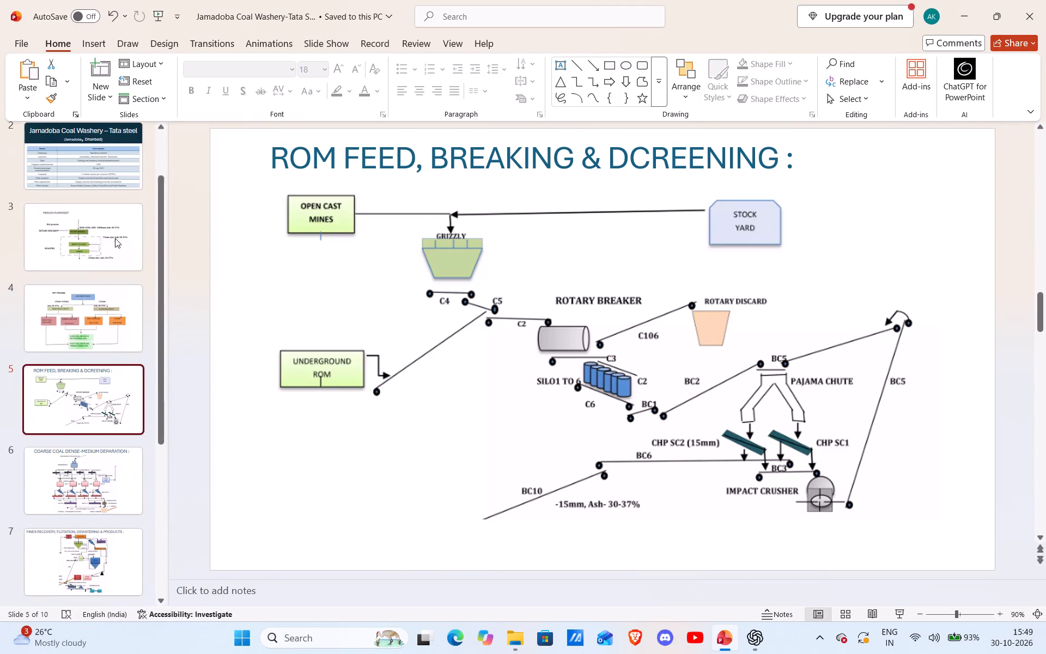
Add a new slide with the Blank layout after the overall plant flowsheet on slide 10.
scroll(115, 238, "down", 14)
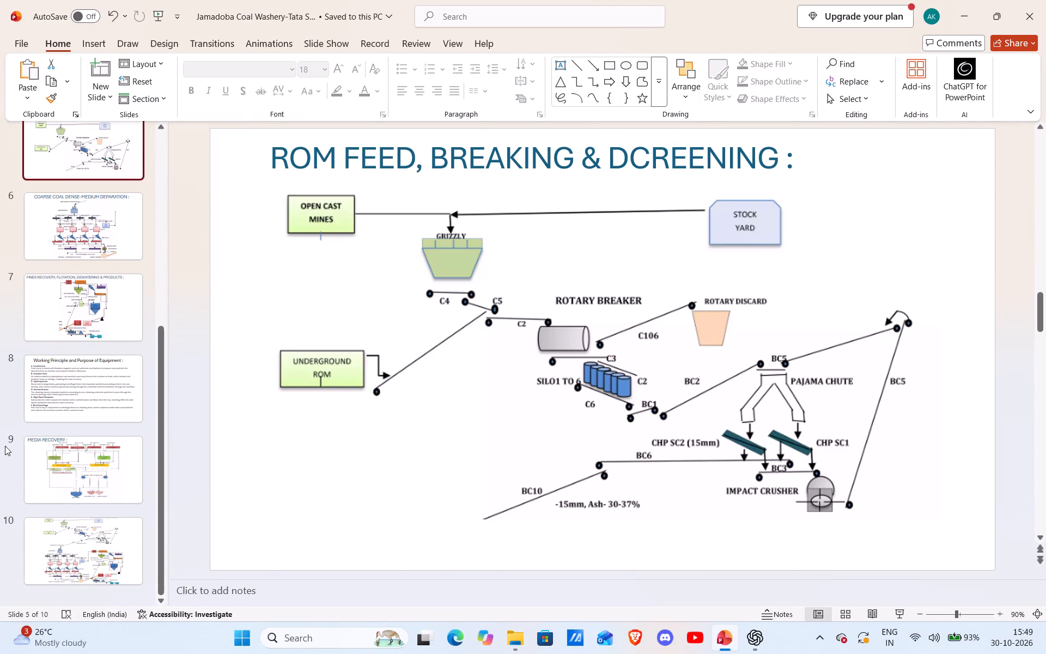
scroll(115, 586, "down", 3)
left_click(117, 585)
scroll(117, 585, "down", 2)
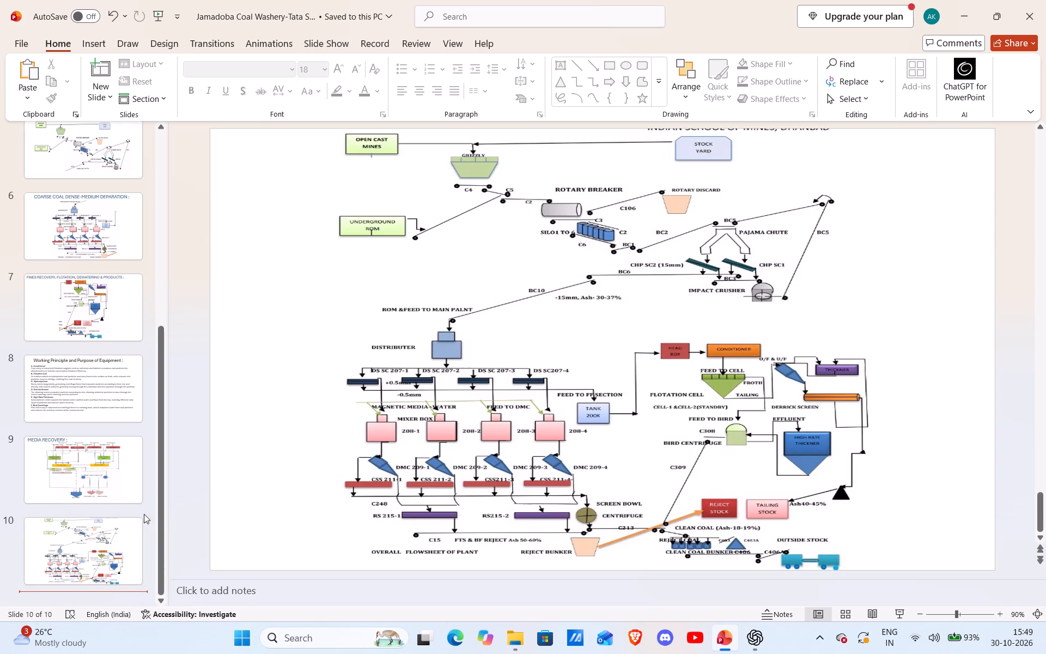
left_click(107, 95)
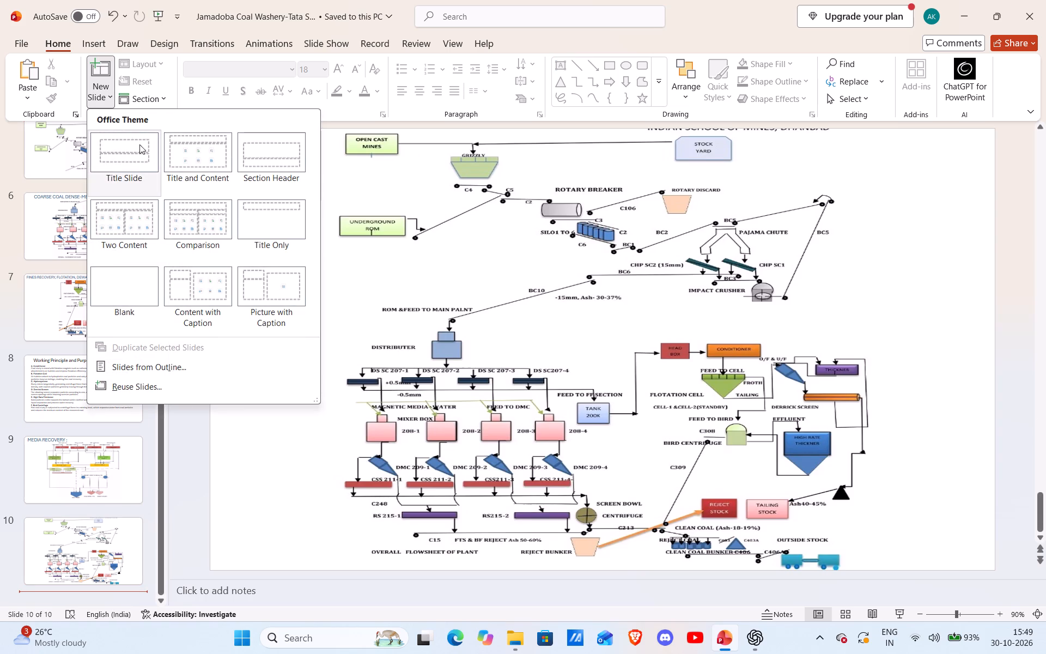
left_click(108, 286)
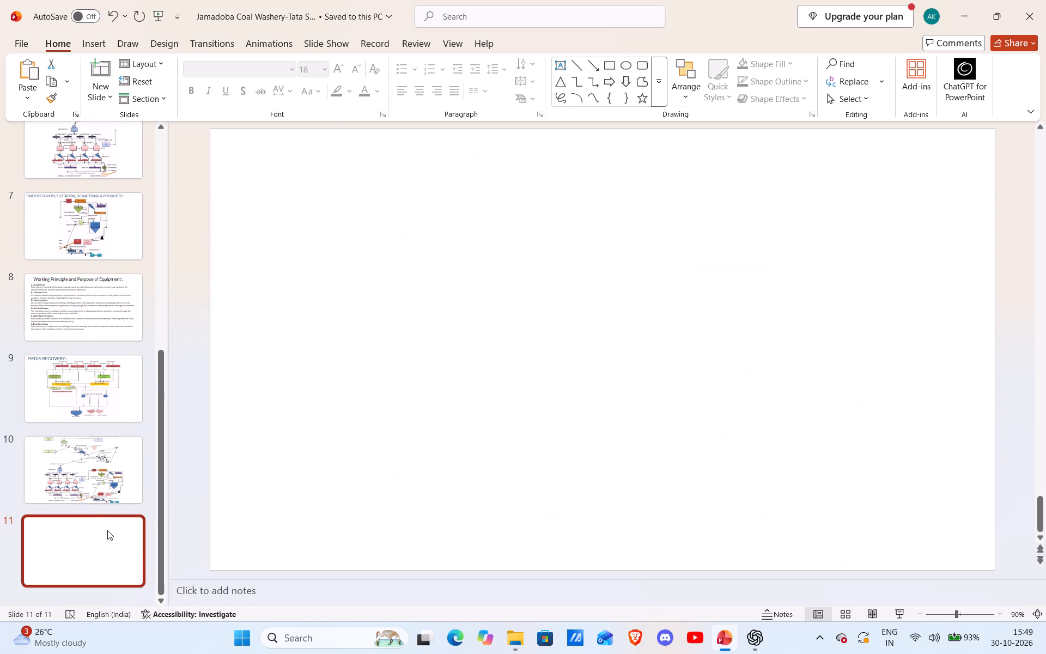
Look through the slide thumbnails from the new blank slide up to slide 1 and back to the end.
scroll(79, 414, "up", 4)
scroll(86, 406, "down", 4)
scroll(100, 395, "up", 2)
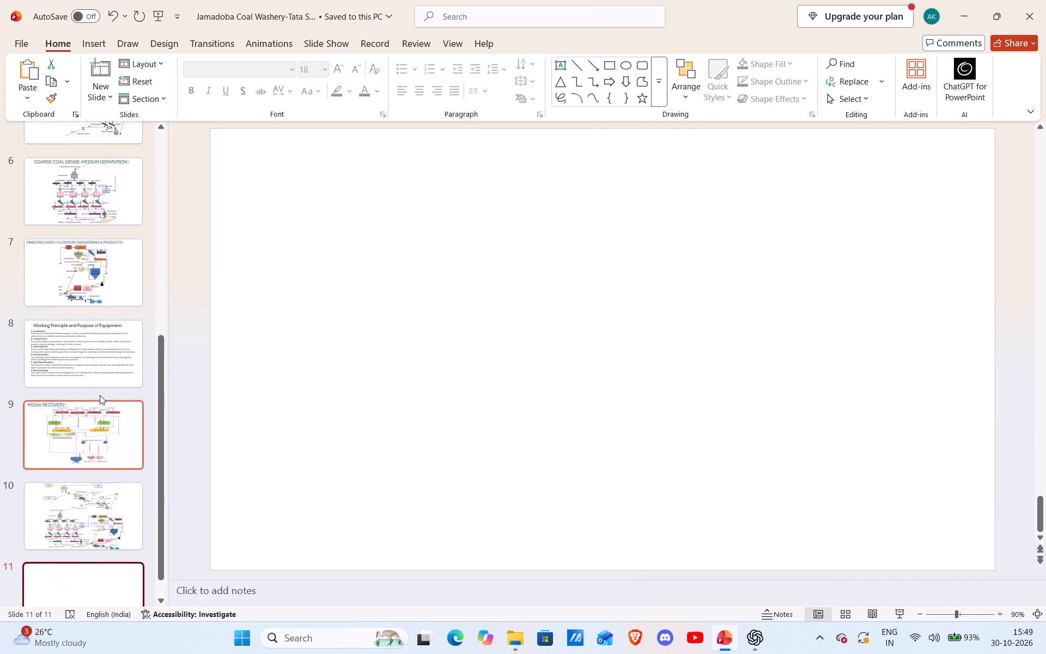
scroll(100, 395, "up", 14)
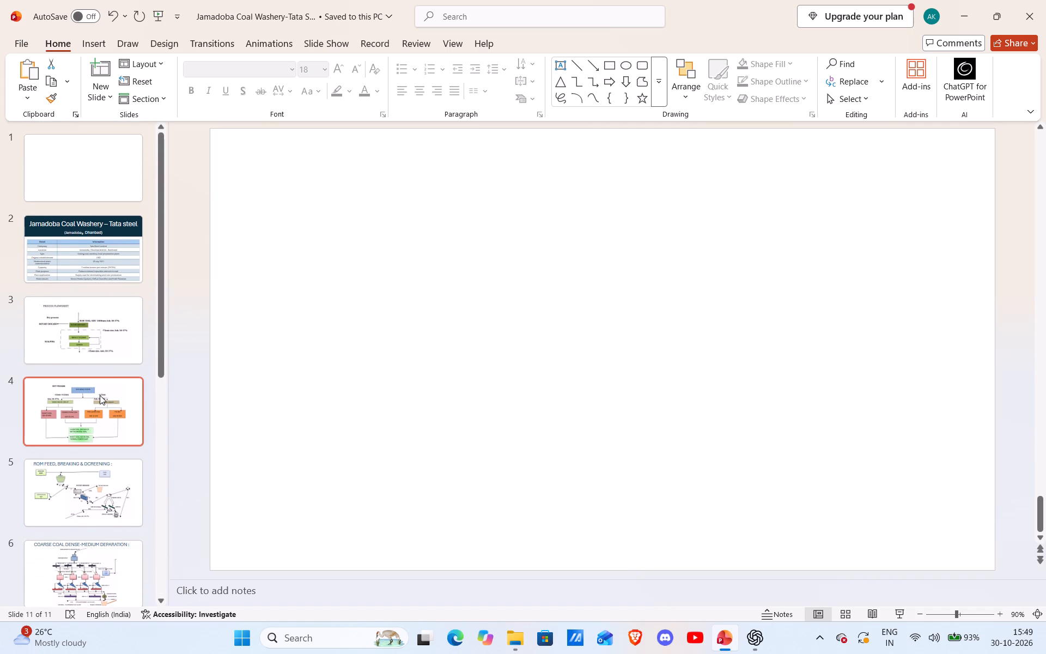
scroll(100, 395, "down", 17)
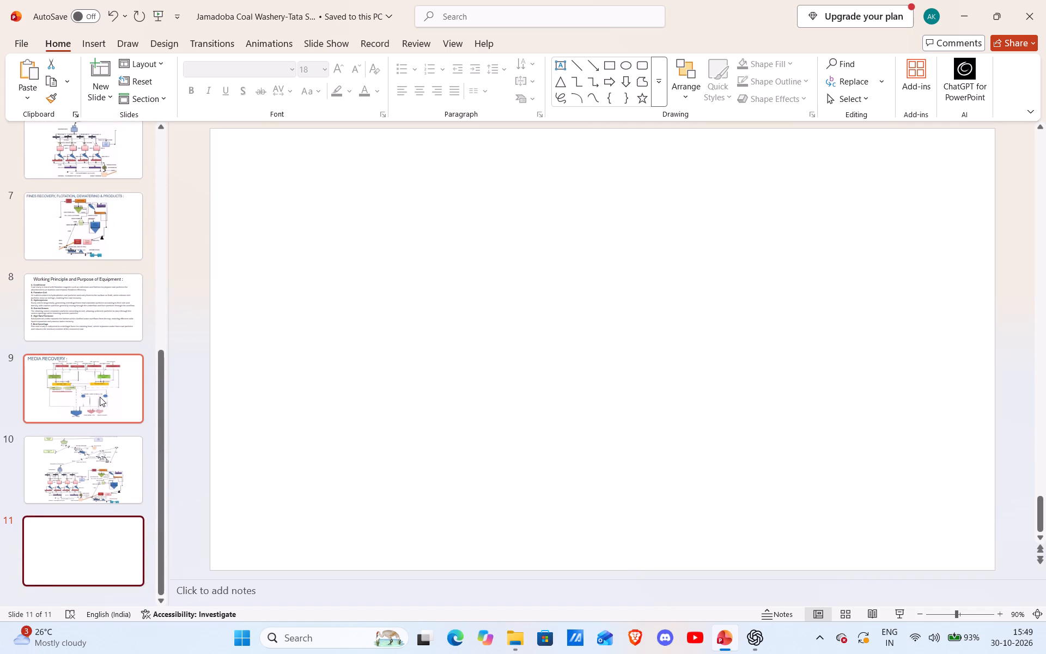
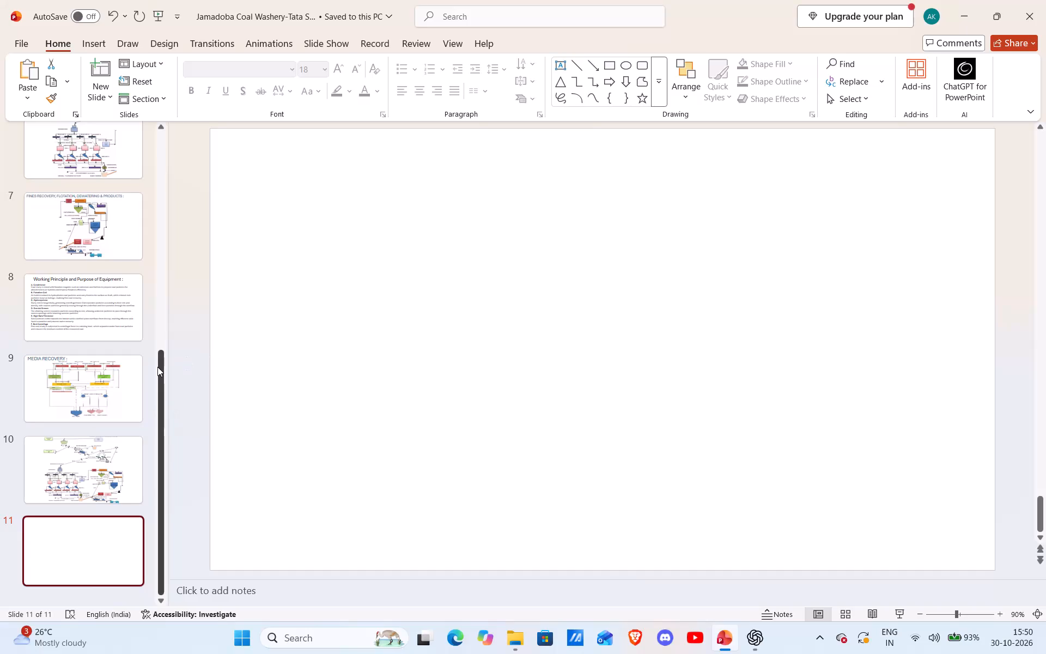
Save the presentation with the new blank slide 11.
scroll(157, 367, "up", 13)
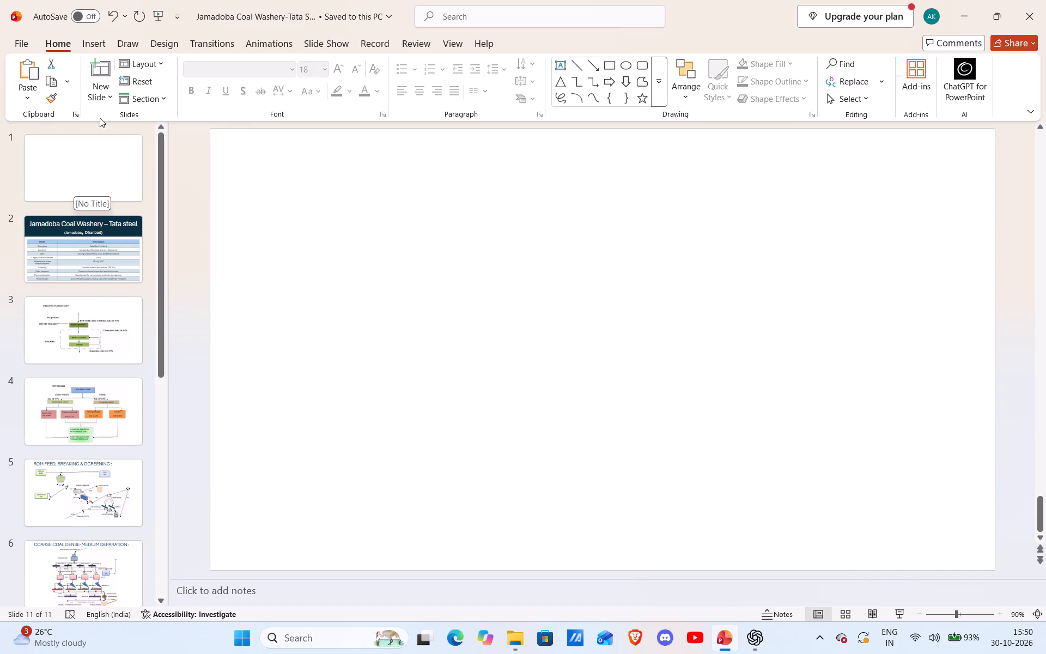
left_click(82, 19)
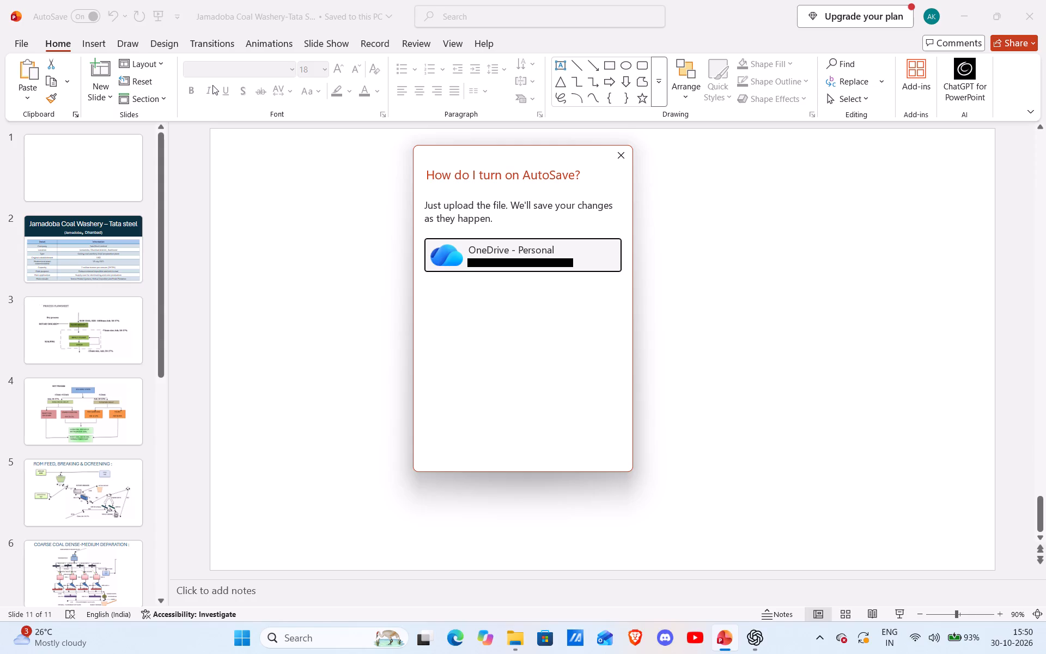
left_click(612, 159)
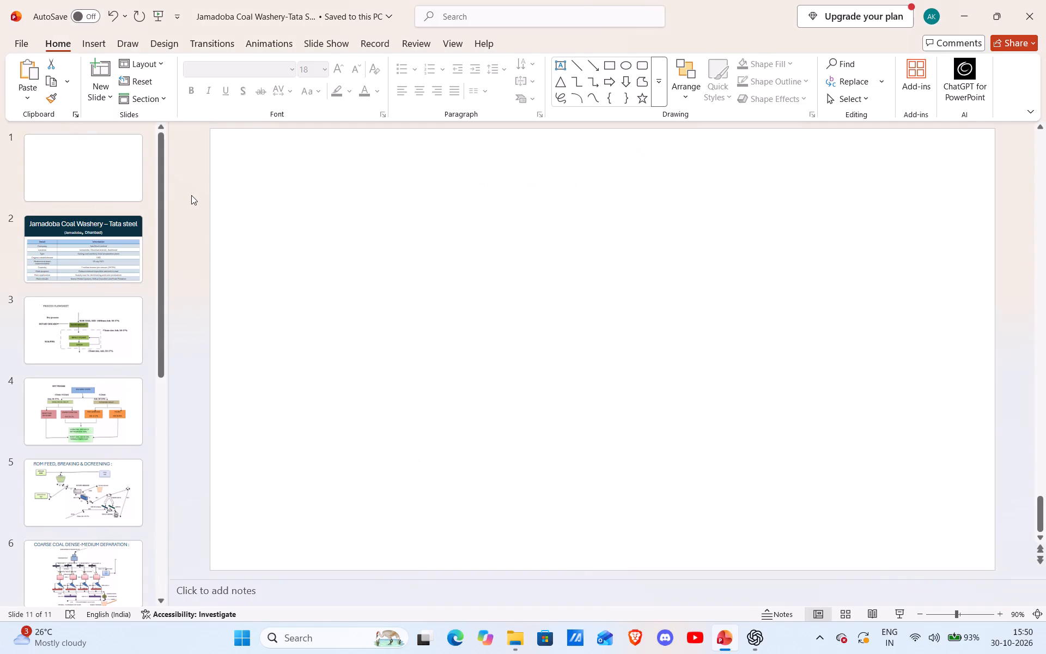
key("ctrl+s")
Turn on AutoSave for the presentation and dismiss the version history tip.
left_click(127, 14)
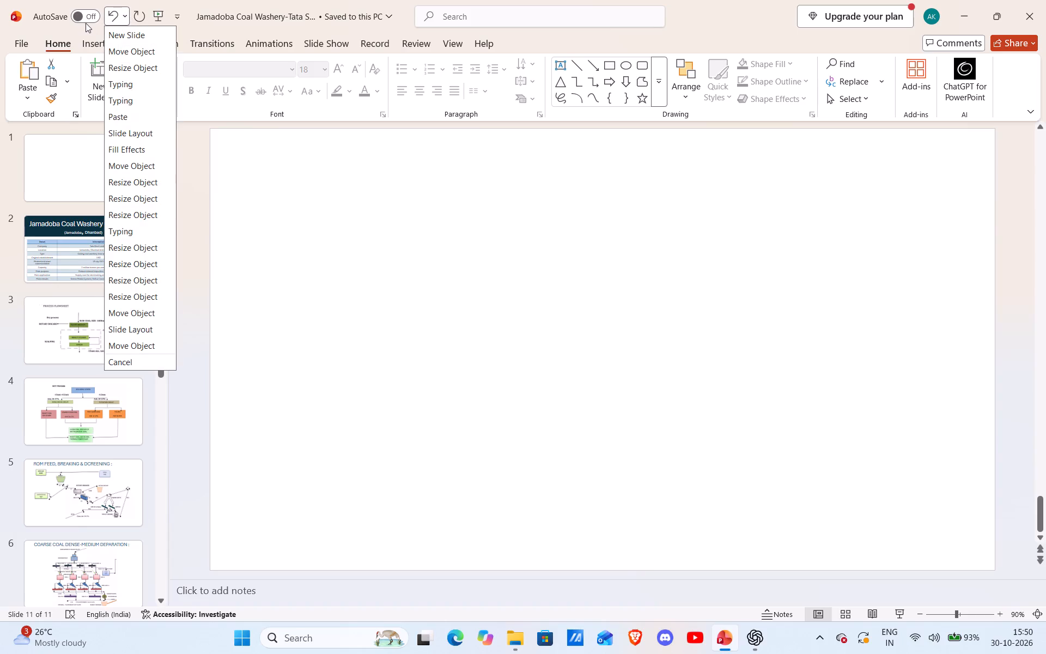
left_click(84, 17)
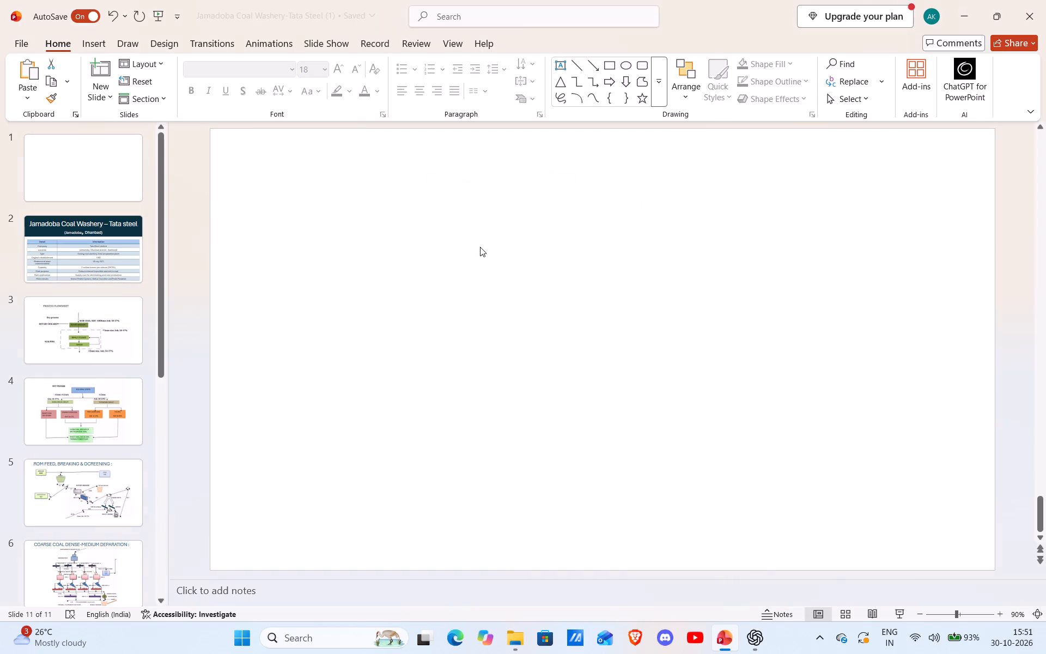
scroll(139, 230, "down", 2)
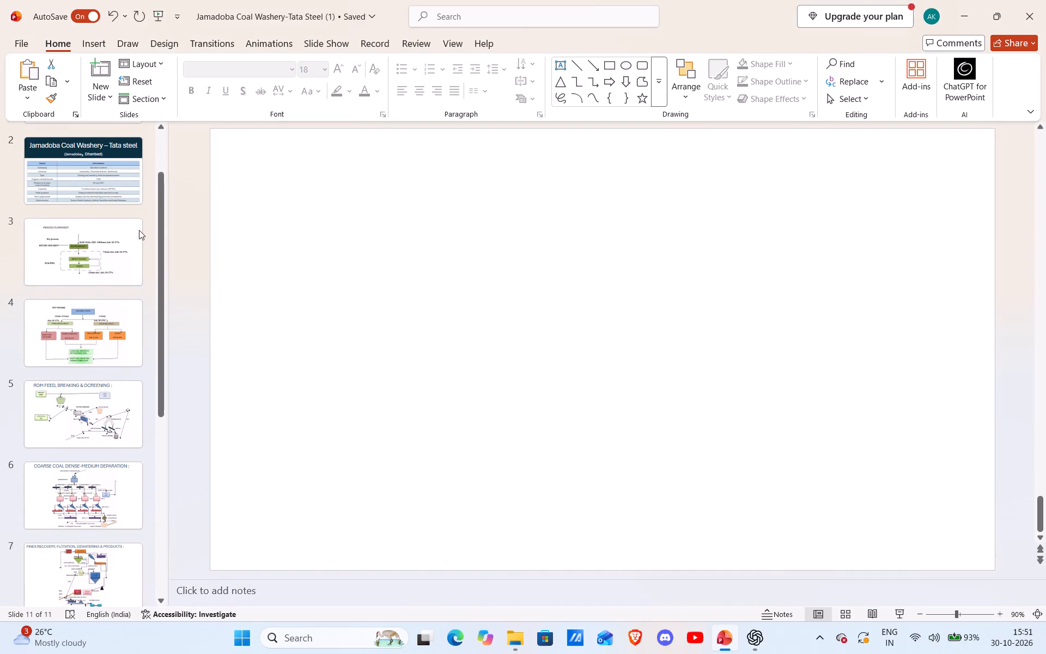
scroll(139, 230, "down", 3)
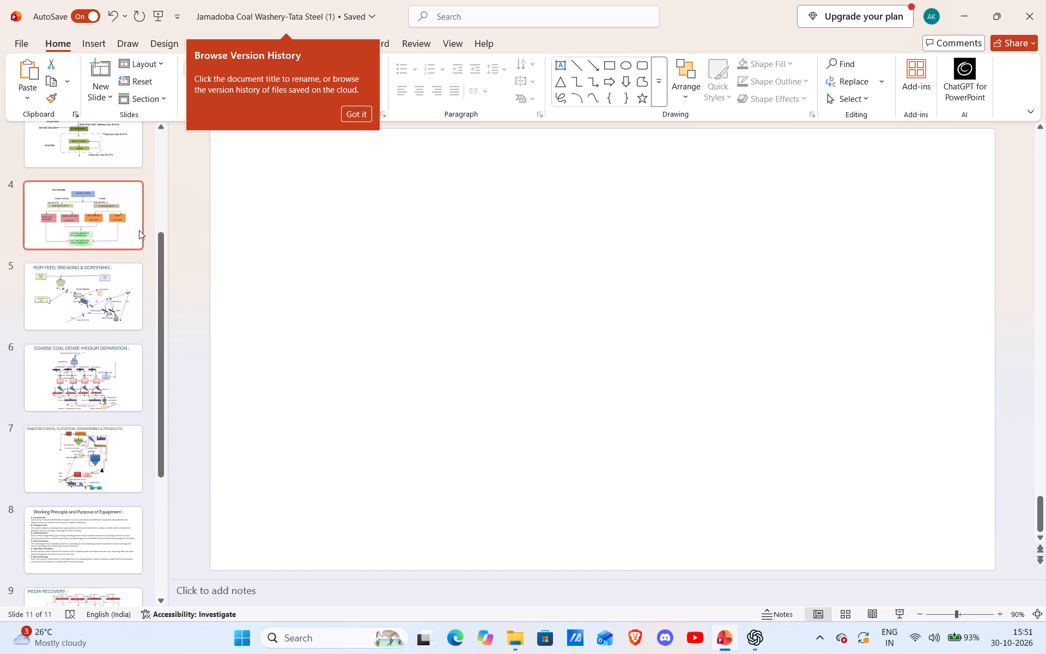
left_click(356, 112)
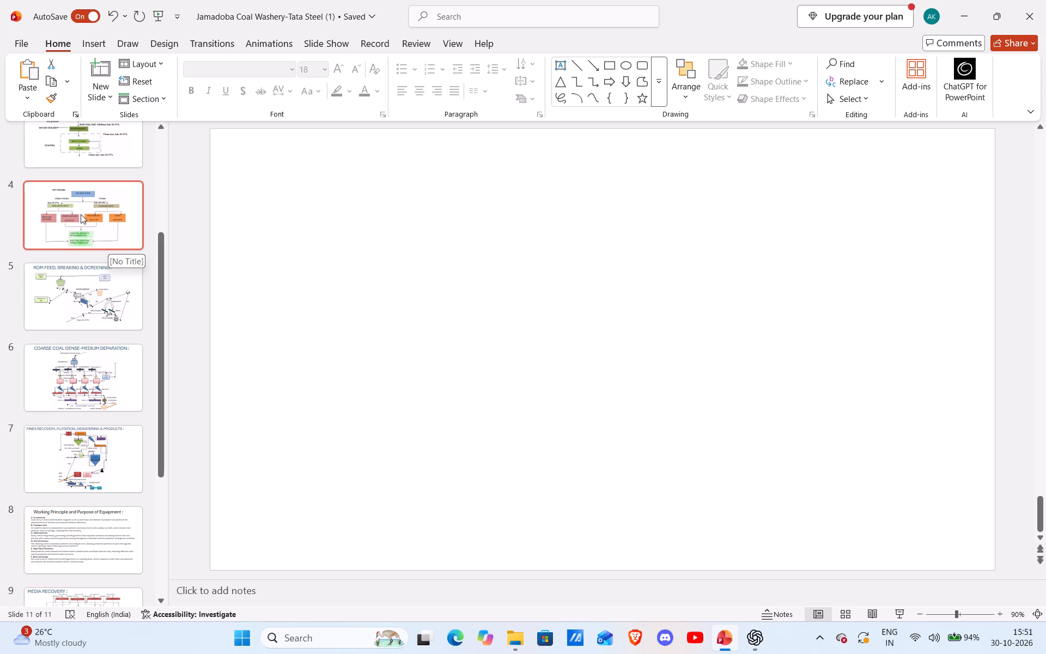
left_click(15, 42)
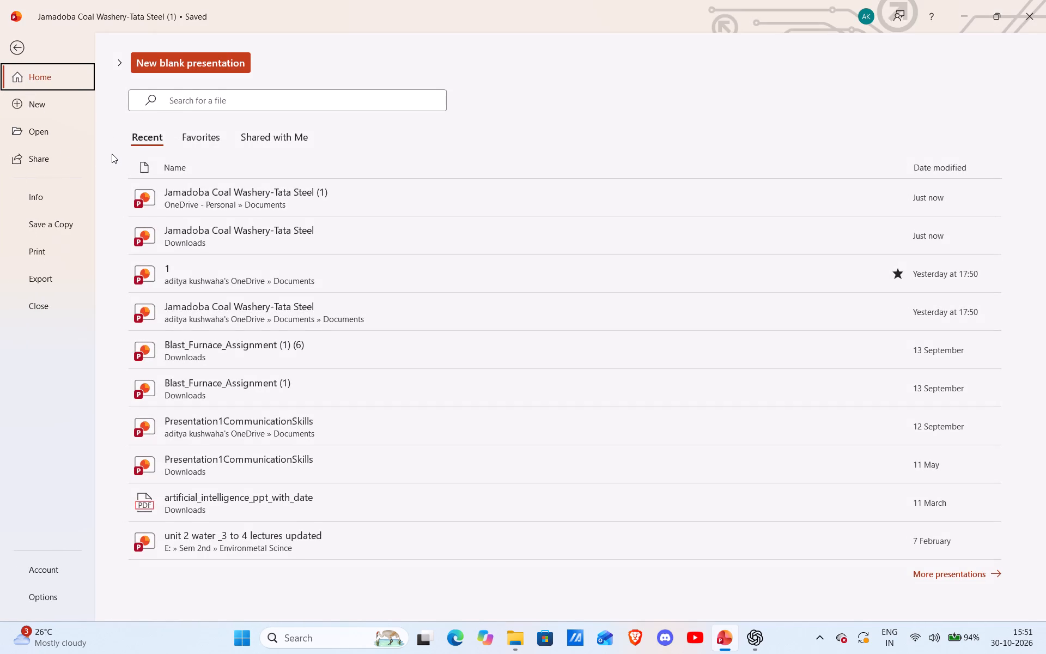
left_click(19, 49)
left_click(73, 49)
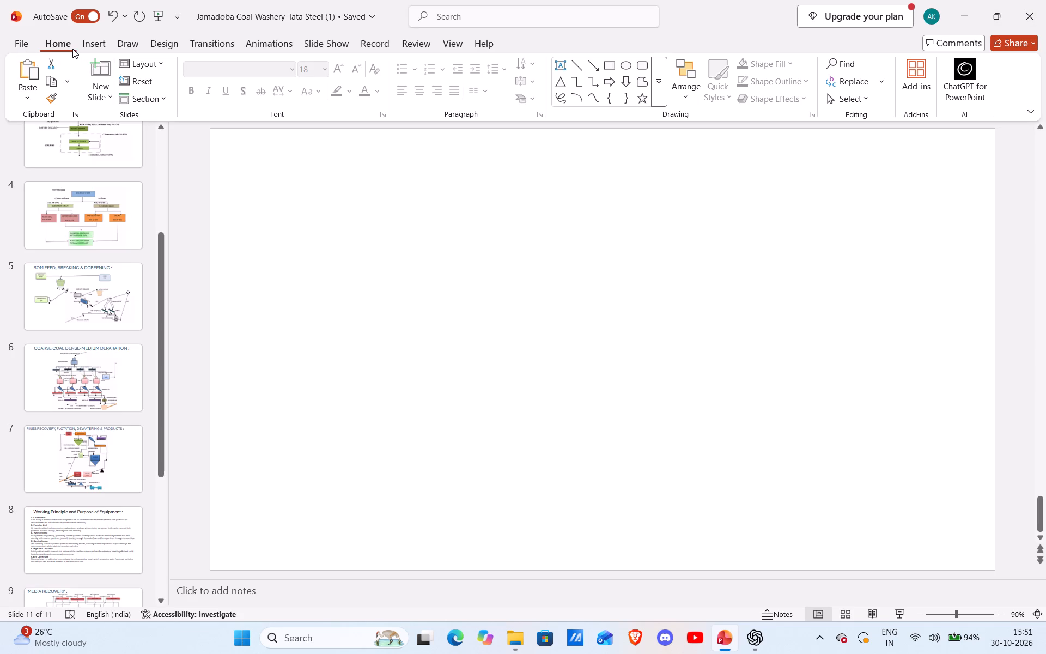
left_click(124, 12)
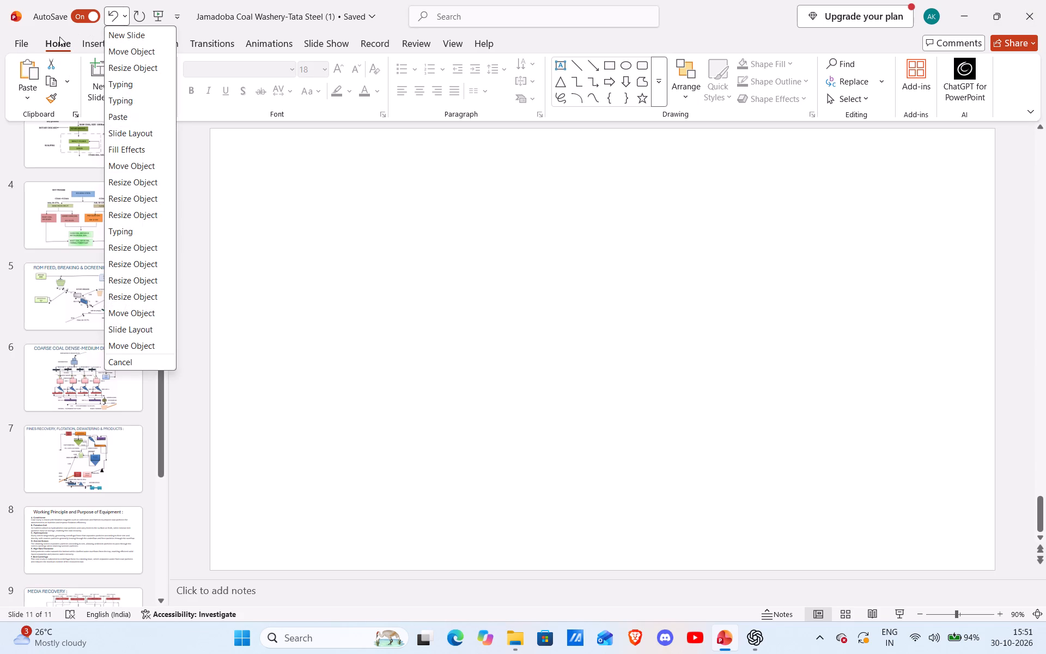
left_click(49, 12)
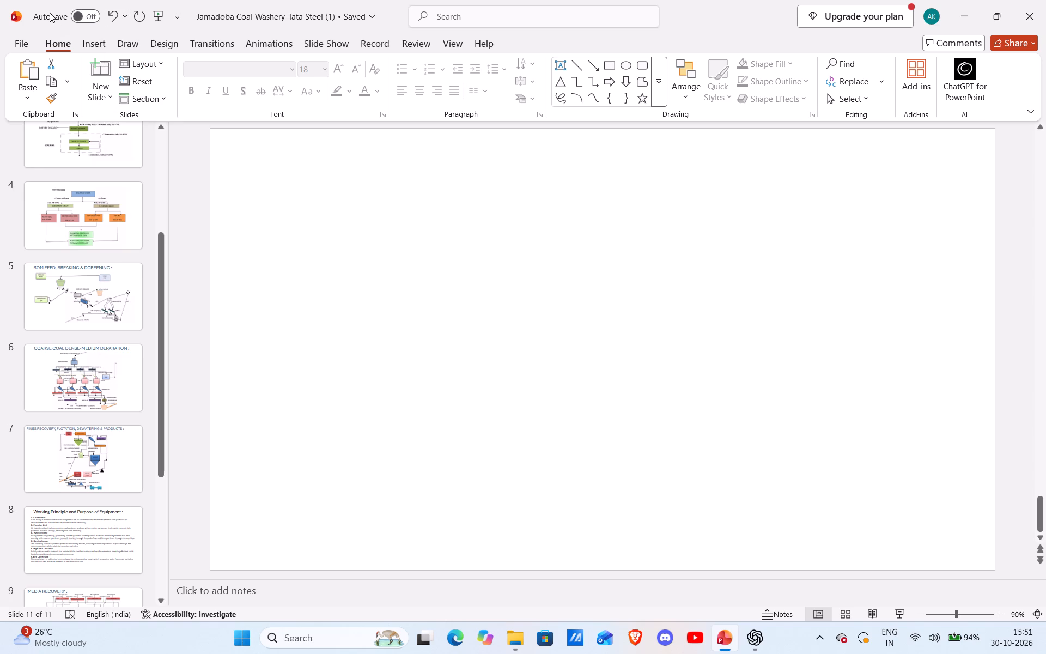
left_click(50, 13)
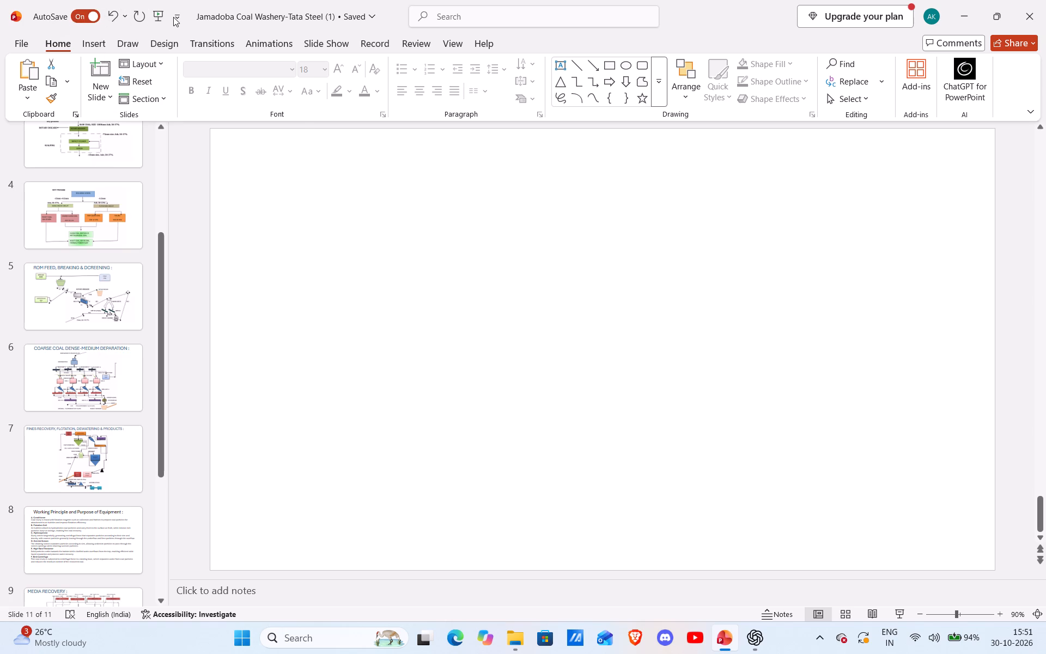
Add the Save command to the Quick Access Toolbar.
left_click(173, 16)
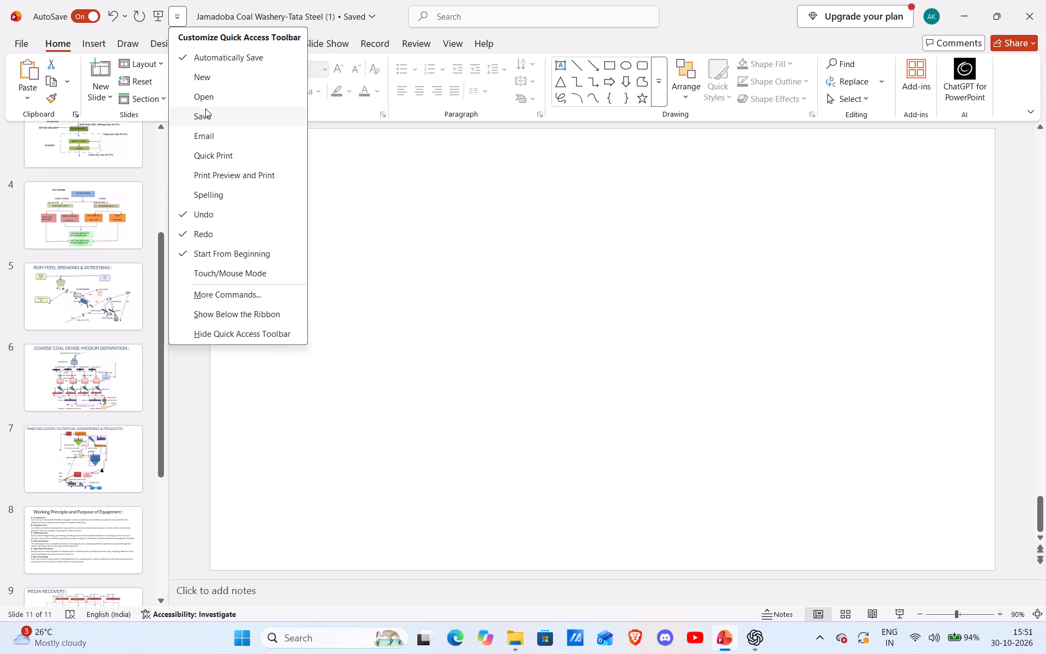
left_click(205, 112)
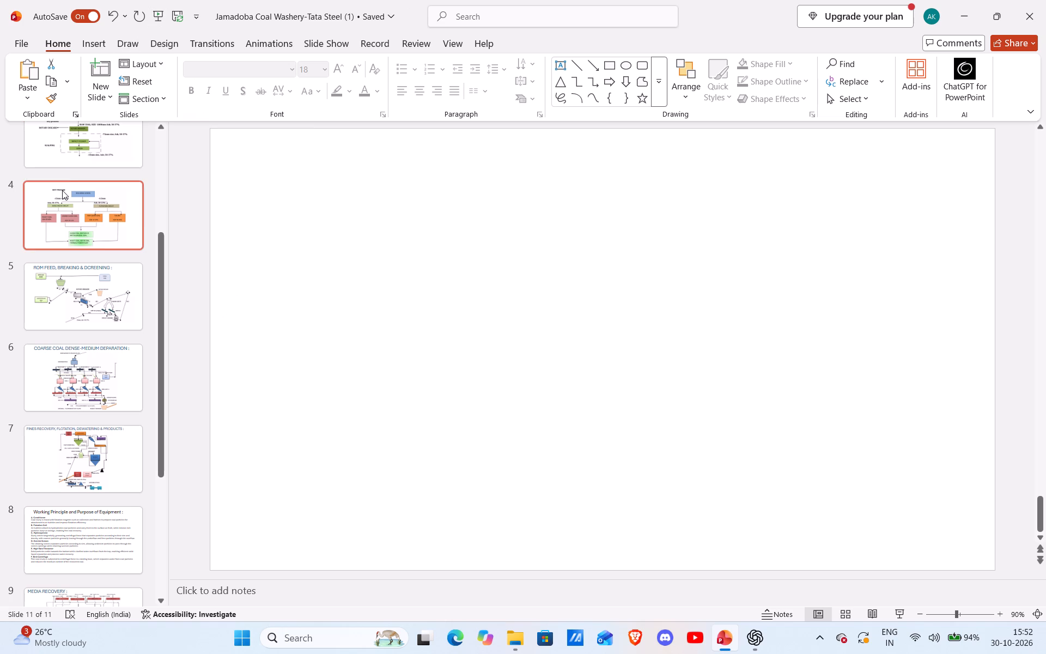
Insert an oval in the upper middle of blank slide 11, about 2.54 cm high and 11.9 cm wide.
scroll(62, 190, "up", 6)
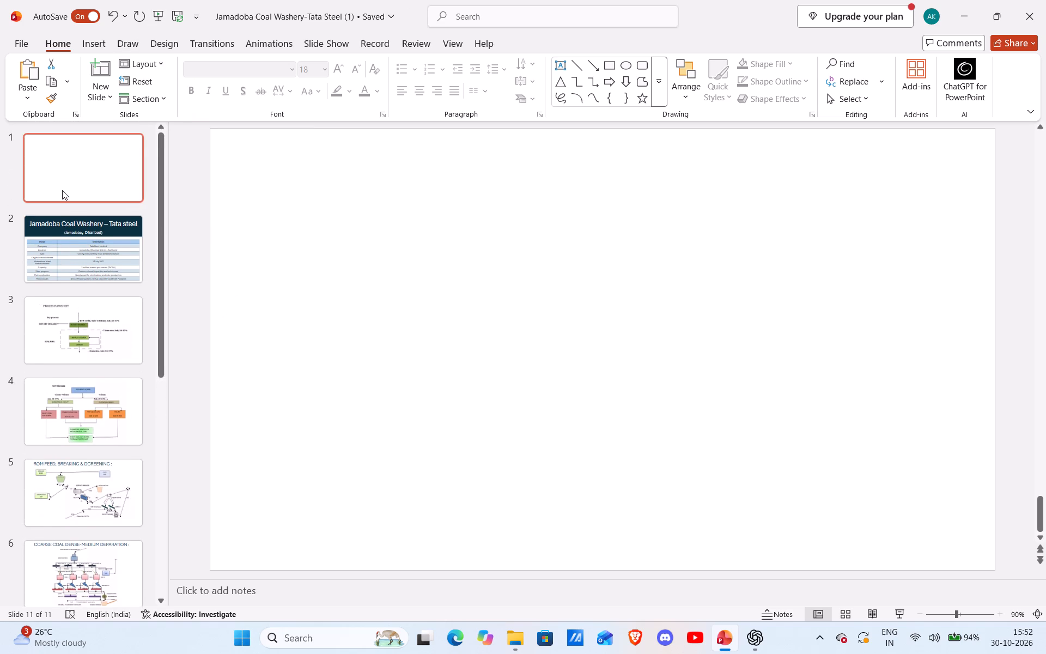
scroll(62, 190, "down", 12)
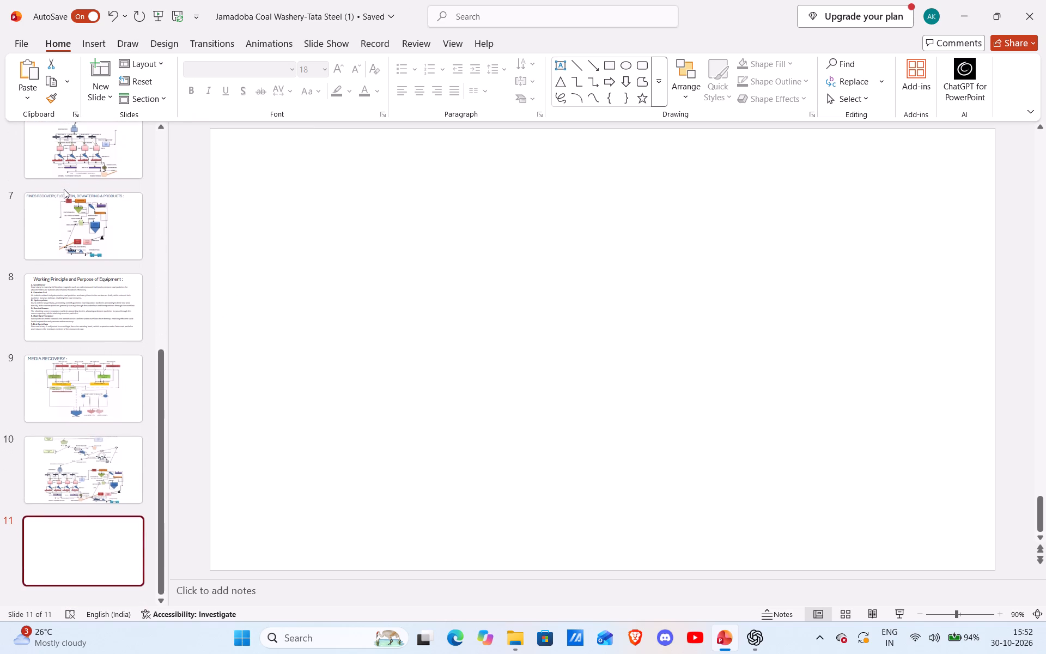
scroll(64, 189, "down", 2)
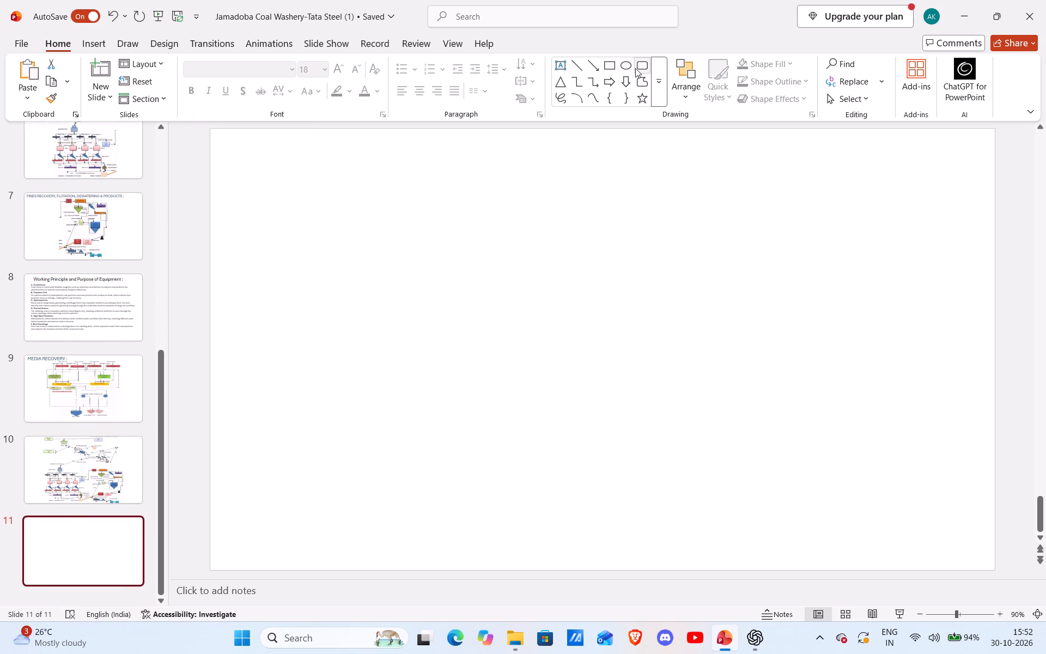
left_click(627, 66)
left_click(465, 245)
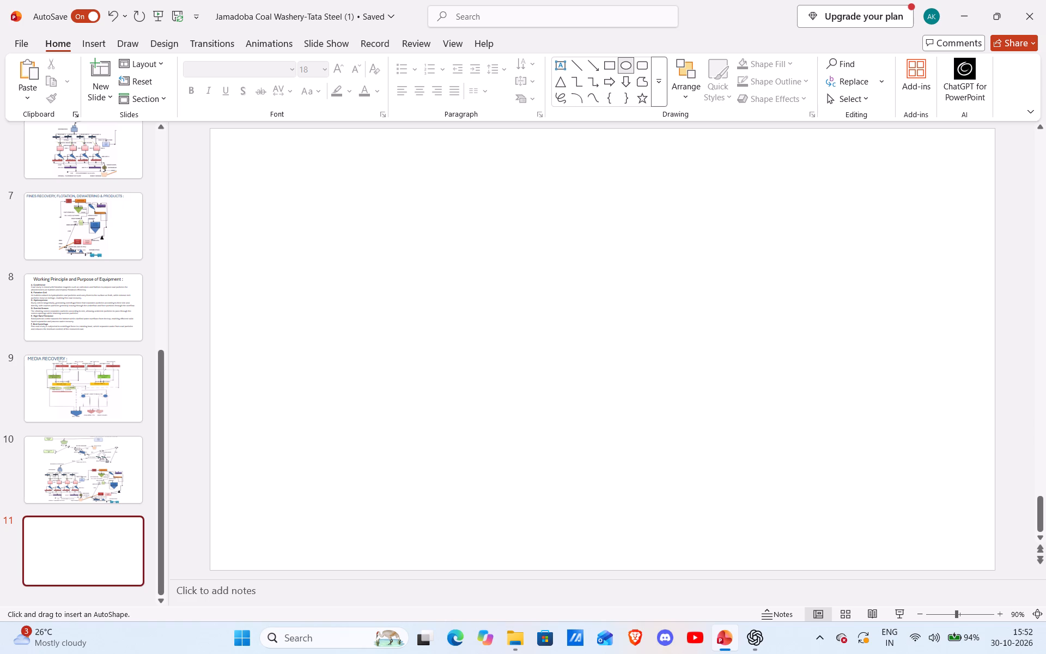
left_click_drag(525, 275, 616, 299)
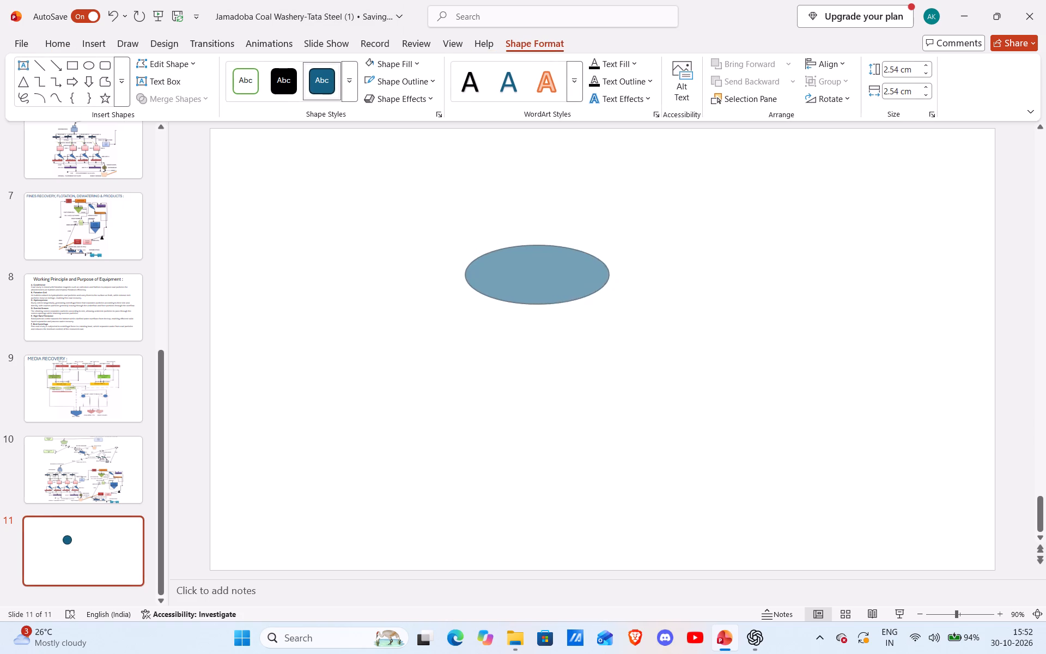
left_click_drag(616, 299, 742, 313)
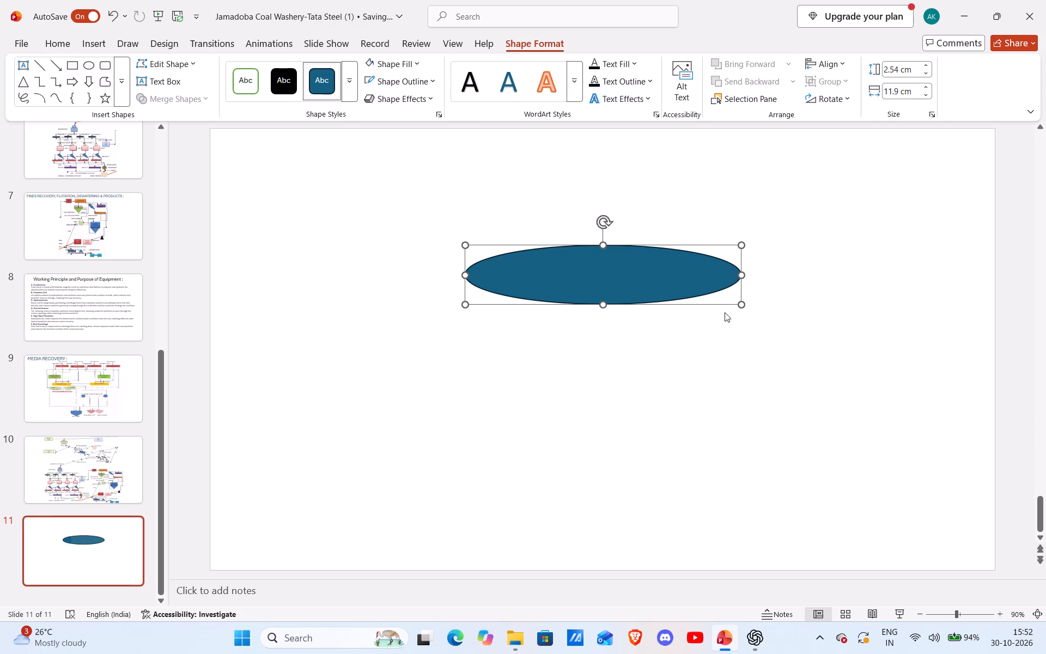
Enlarge the oval to about 9 cm high and 18.4 cm wide, shifting it towards the middle of slide 11.
left_click_drag(470, 275, 418, 274)
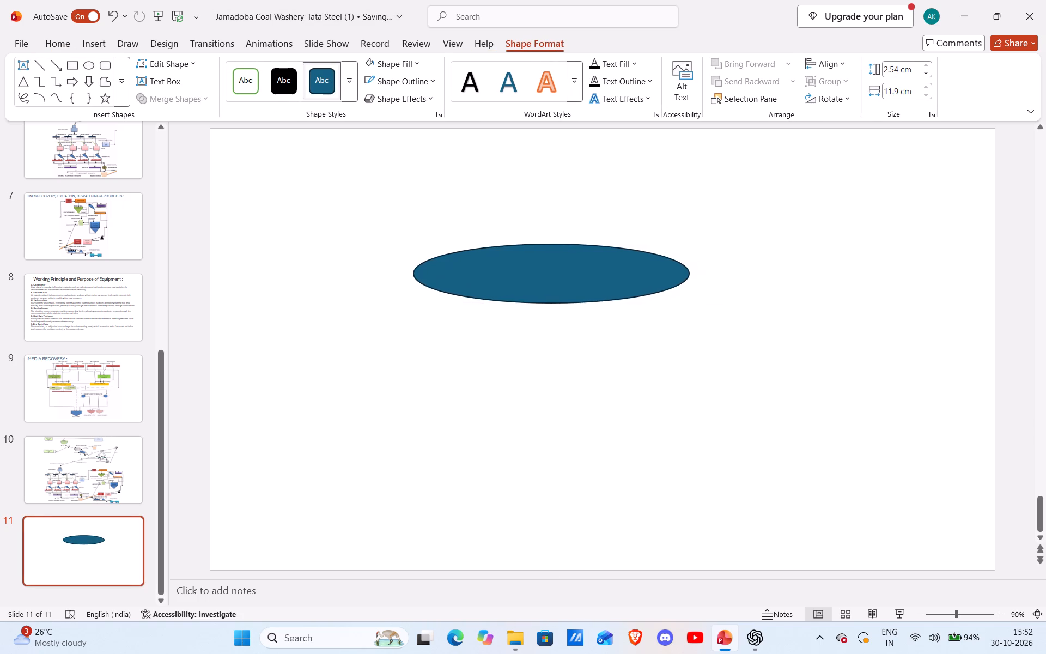
left_click_drag(418, 274, 415, 275)
left_click_drag(550, 245, 563, 183)
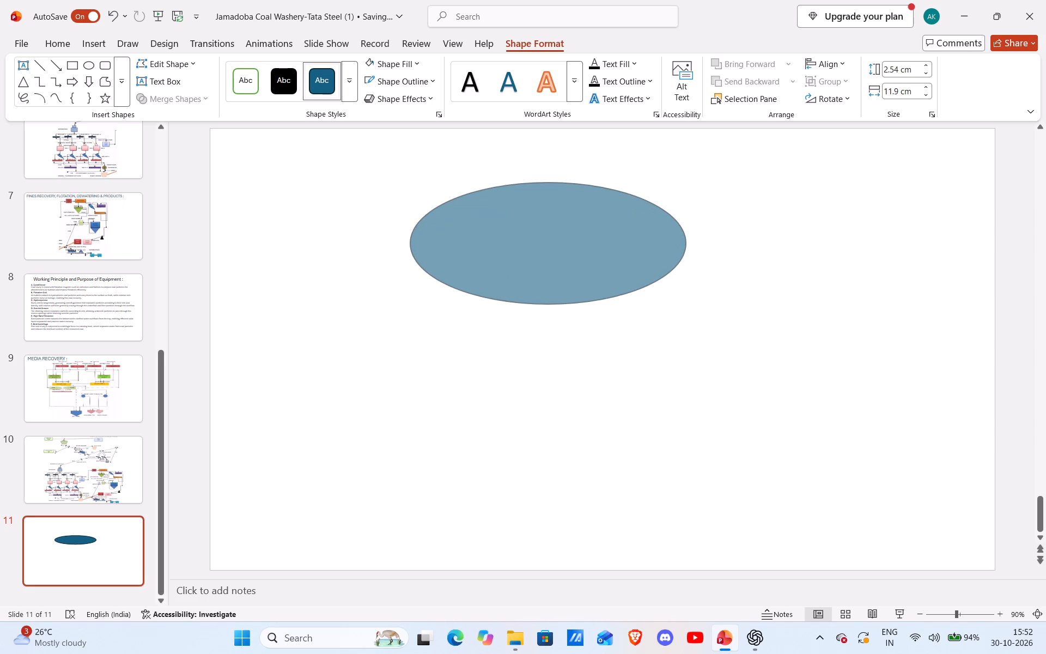
left_click_drag(563, 183, 566, 181)
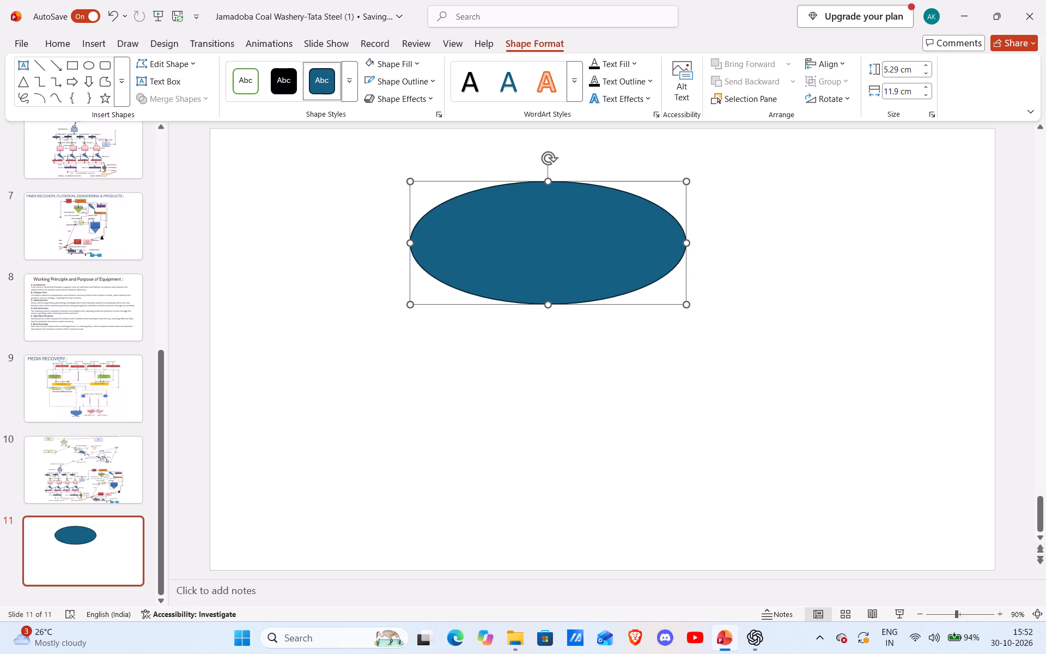
left_click_drag(546, 299, 562, 385)
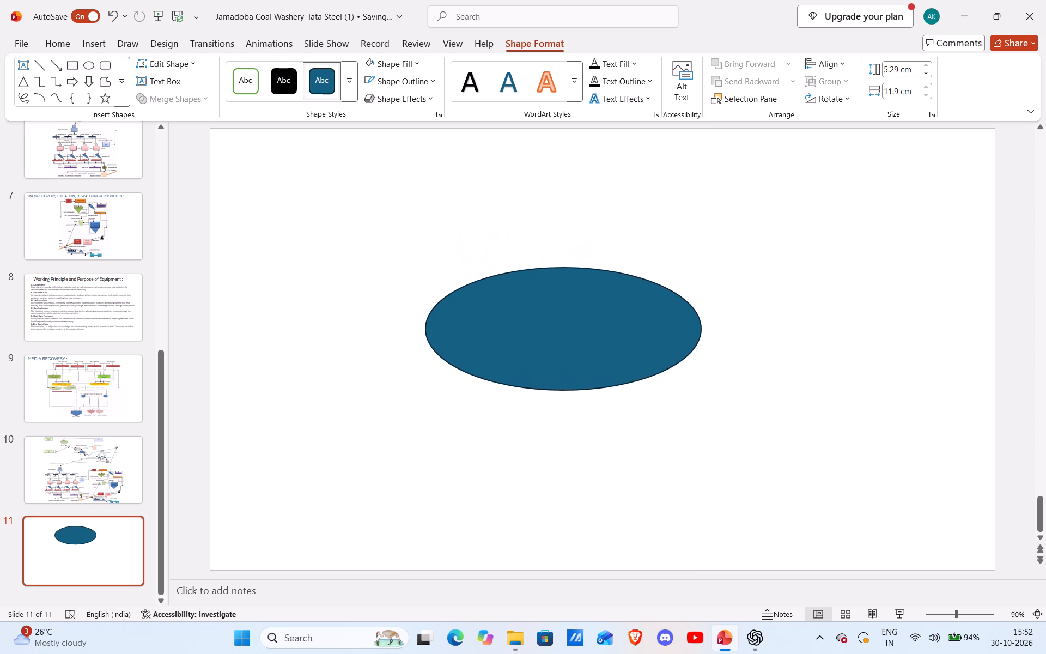
left_click_drag(562, 385, 580, 396)
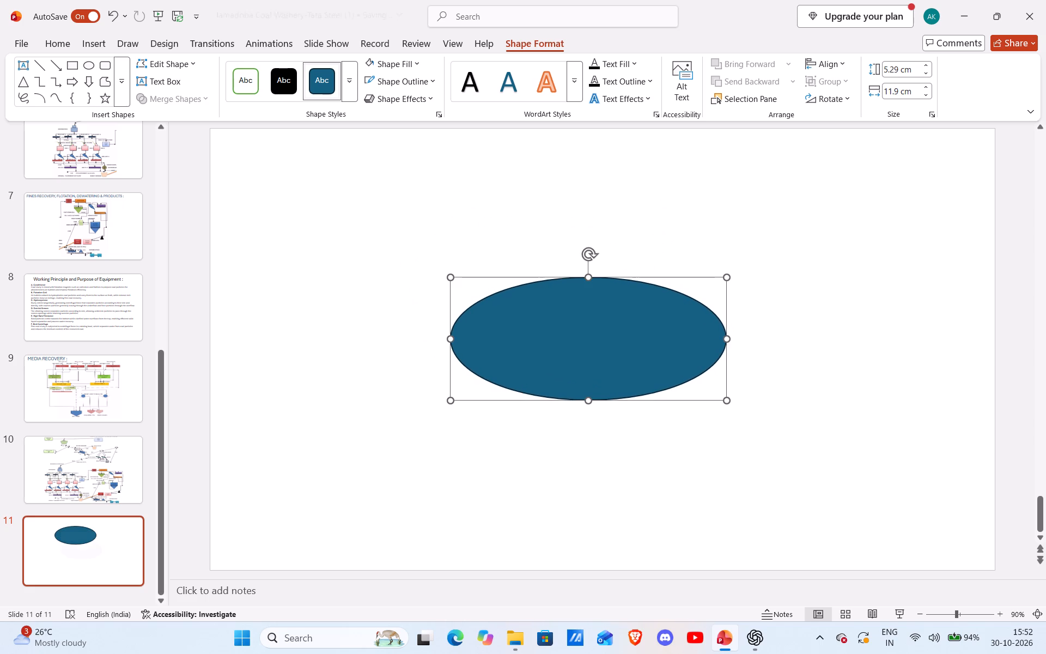
left_click_drag(447, 335, 383, 332)
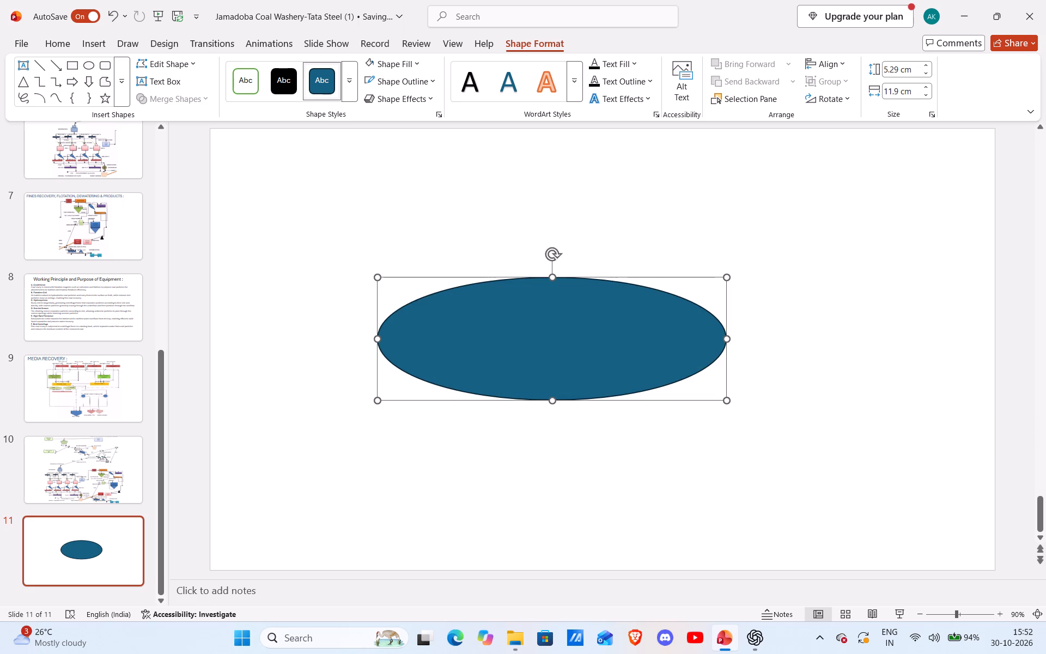
left_click_drag(726, 337, 804, 335)
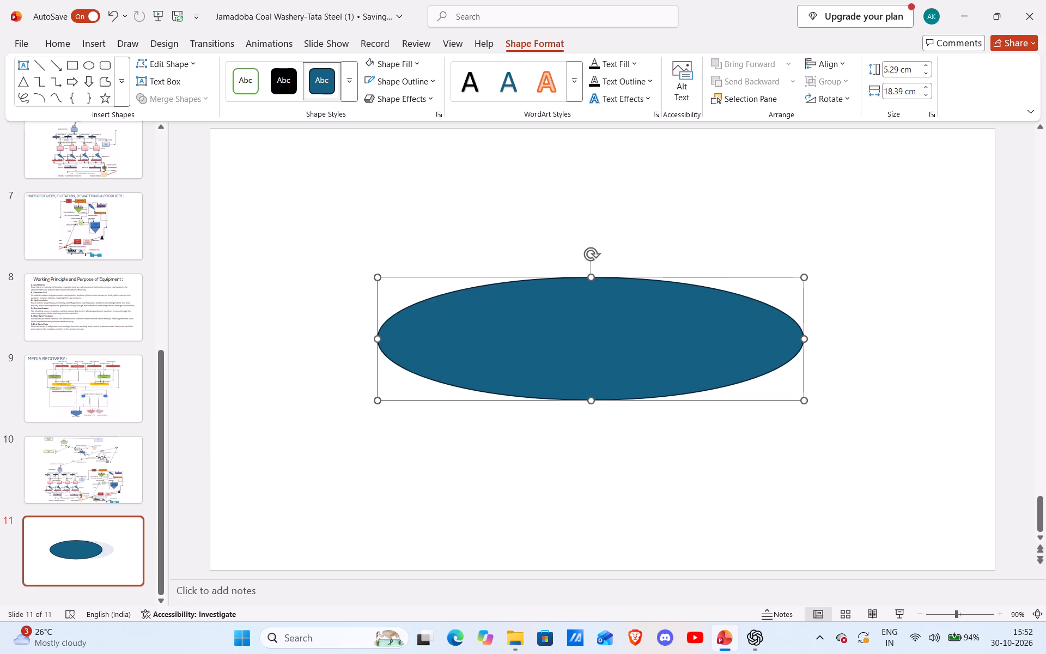
left_click_drag(587, 277, 599, 225)
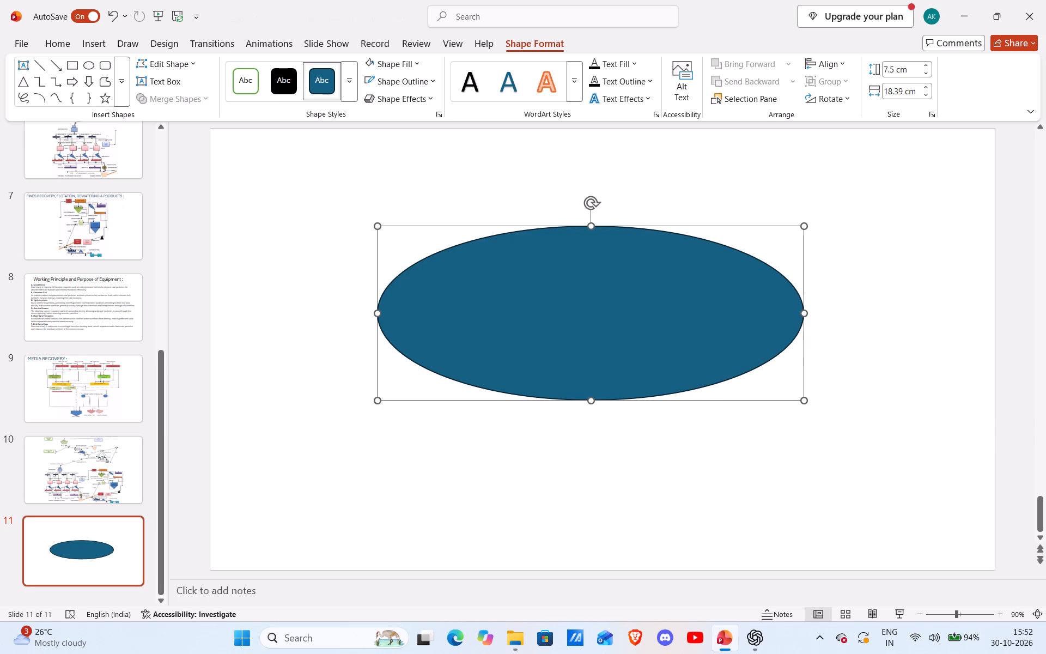
left_click_drag(590, 404, 590, 436)
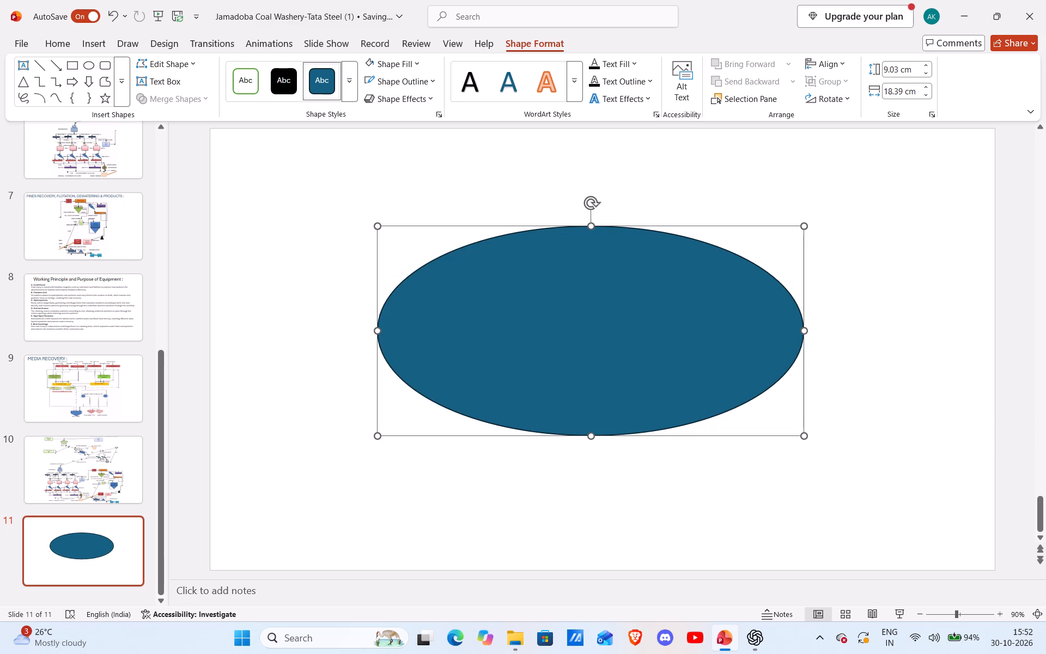
Move the oval to the centre of slide 11, aligned horizontally and vertically with the slide's middle.
left_click_drag(583, 350, 603, 331)
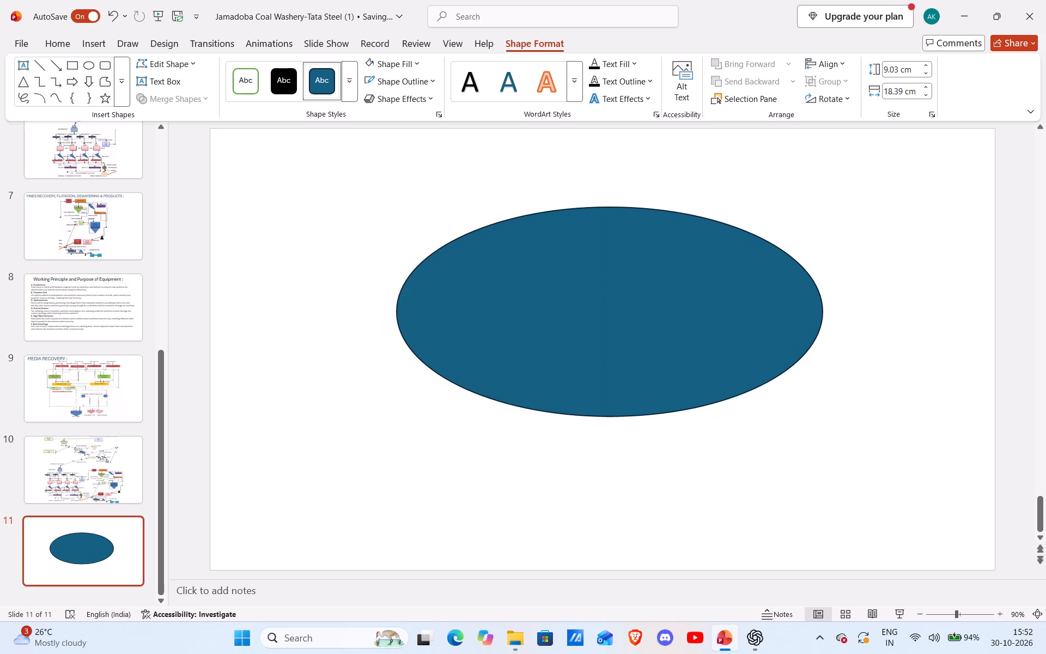
left_click_drag(603, 331, 591, 323)
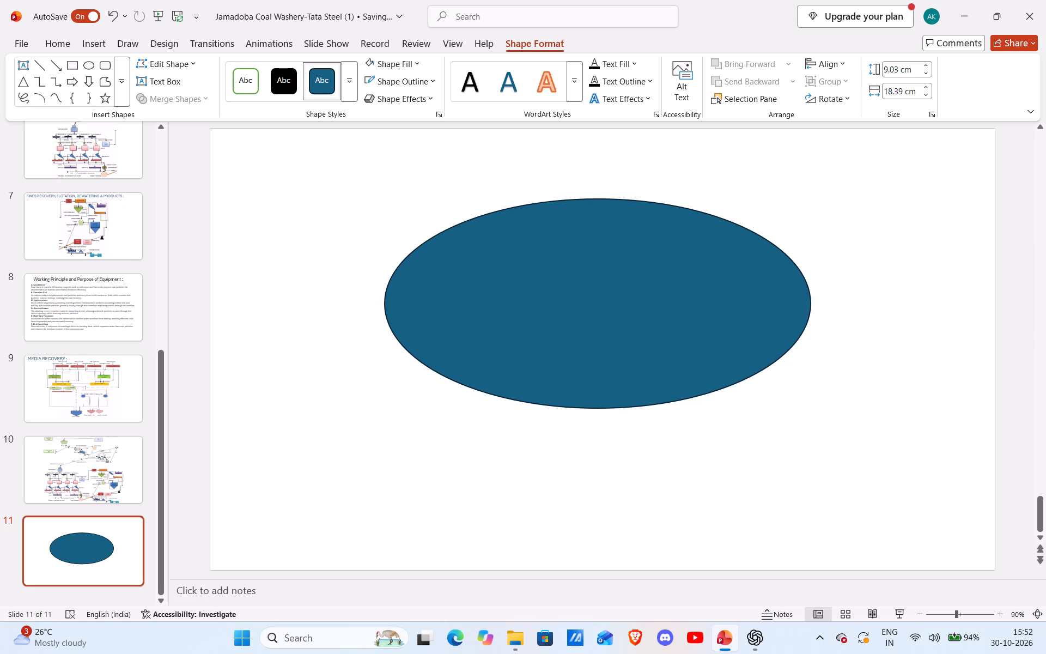
left_click_drag(591, 323, 600, 348)
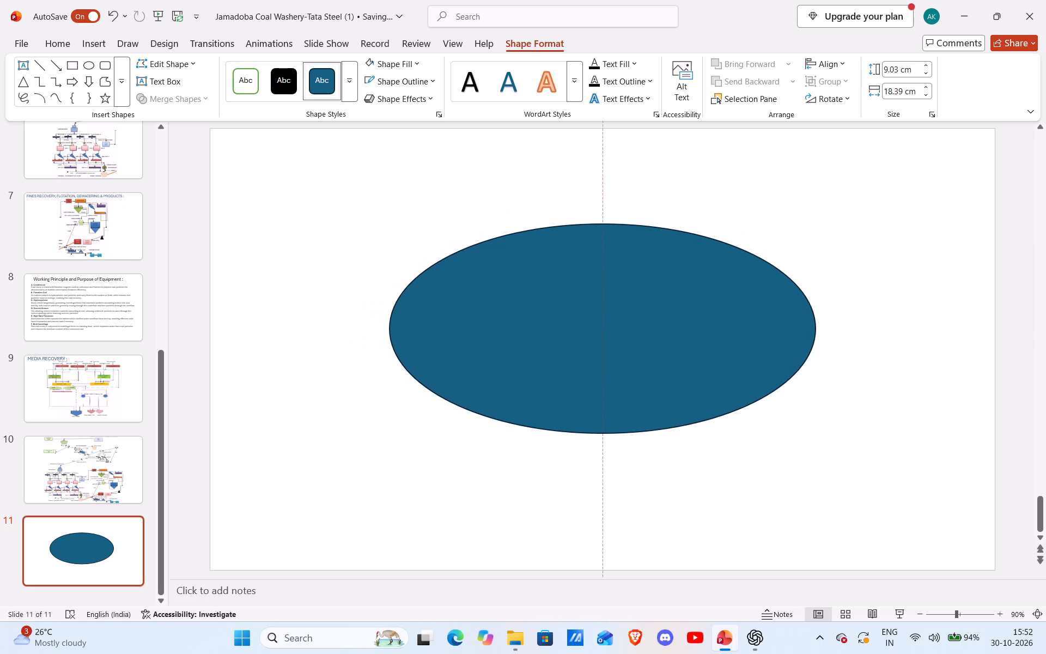
left_click_drag(600, 348, 602, 369)
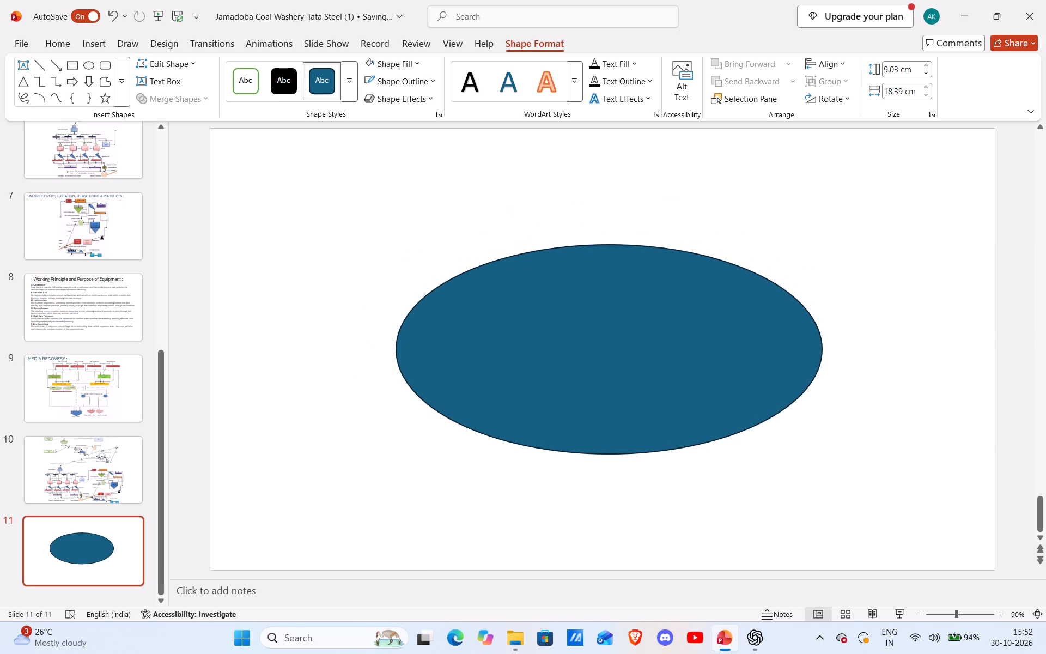
left_click_drag(602, 369, 605, 372)
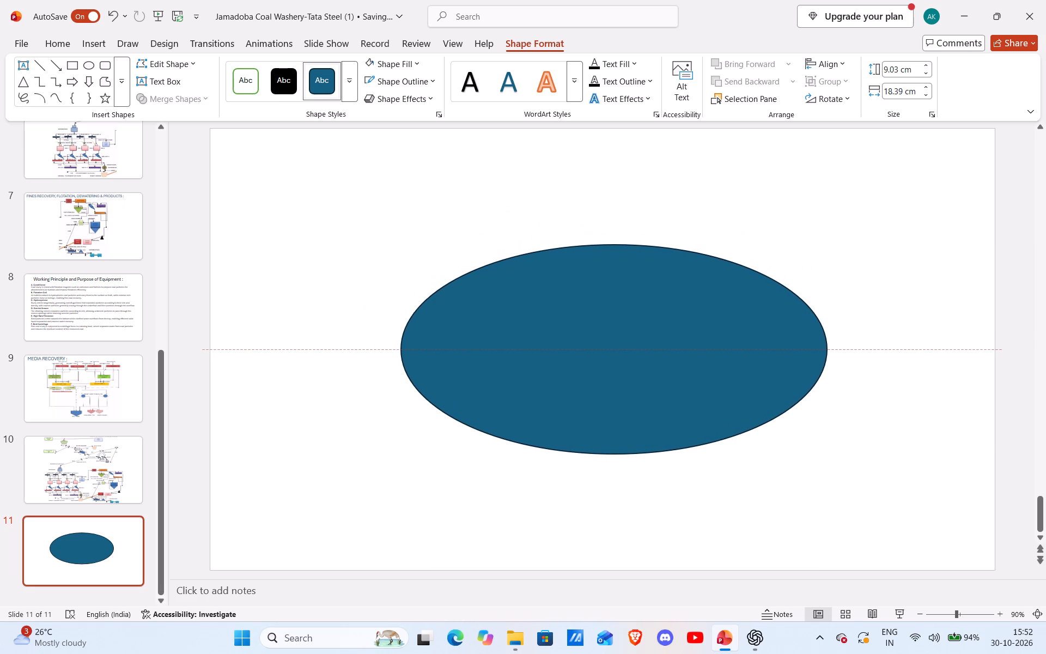
left_click_drag(605, 372, 597, 372)
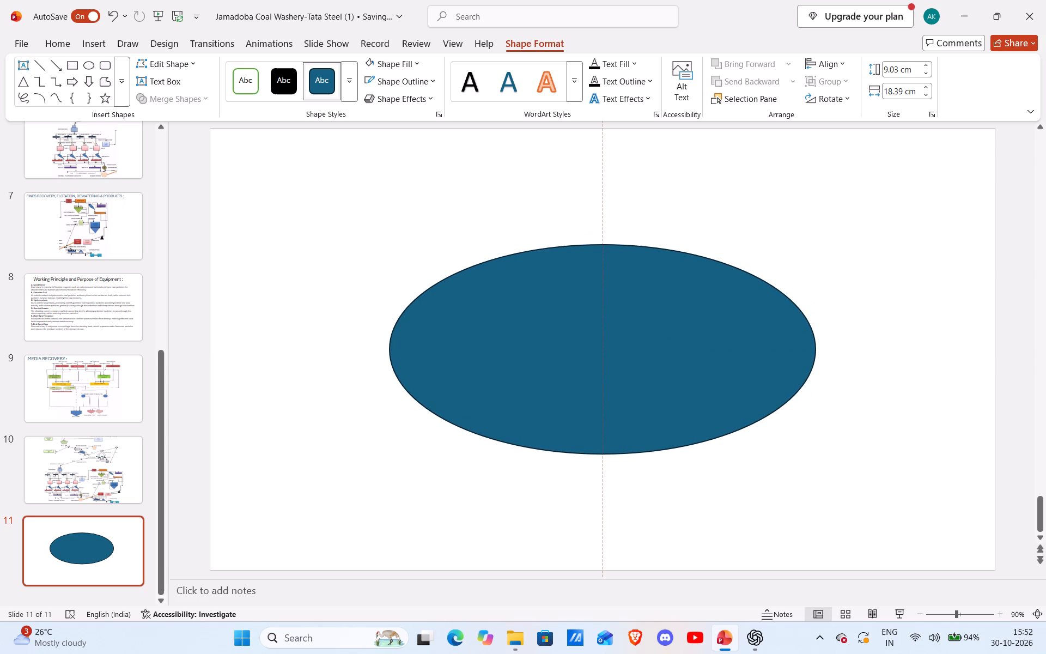
left_click_drag(597, 372, 597, 372)
left_click(595, 342)
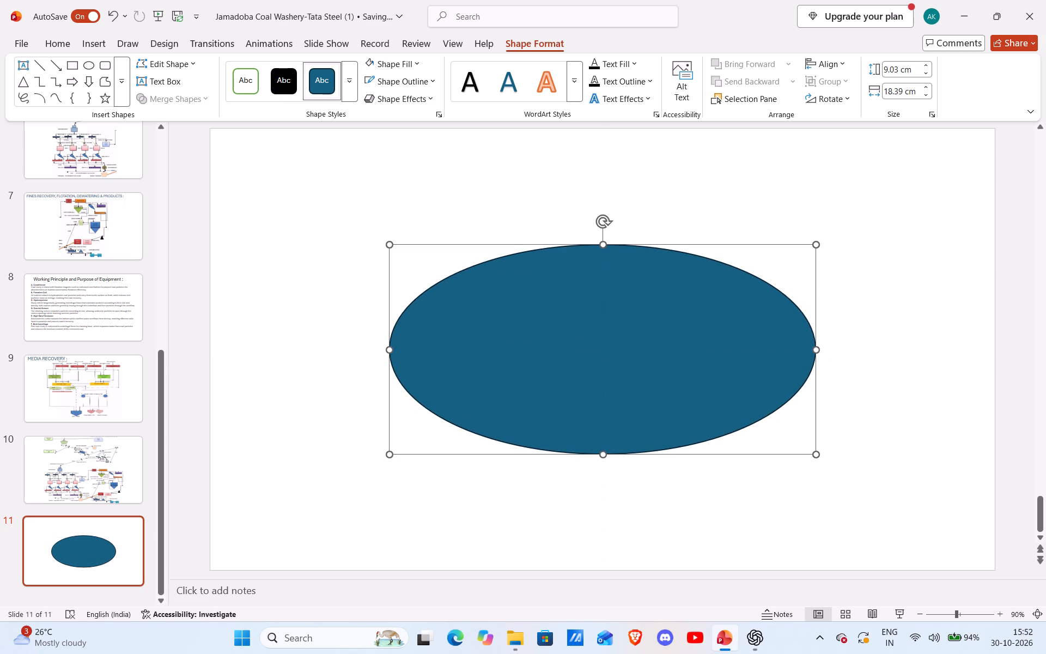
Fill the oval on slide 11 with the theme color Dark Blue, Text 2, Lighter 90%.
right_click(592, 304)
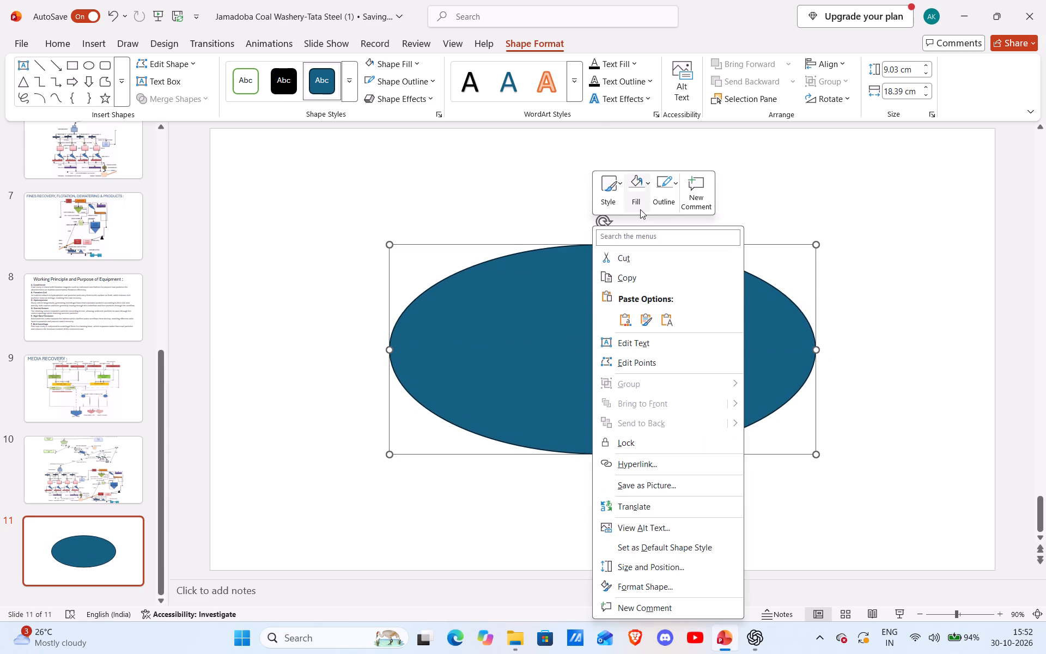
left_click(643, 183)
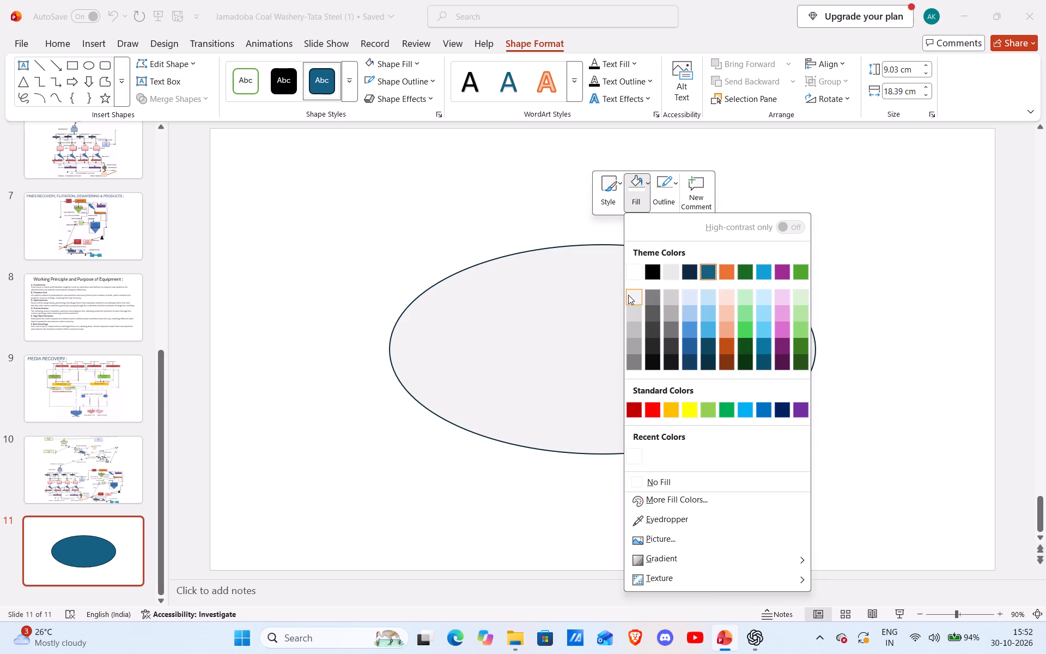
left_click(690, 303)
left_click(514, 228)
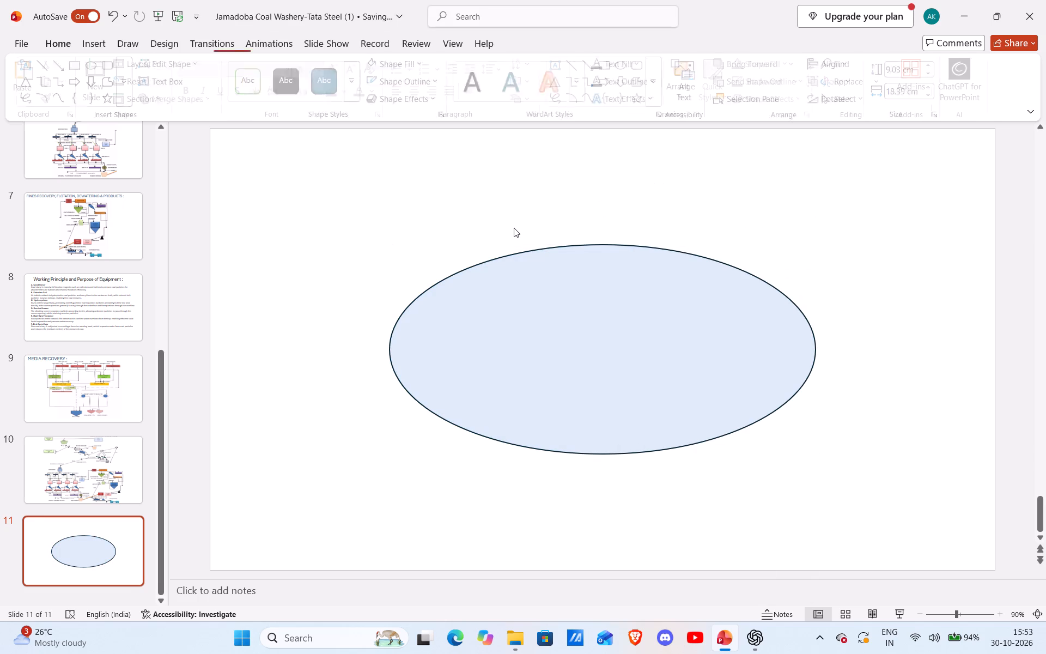
Fill the oval on slide 11 with a light sky blue from the theme colors.
right_click(549, 288)
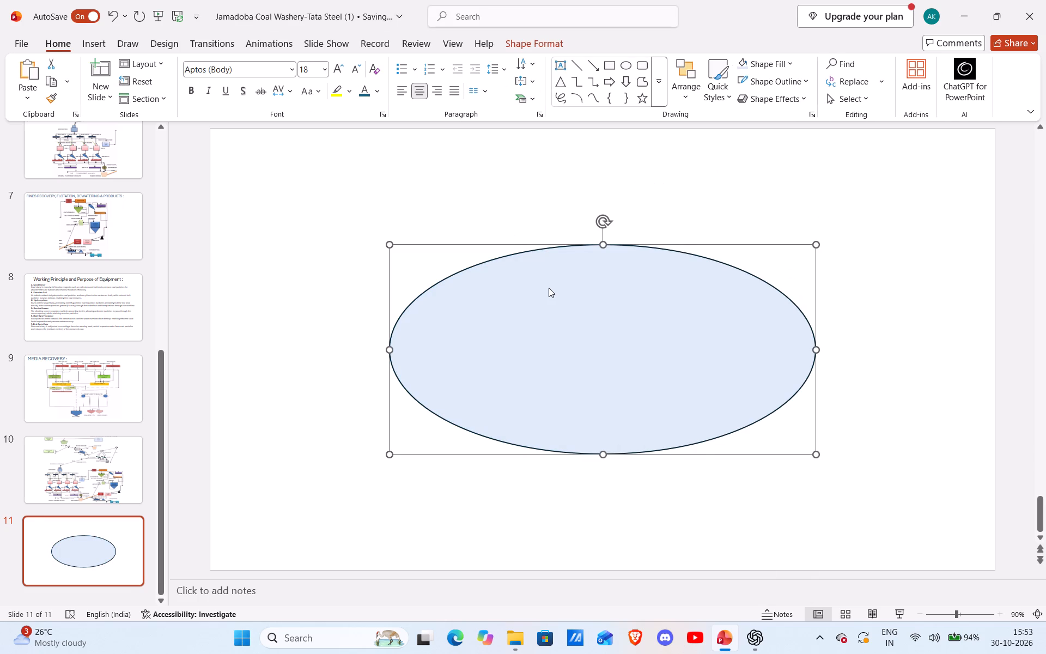
left_click(600, 184)
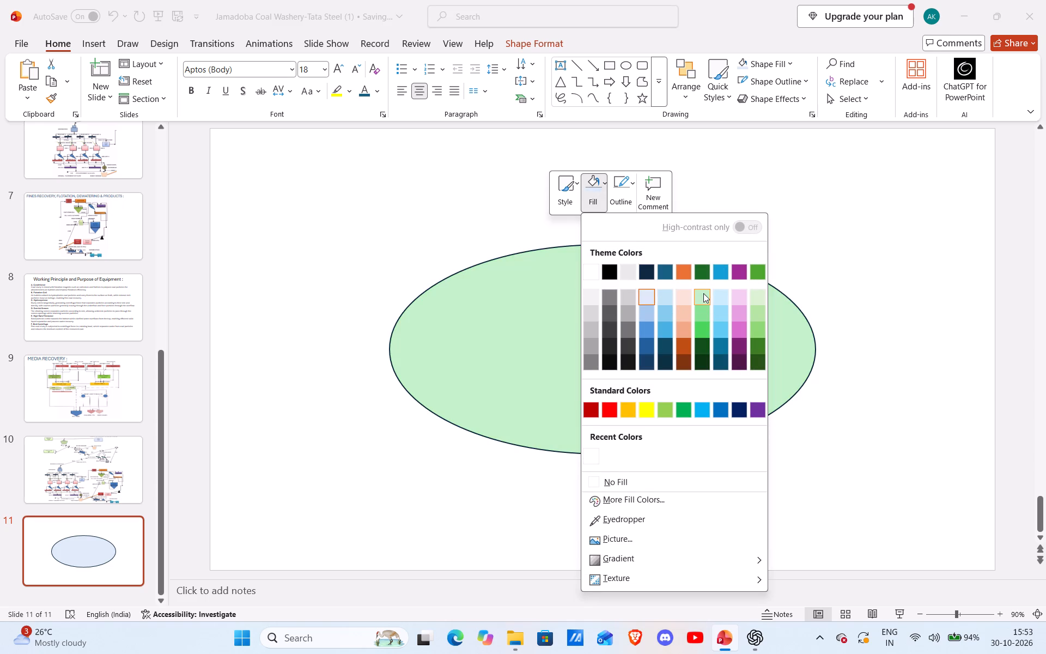
left_click(723, 306)
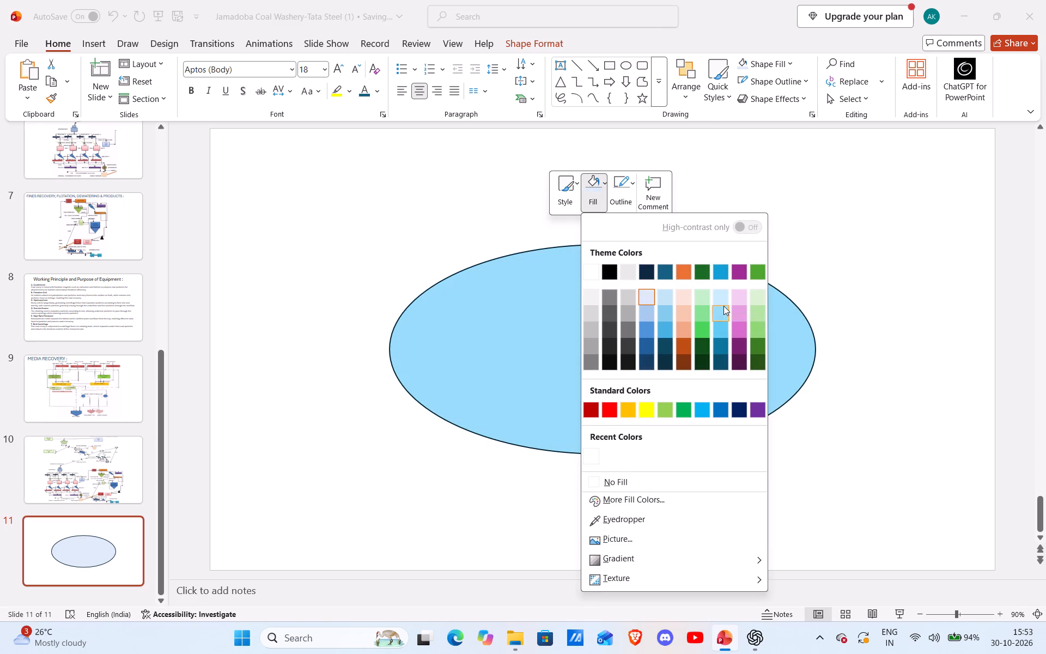
left_click(475, 207)
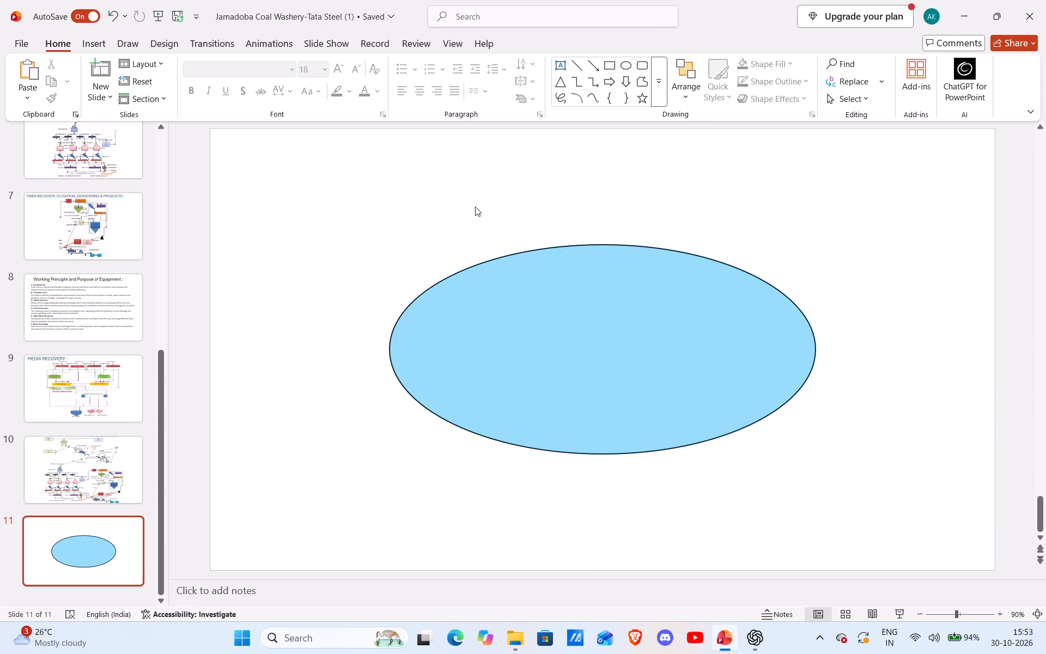
right_click(558, 304)
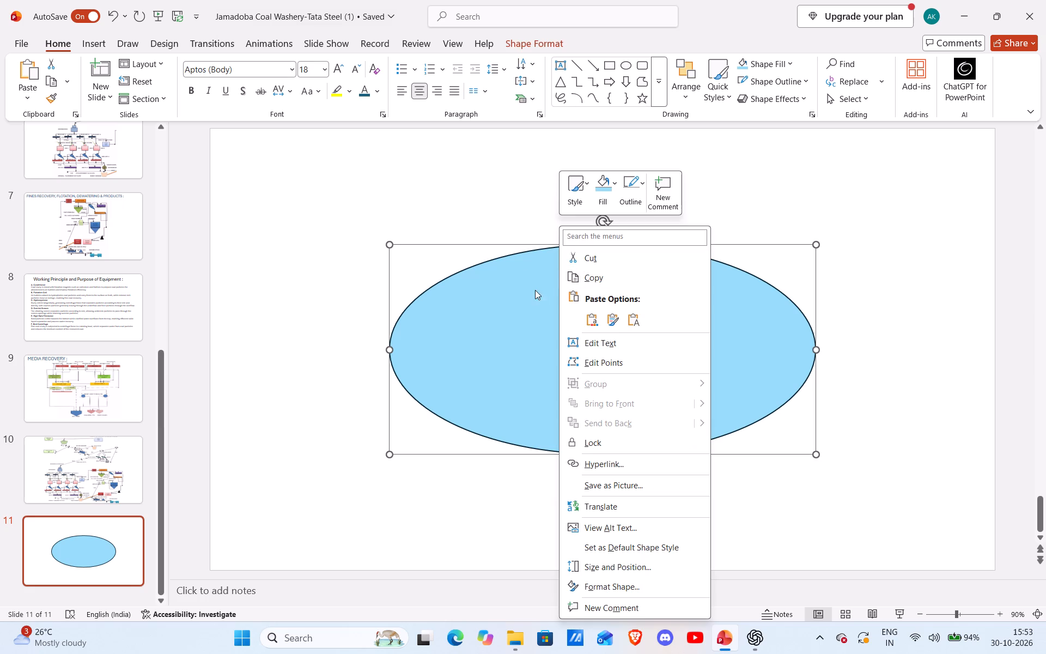
left_click(498, 149)
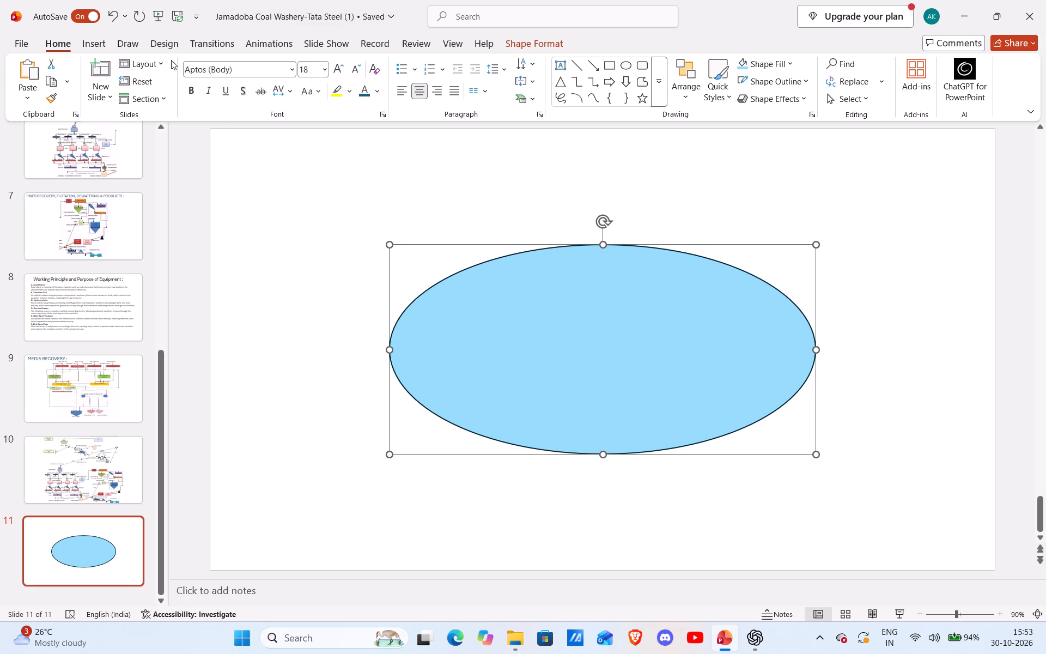
Change the layout of slide 11 to Title Only.
left_click(156, 64)
left_click(321, 185)
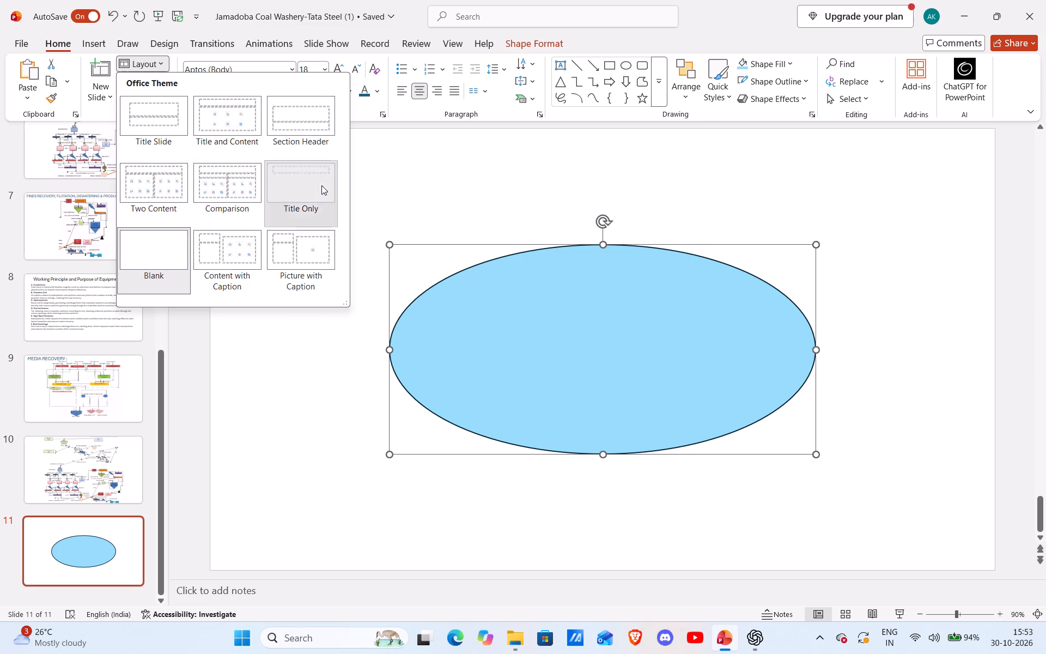
Enter "THANK YOU !!" as the title of slide 11.
left_click(538, 188)
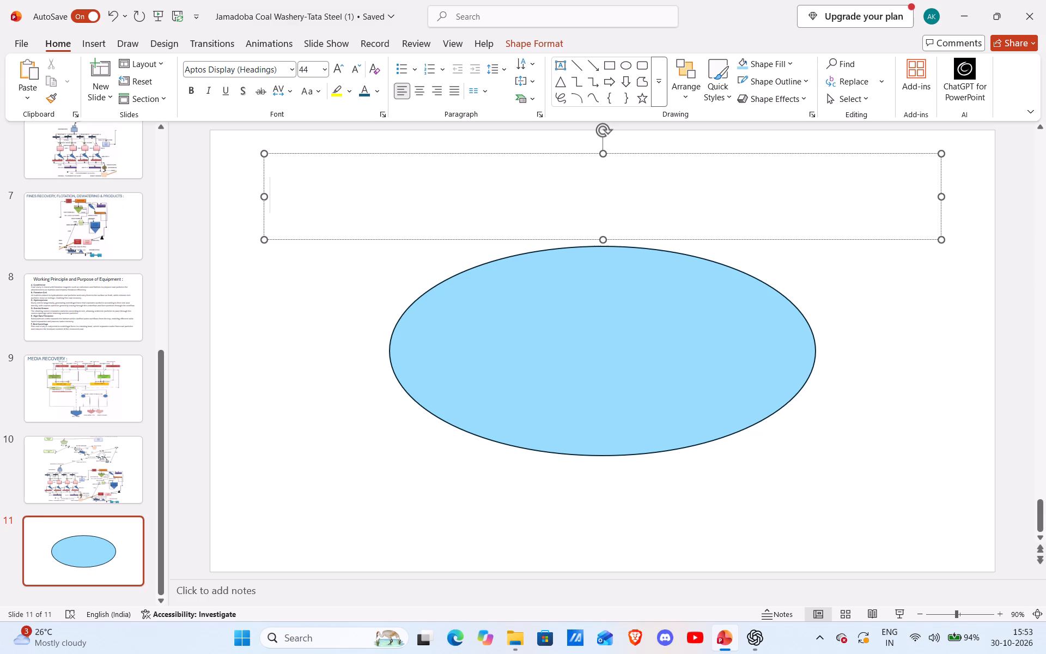
type("THANK")
key("space")
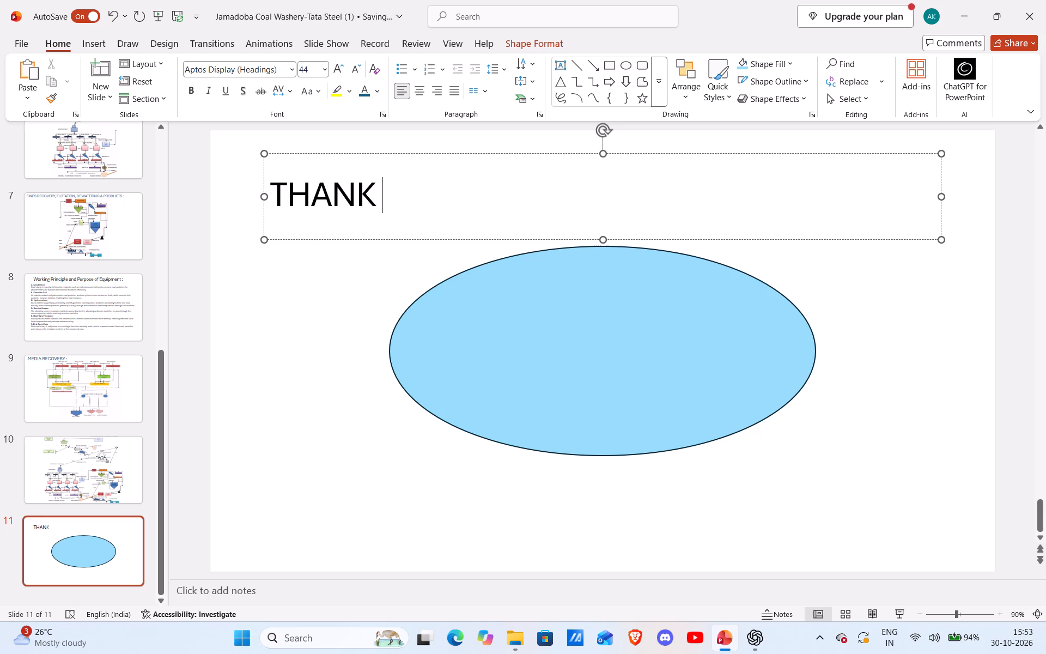
type("YO")
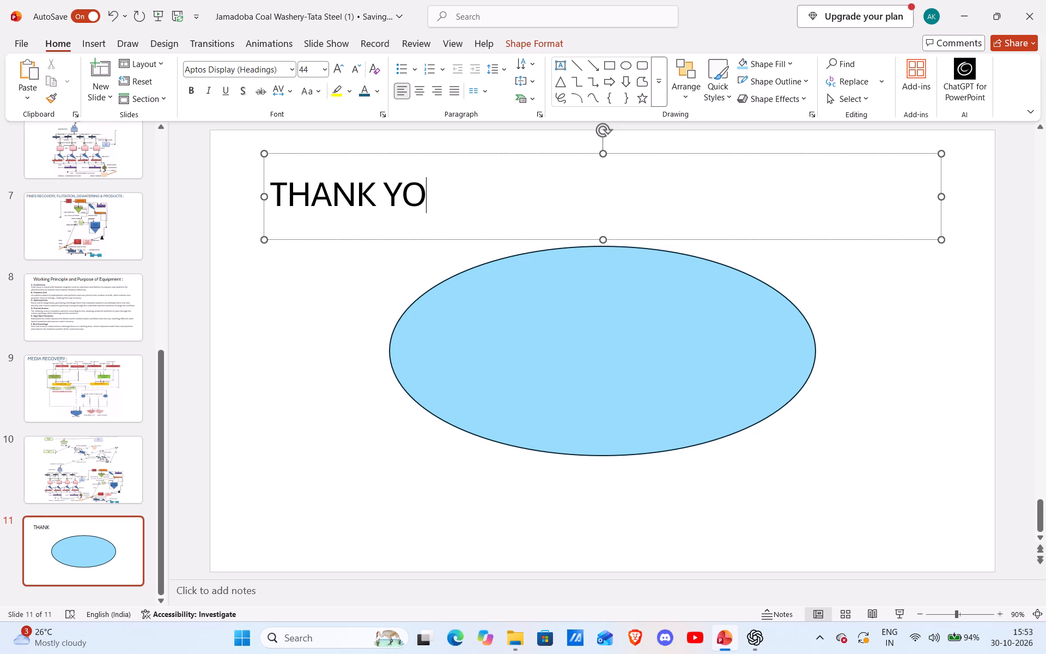
key("u")
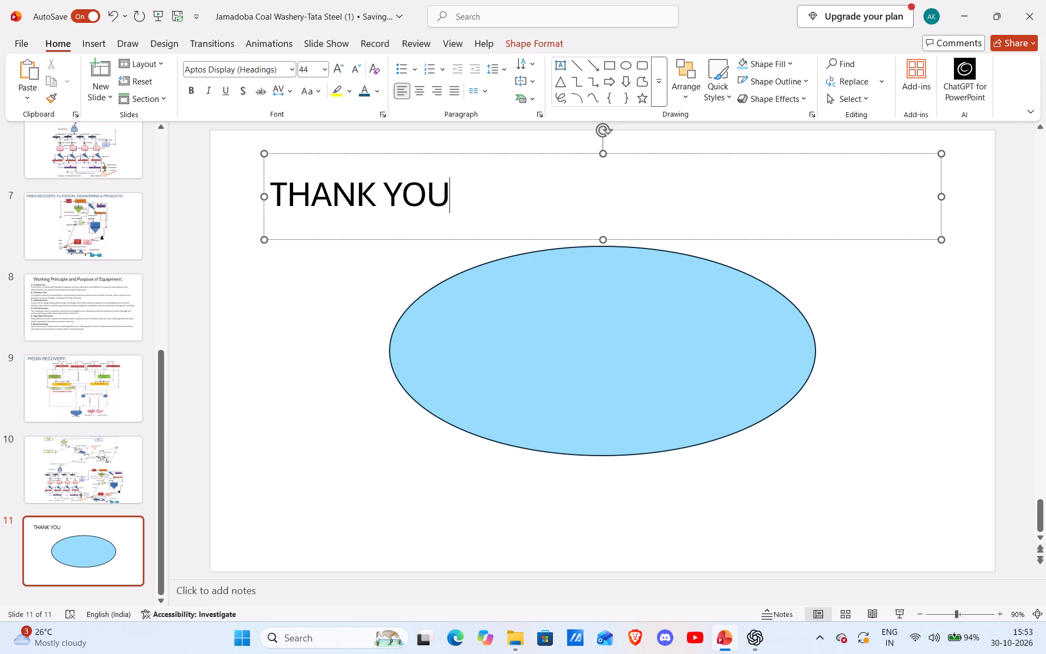
key("space")
key("1")
key("BackSpace")
type("!!")
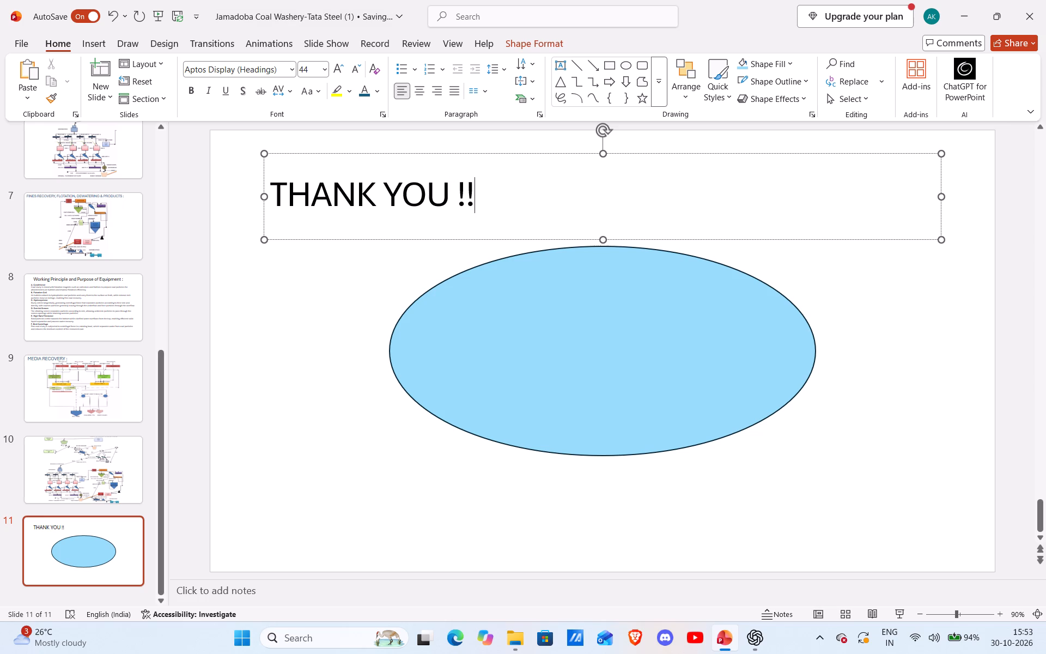
Narrow the THANK YOU !! title box to fit its text and centre it inside the oval.
left_click_drag(941, 194, 583, 184)
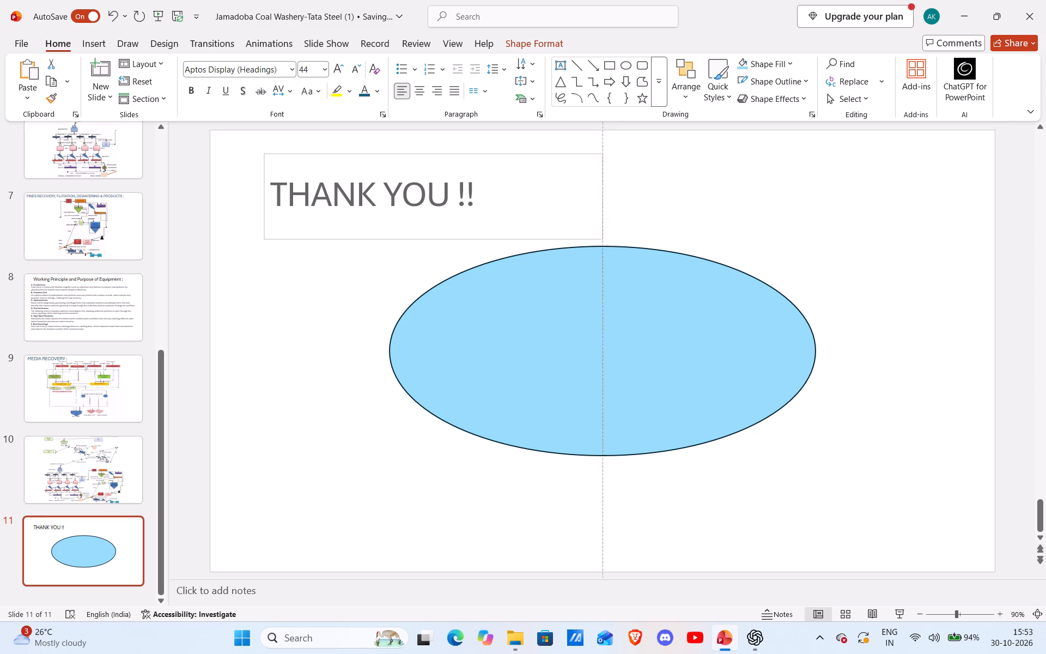
left_click_drag(583, 184, 484, 188)
left_click_drag(318, 160, 329, 171)
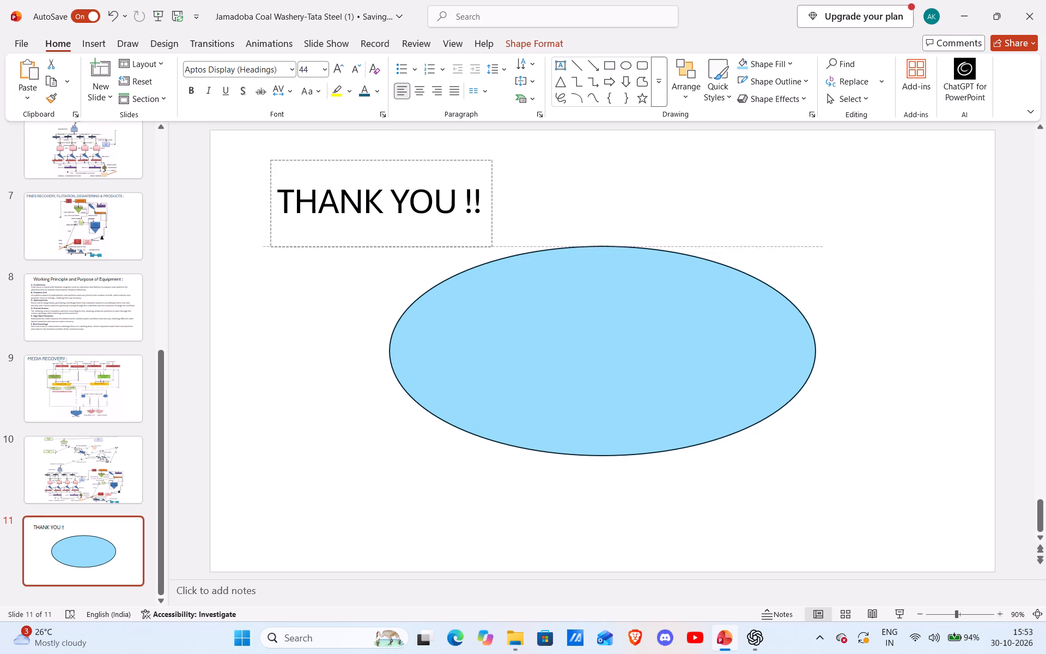
left_click_drag(329, 171, 531, 303)
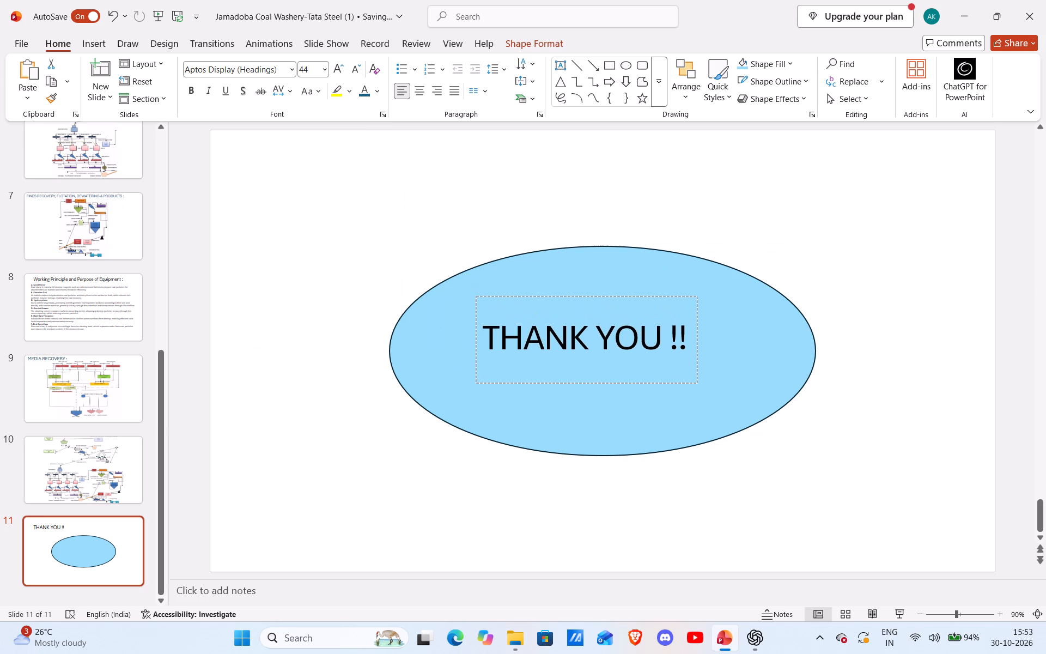
left_click_drag(531, 303, 533, 313)
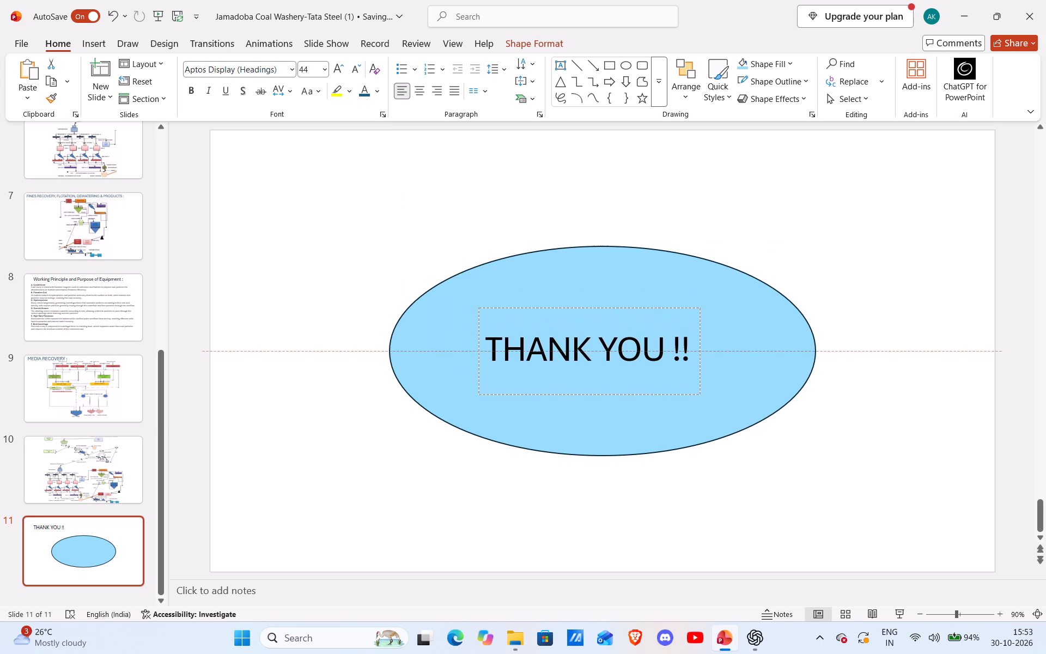
left_click_drag(533, 313, 541, 313)
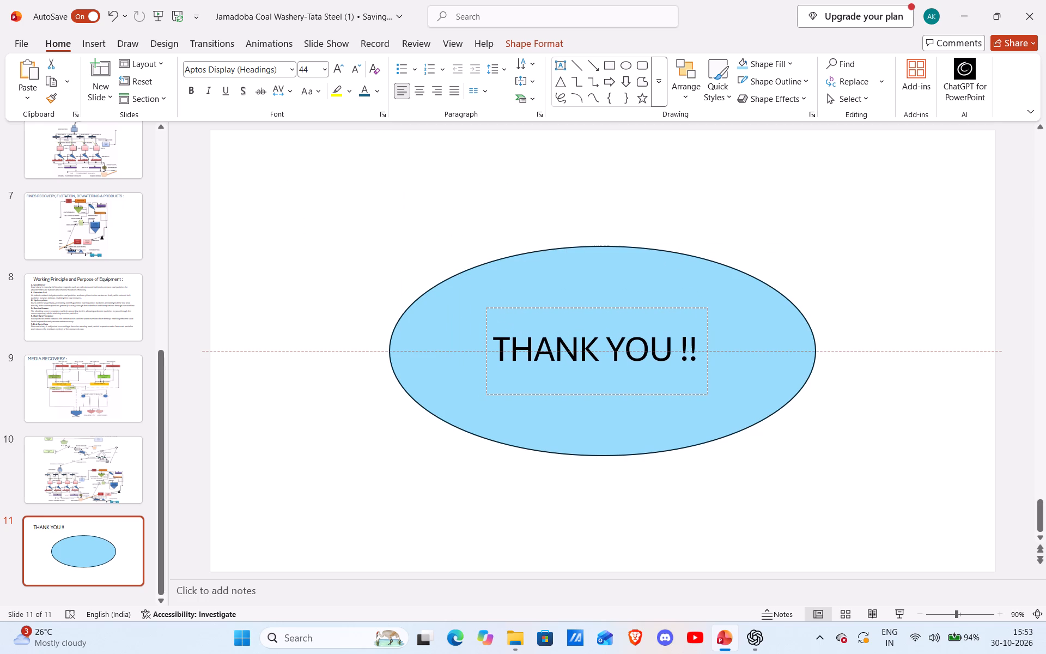
left_click_drag(541, 313, 546, 313)
left_click(512, 277)
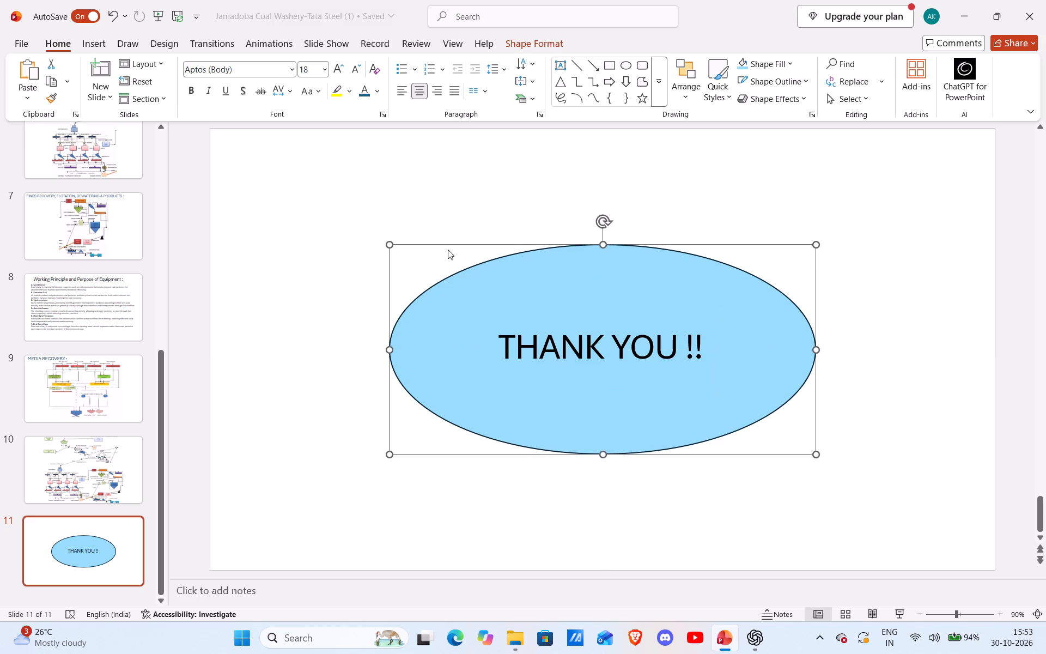
left_click(441, 190)
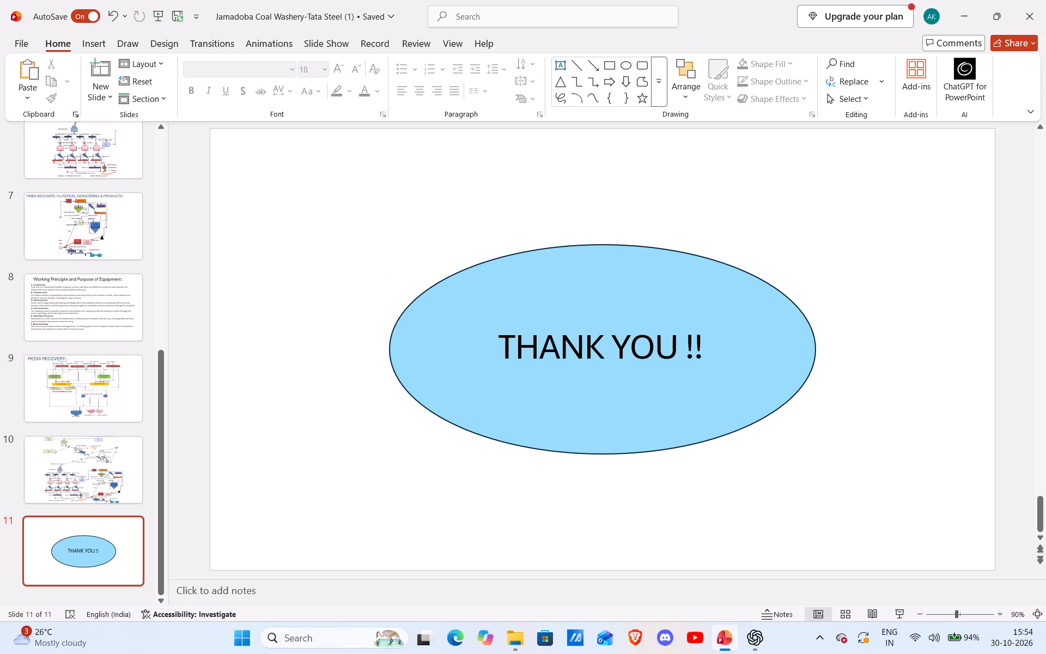
Review the slides from the Jamadoba Coal Washery overview table through the flowsheets and equipment descriptions to the THANK YOU slide.
left_click(91, 468)
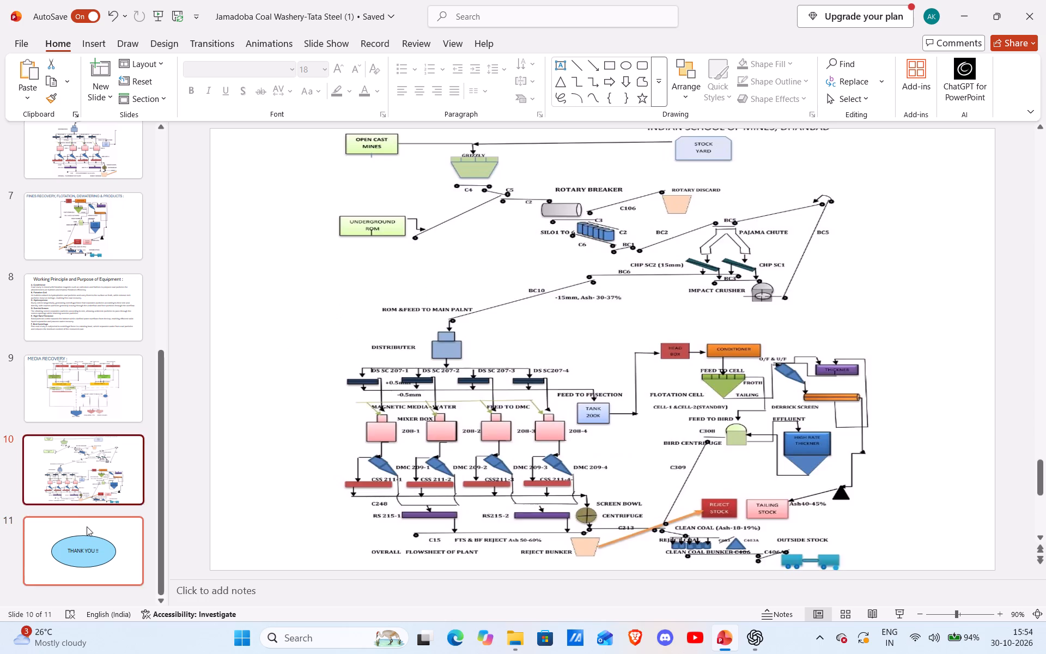
left_click(87, 526)
left_click(89, 404)
left_click(100, 330)
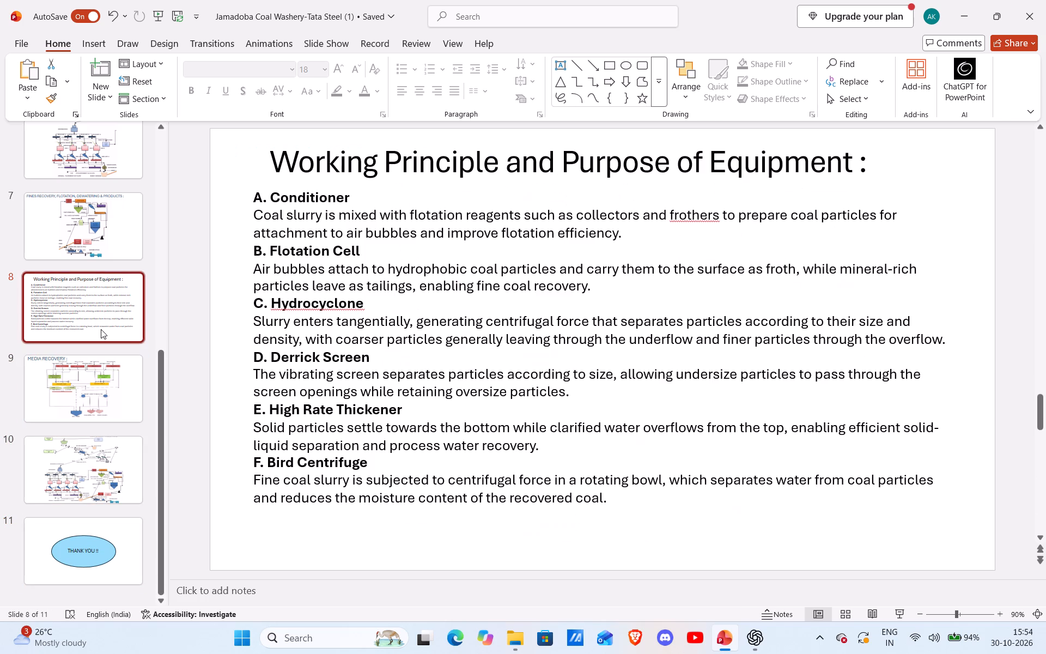
scroll(101, 325, "up", 15)
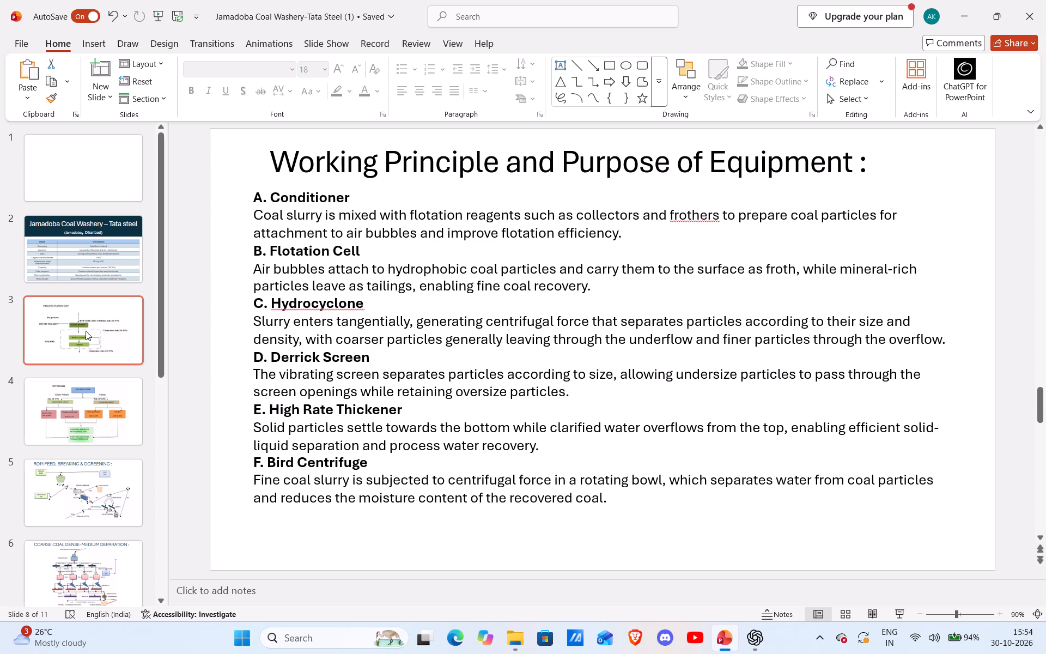
scroll(86, 331, "up", 1)
left_click(96, 250)
left_click(72, 331)
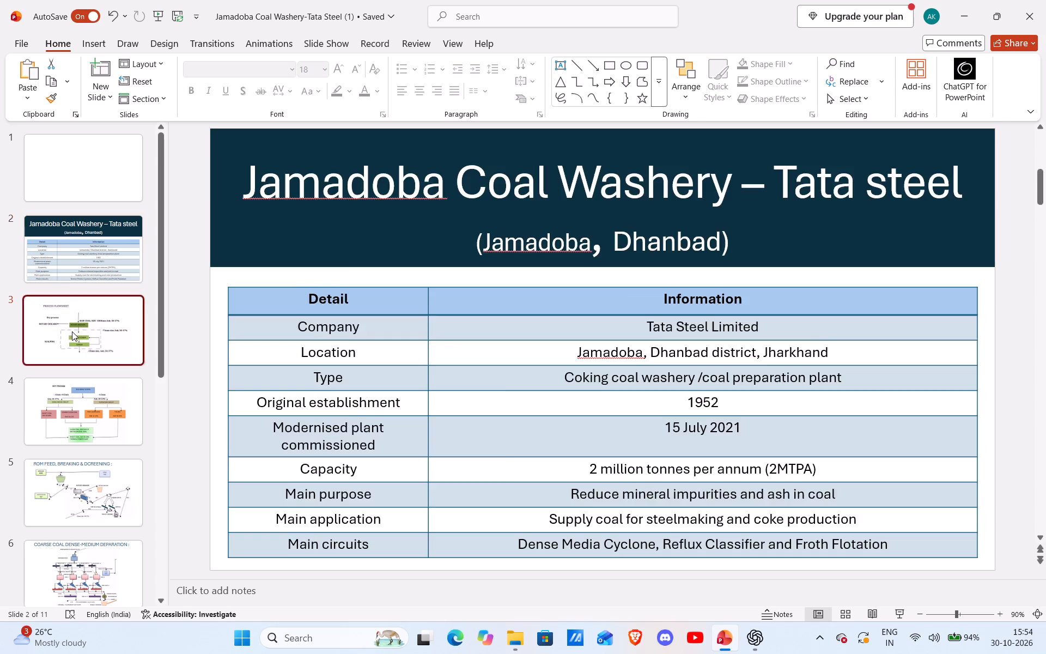
left_click(72, 392)
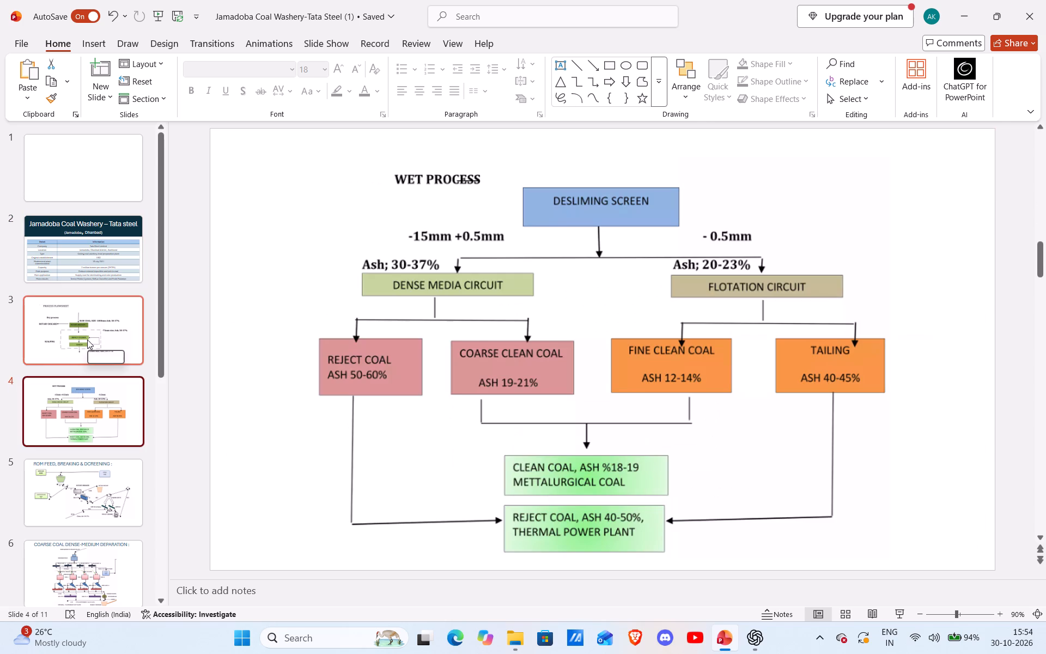
left_click(74, 396)
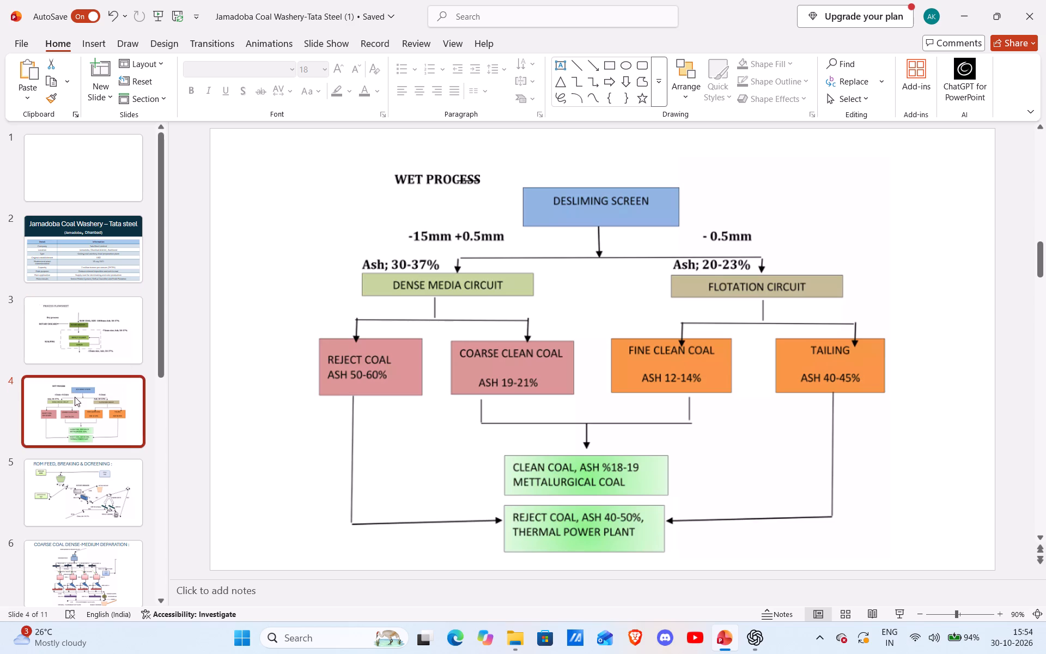
left_click(70, 473)
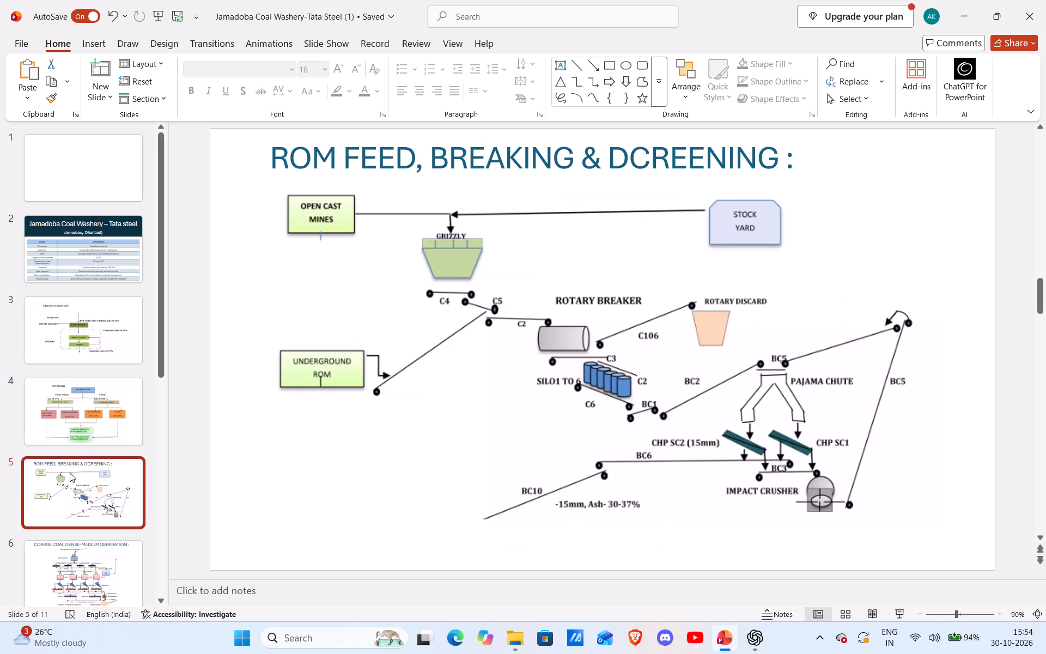
scroll(70, 473, "down", 4)
left_click(83, 438)
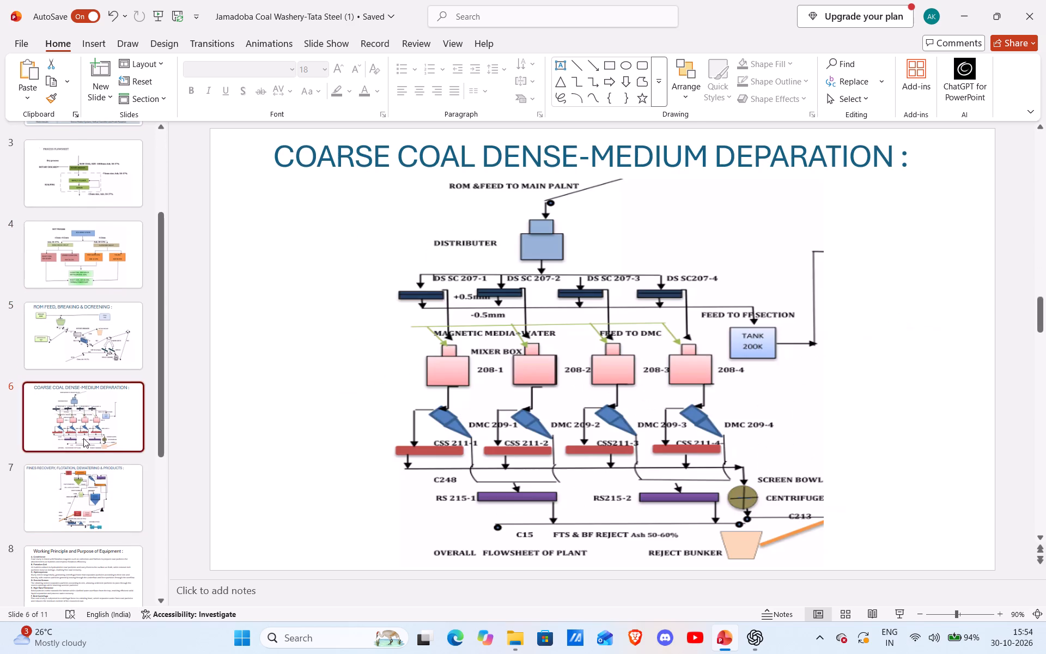
left_click(69, 501)
scroll(69, 501, "down", 2)
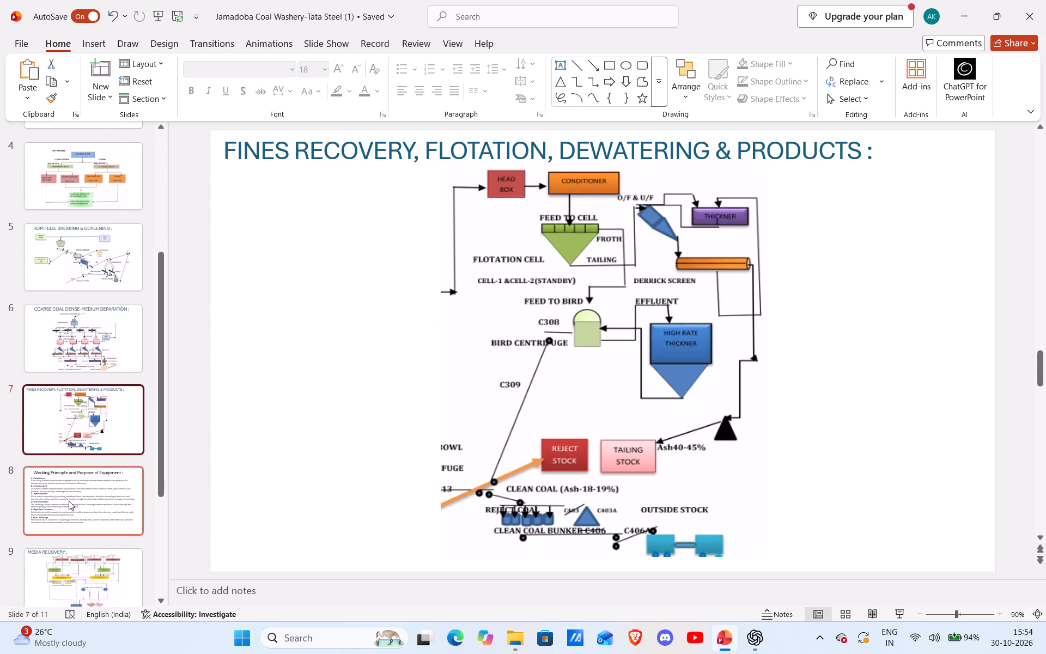
left_click(69, 500)
scroll(69, 501, "down", 3)
left_click(90, 470)
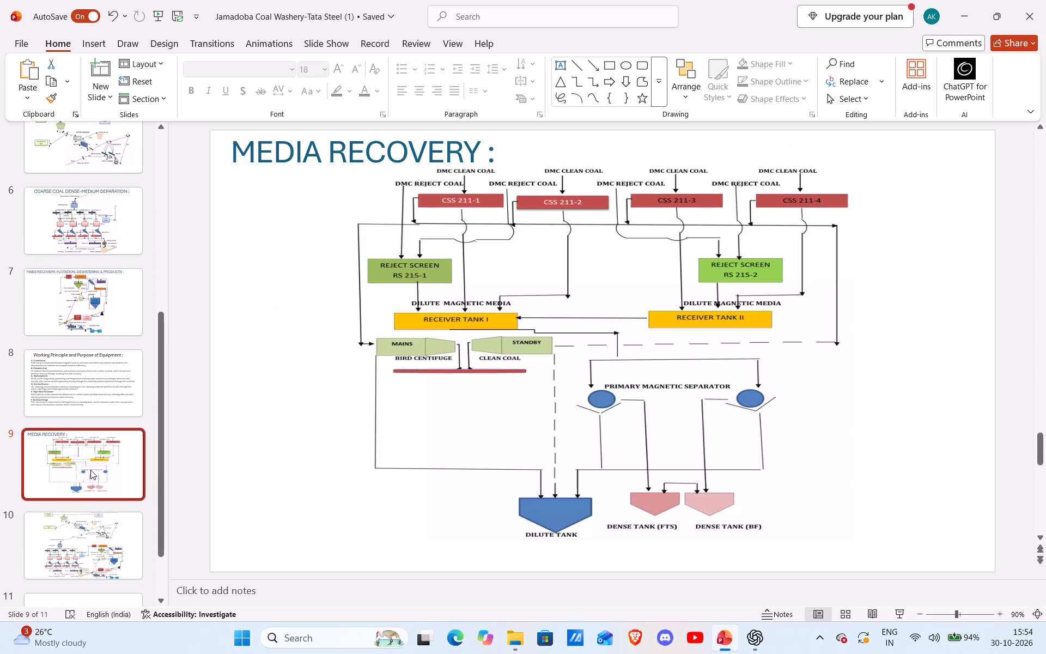
left_click(95, 530)
scroll(95, 530, "down", 4)
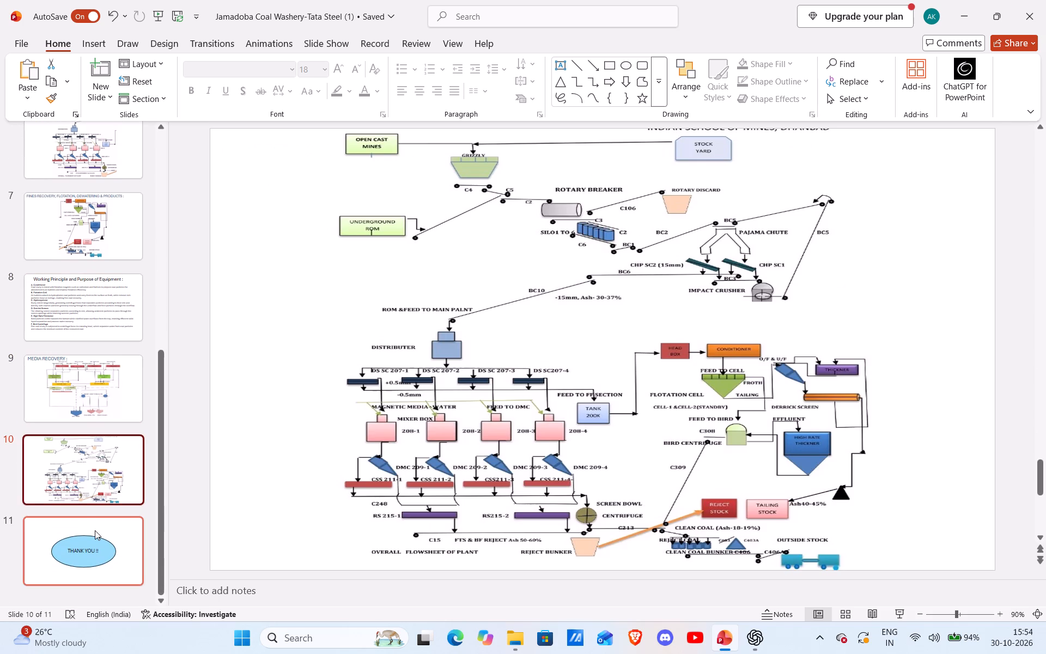
left_click(94, 531)
left_click(97, 462)
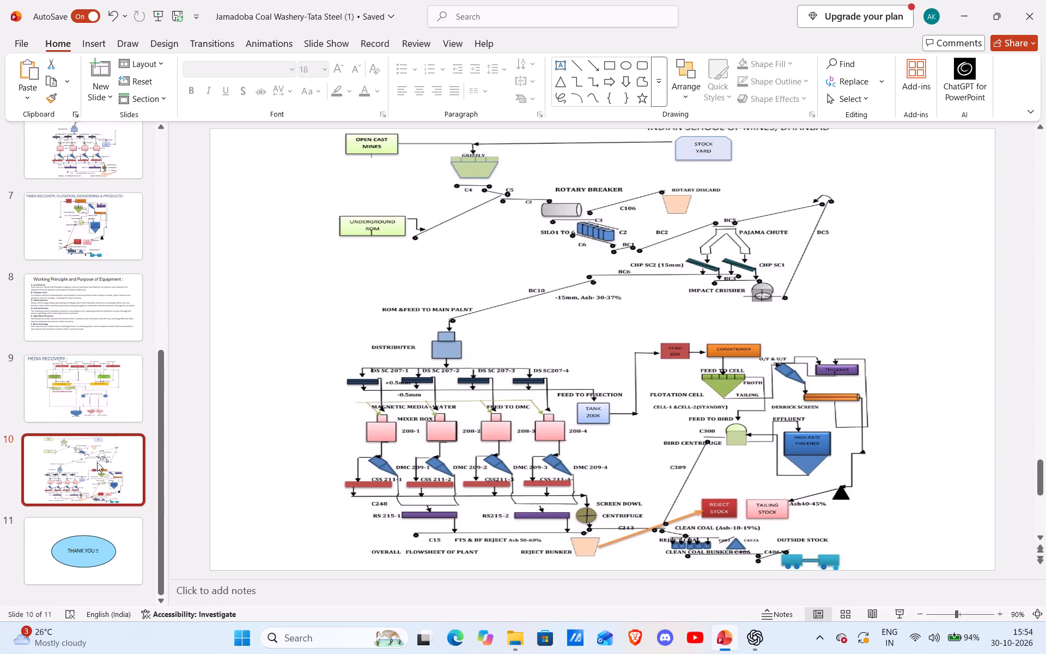
left_click(96, 527)
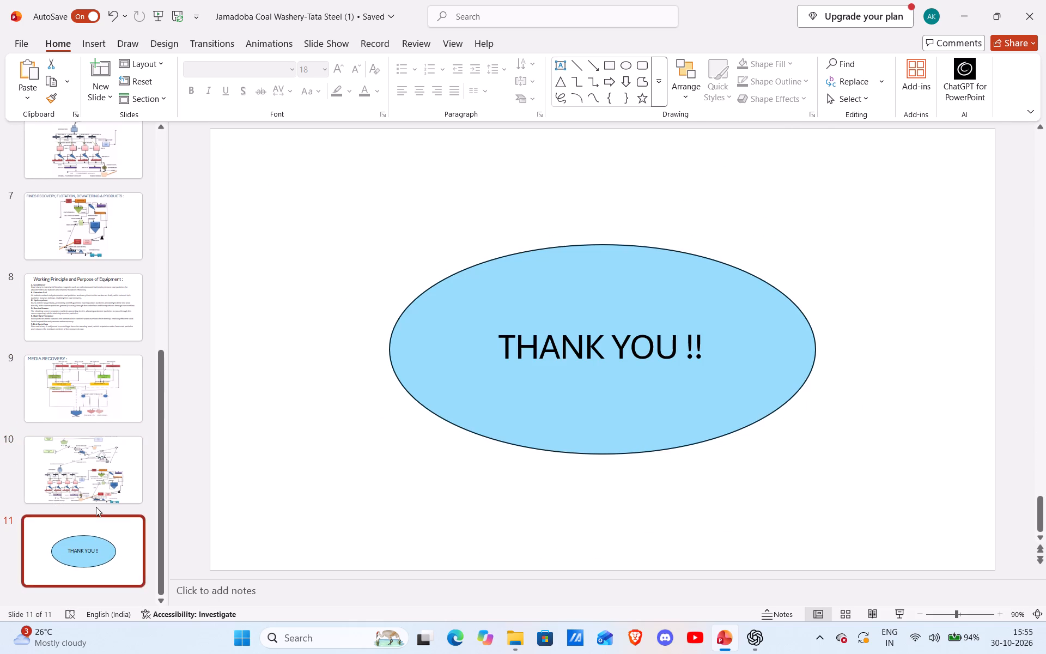
left_click(98, 478)
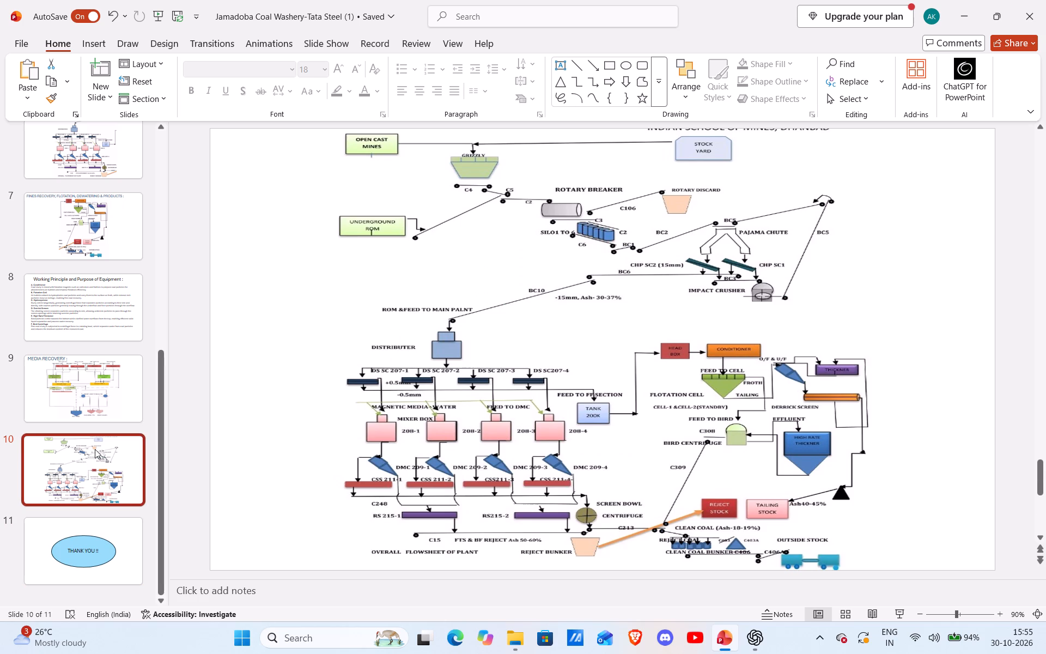
scroll(206, 368, "up", 3)
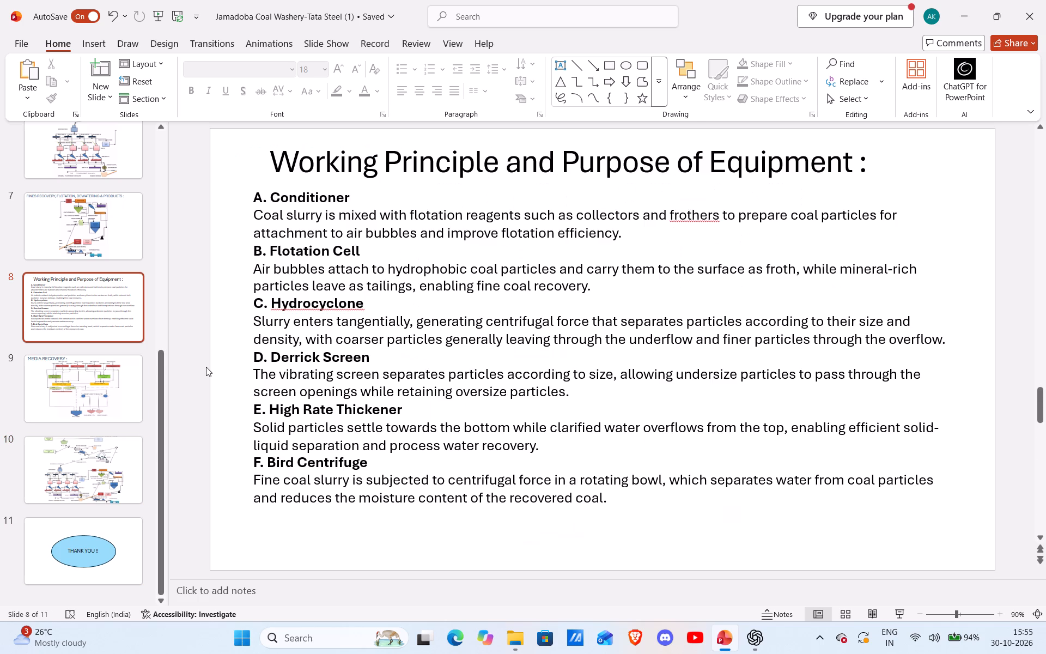
Draw a long thin rectangle about 16.6 cm wide and 0.6 cm high over the flowsheet on slide 10.
left_click(93, 488)
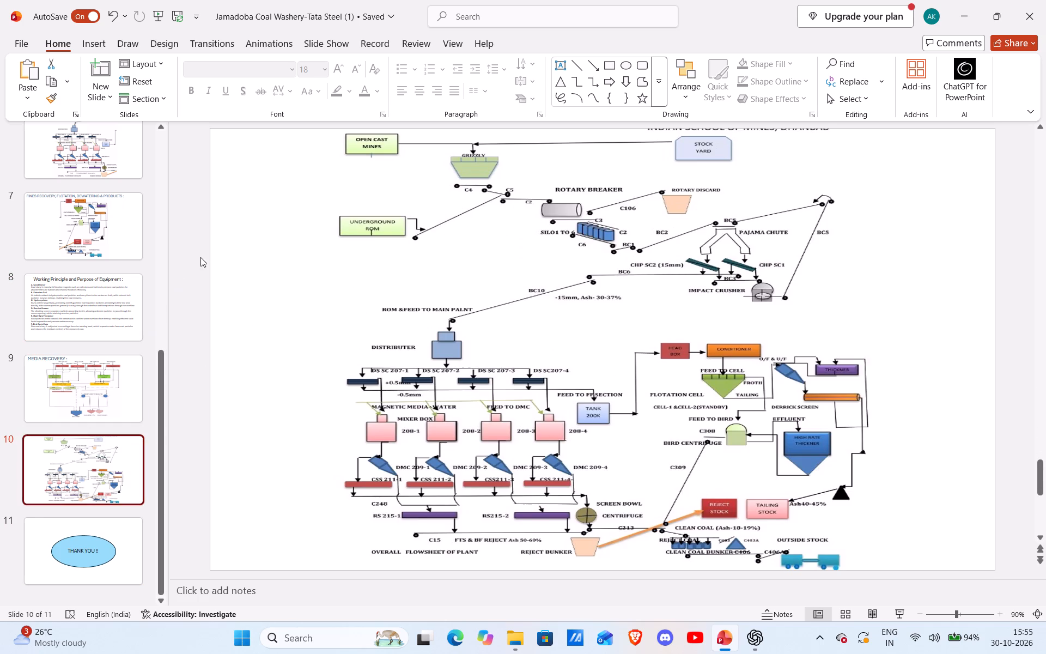
left_click(611, 60)
left_click(270, 192)
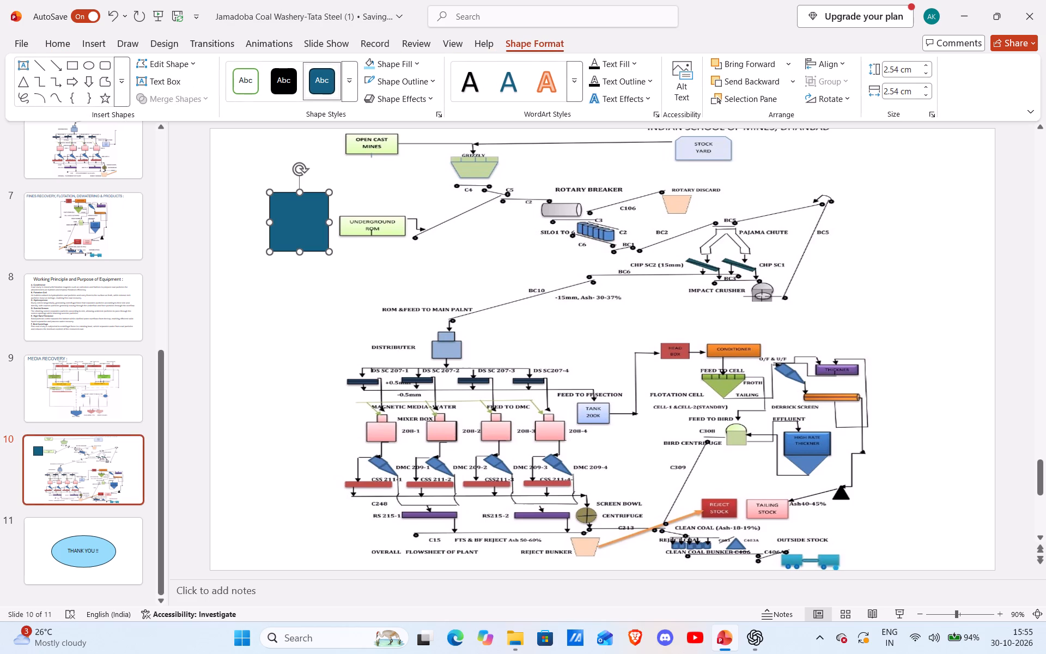
left_click_drag(326, 221, 655, 196)
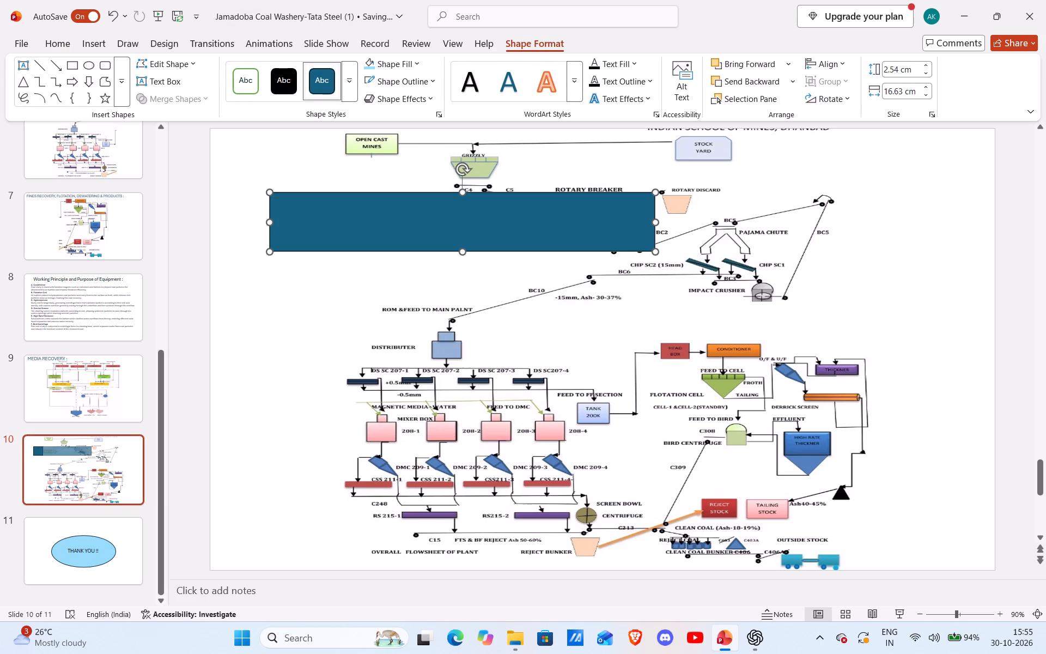
left_click_drag(463, 253, 471, 204)
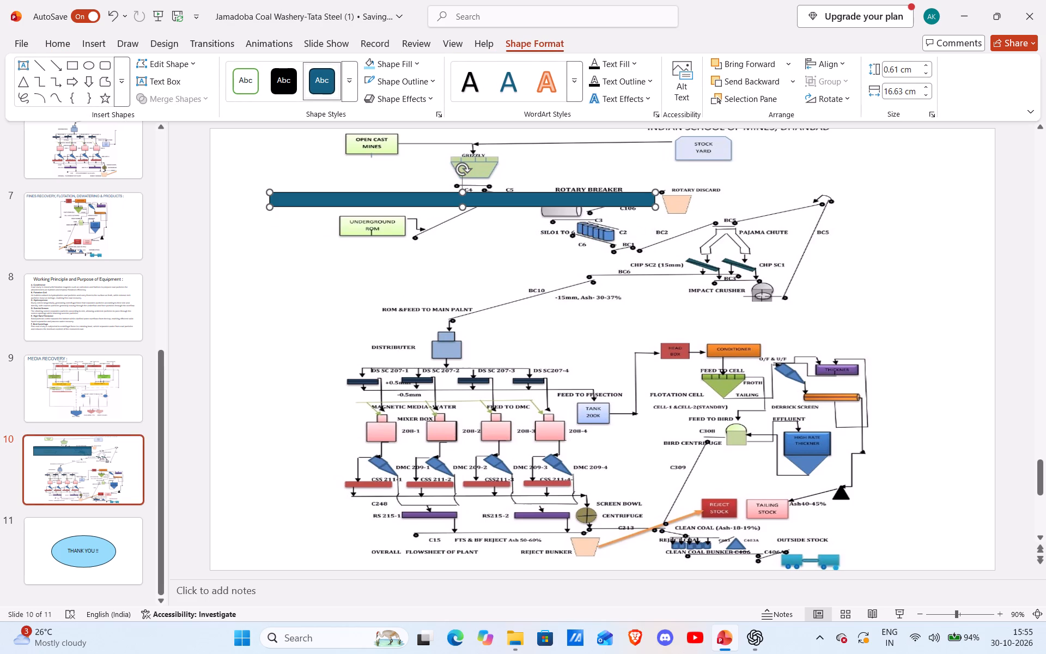
Give the thin rectangle on slide 10 a white fill and a white outline.
right_click(471, 204)
left_click(525, 156)
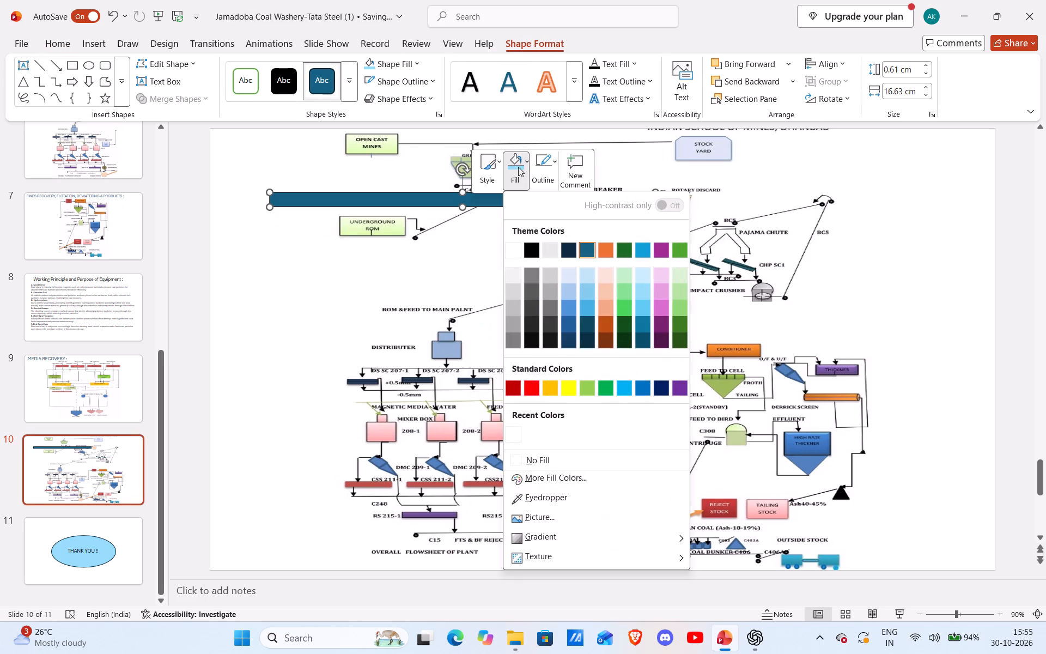
left_click(508, 253)
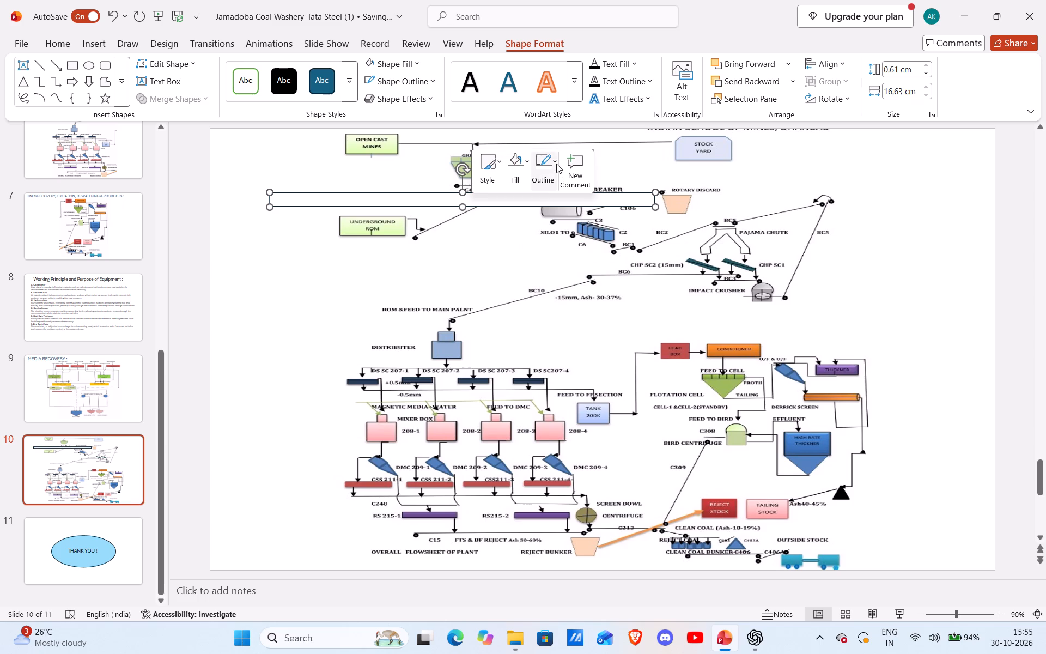
left_click(556, 163)
left_click(540, 249)
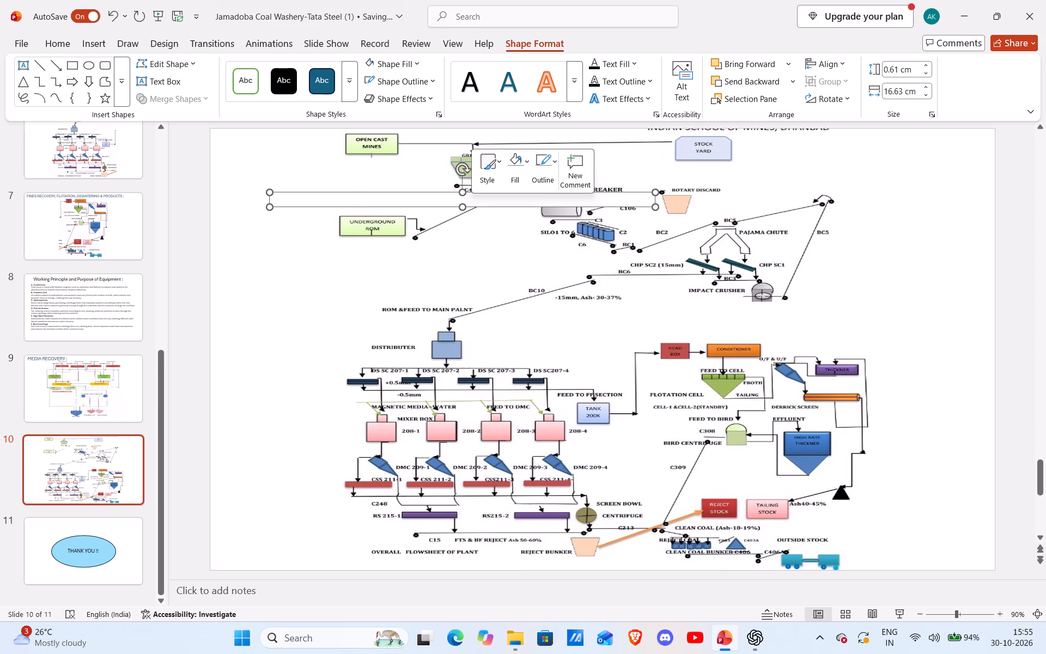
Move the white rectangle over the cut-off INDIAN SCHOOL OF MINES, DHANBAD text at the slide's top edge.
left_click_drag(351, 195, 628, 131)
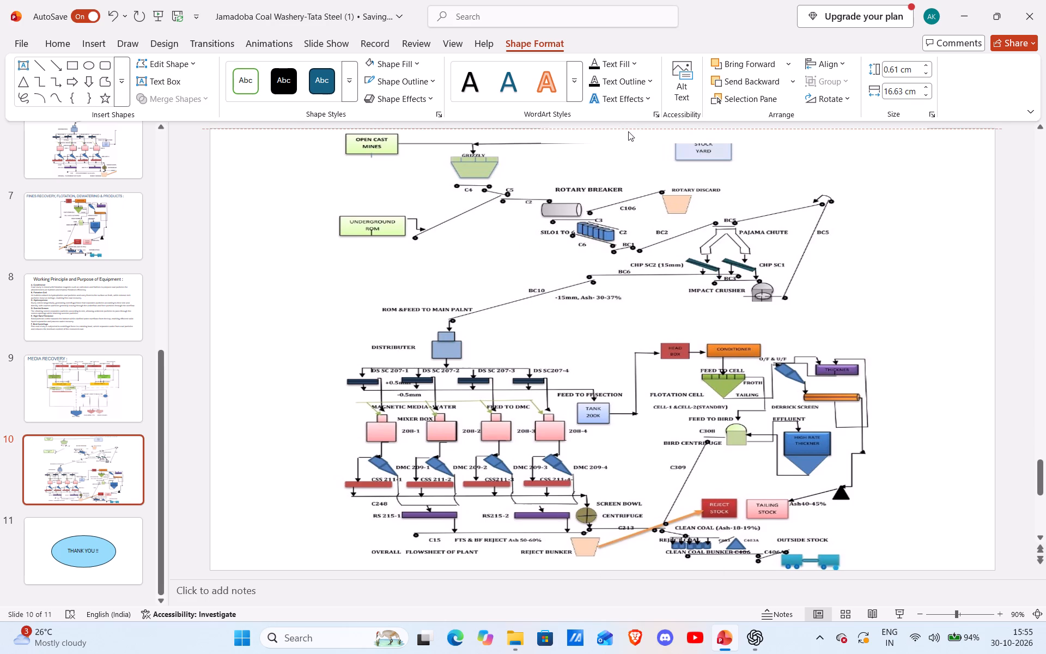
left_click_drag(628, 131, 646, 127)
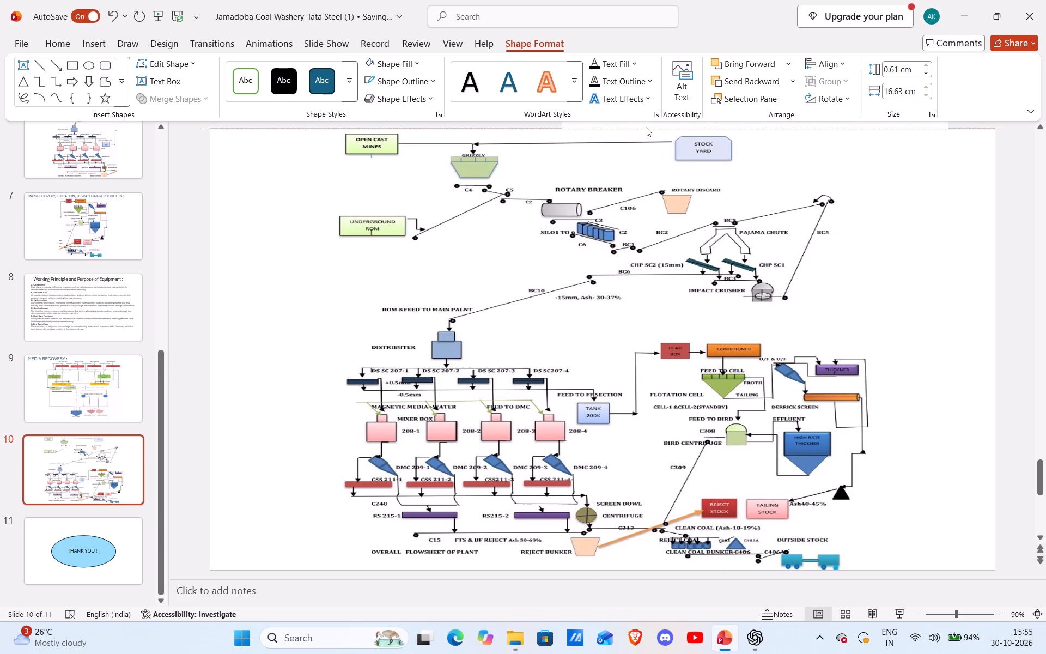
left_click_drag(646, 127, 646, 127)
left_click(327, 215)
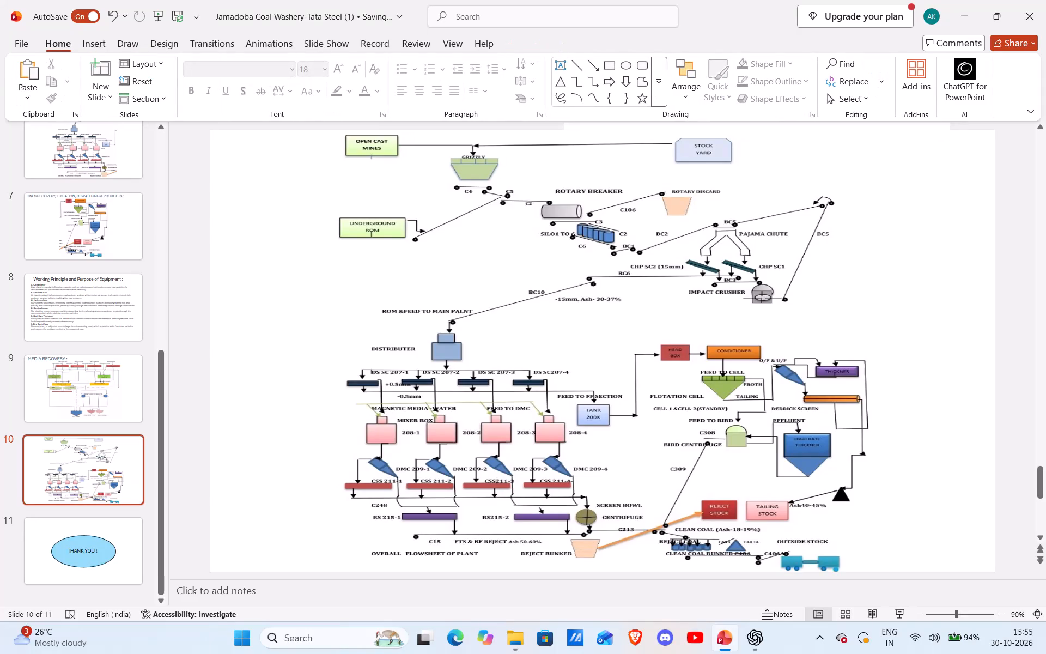
Move the overall flowsheet picture on slide 10 down and to the left, away from the slide's top edge.
left_click_drag(849, 170, 840, 191)
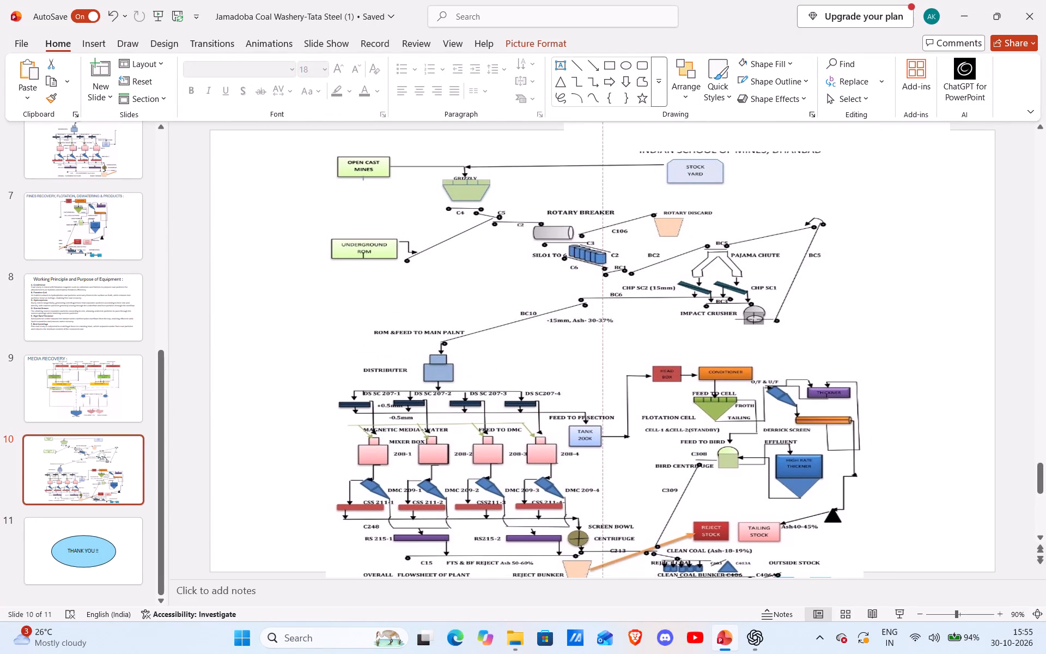
left_click_drag(840, 191, 813, 219)
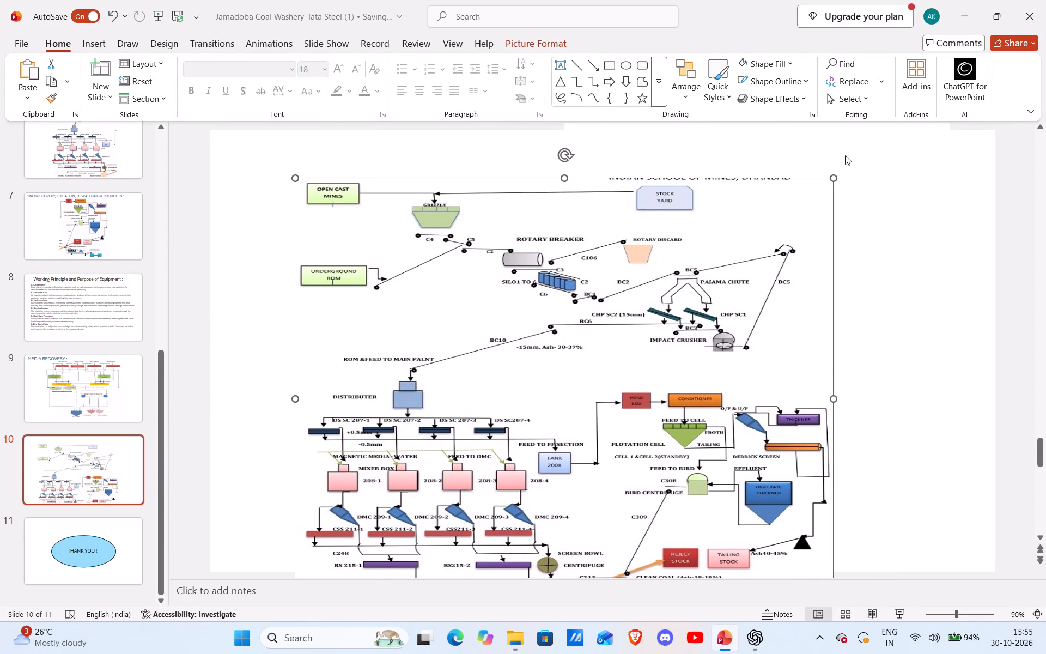
Move the white rectangle on slide 10 down over the INDIAN SCHOOL OF MINES, DHANBAD text along the flowsheet picture's upper edge.
left_click(855, 132)
left_click_drag(851, 129, 848, 143)
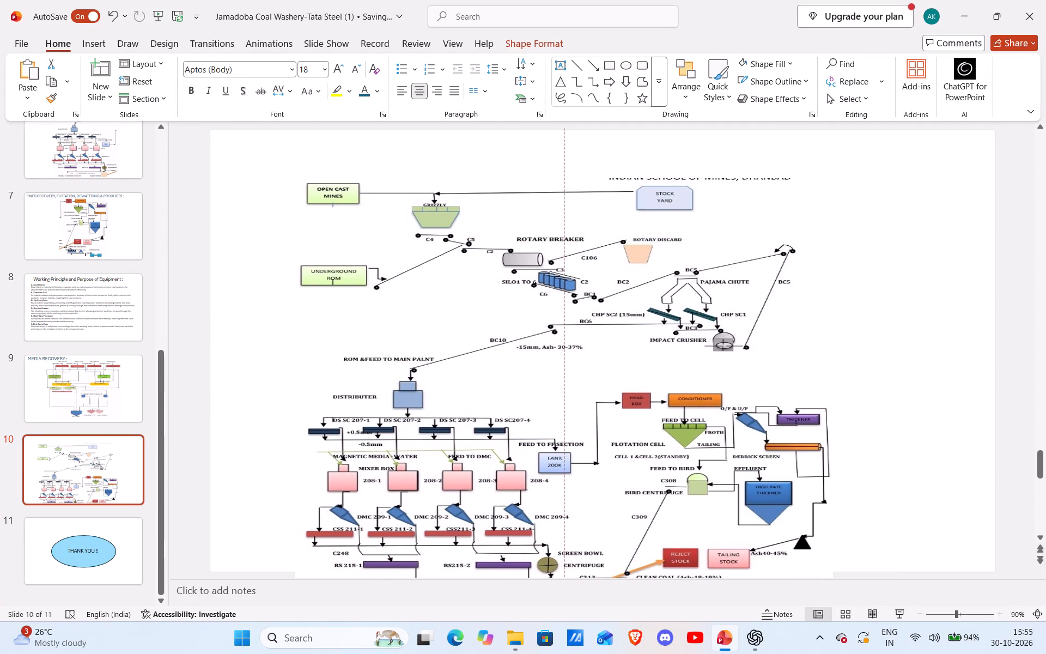
left_click_drag(848, 143, 799, 152)
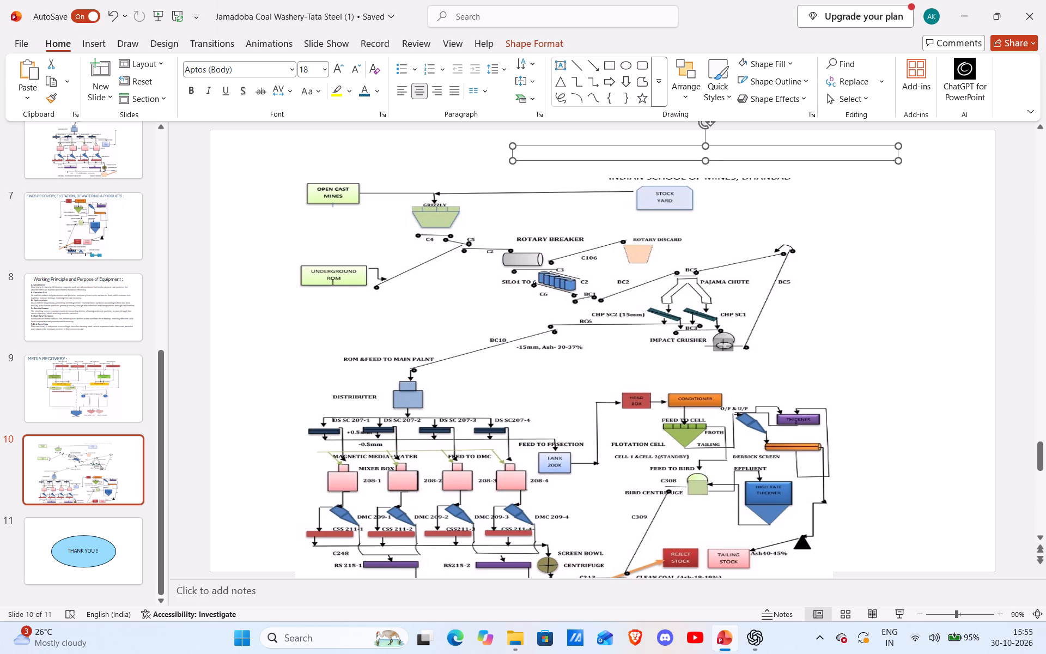
left_click_drag(716, 149, 726, 174)
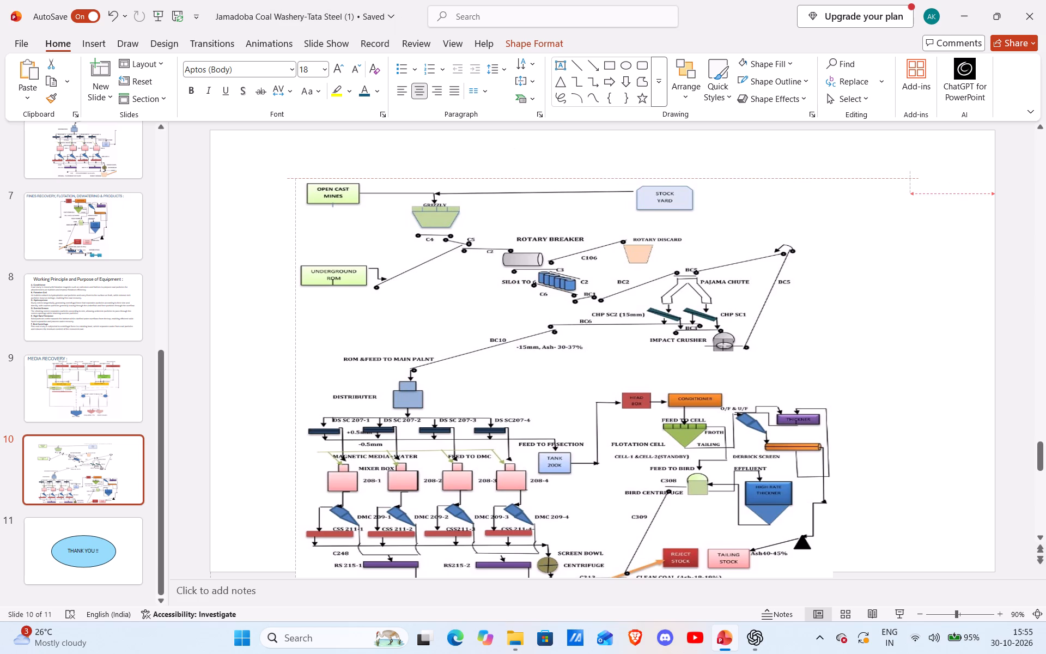
left_click_drag(726, 174, 725, 172)
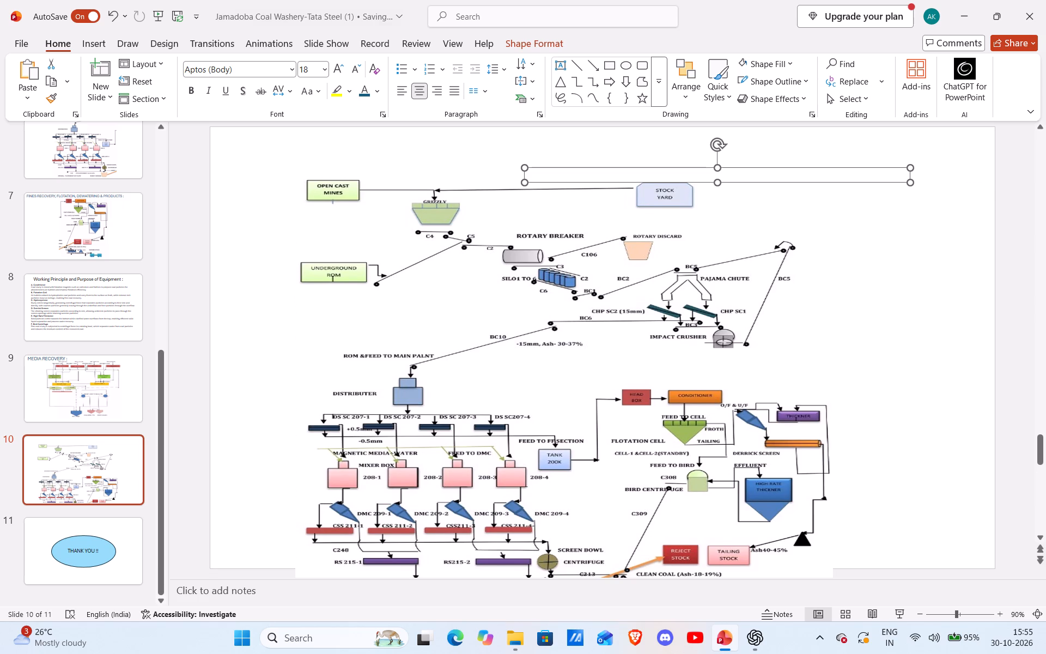
left_click_drag(725, 170, 720, 170)
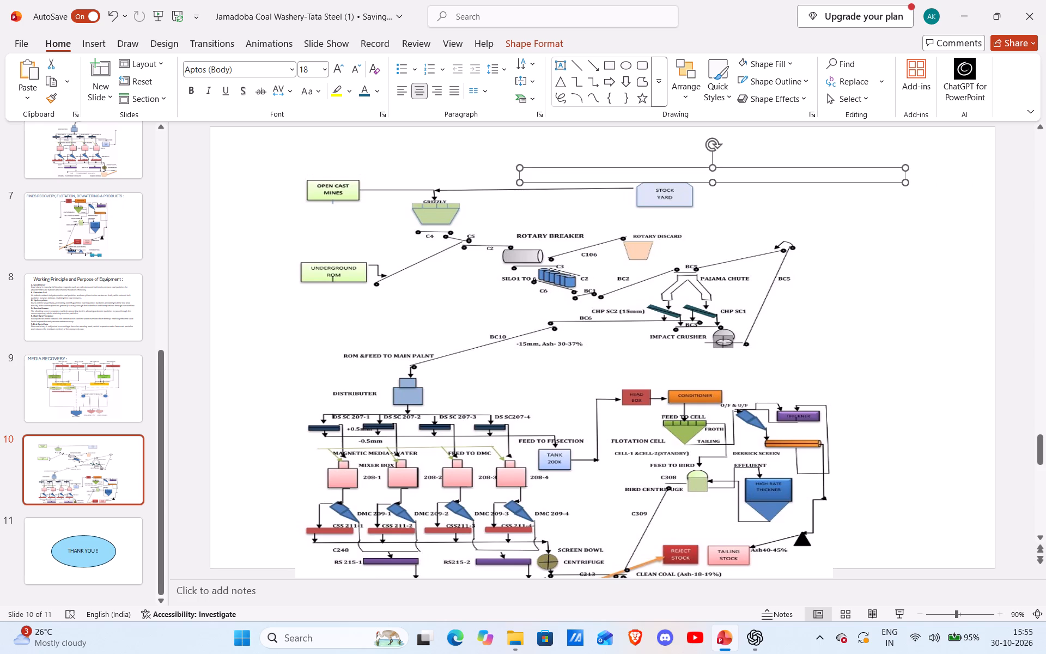
left_click(712, 166)
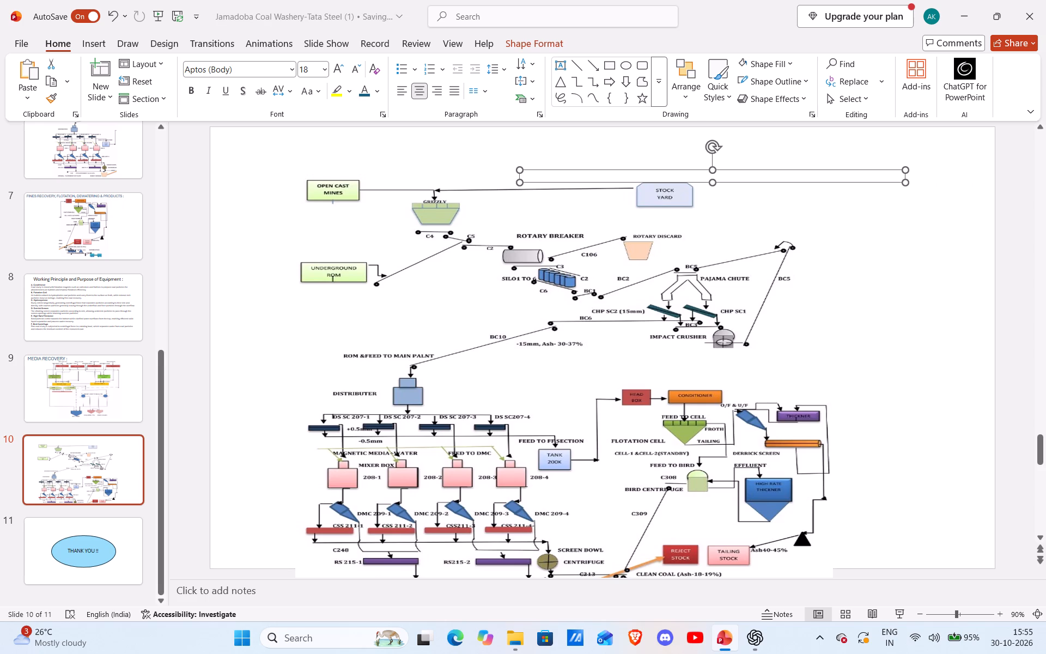
left_click_drag(905, 177, 897, 177)
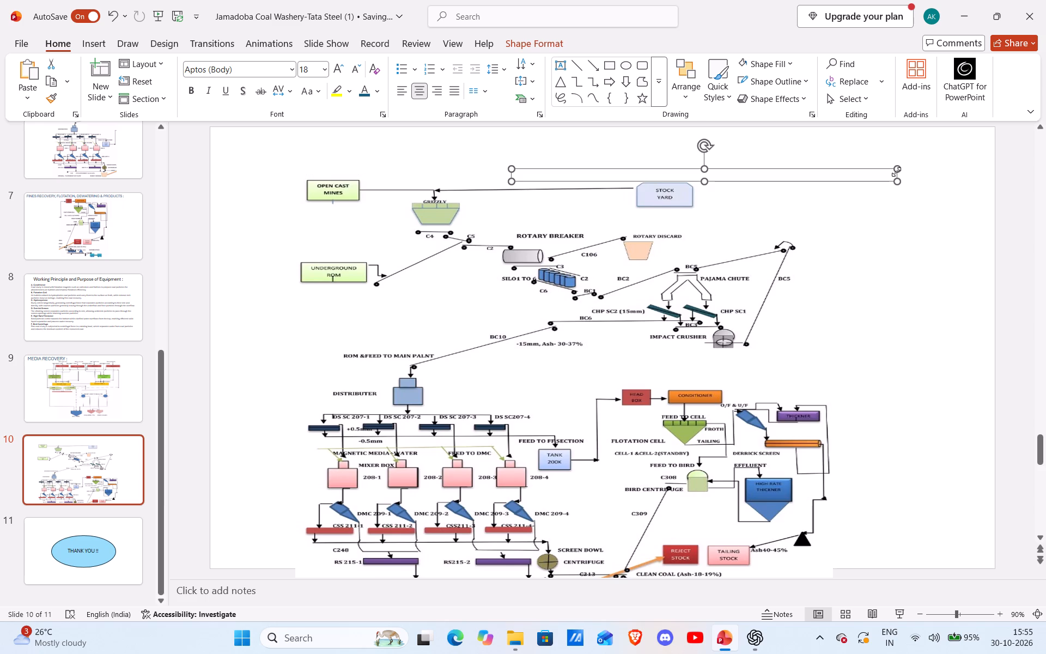
Shrink the white rectangle from both ends and in height so it covers only the school-name text.
left_click_drag(896, 172, 840, 176)
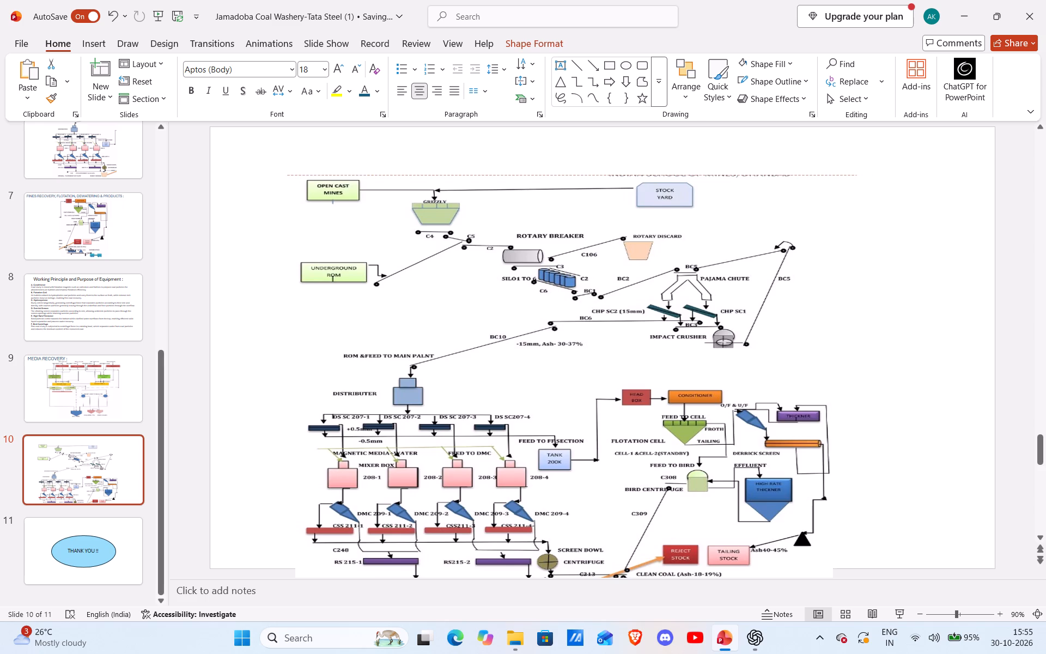
left_click_drag(840, 176, 798, 175)
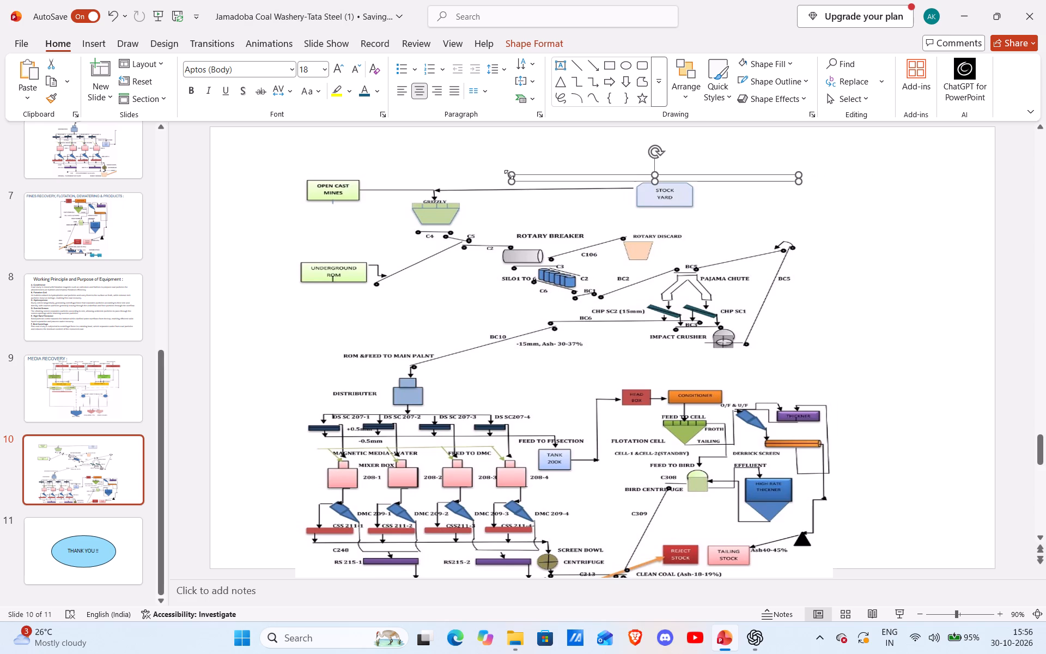
left_click_drag(509, 174, 603, 175)
Move the flowsheet picture on slide 10 up and to the right until it fits within the slide's height.
left_click(743, 197)
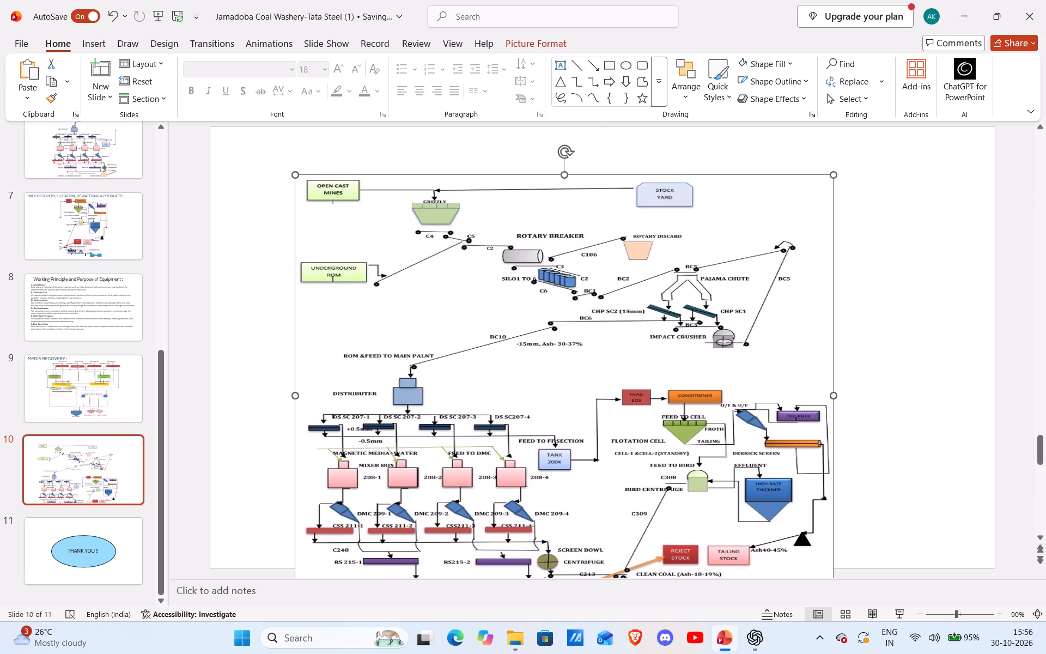
left_click_drag(571, 222, 583, 198)
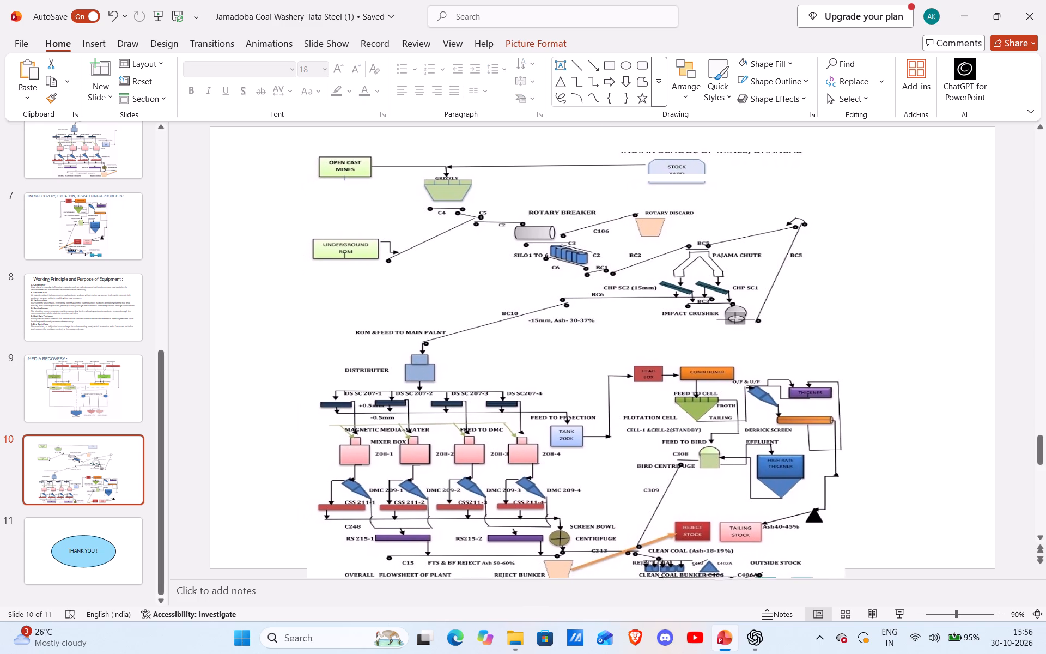
left_click_drag(583, 198, 603, 184)
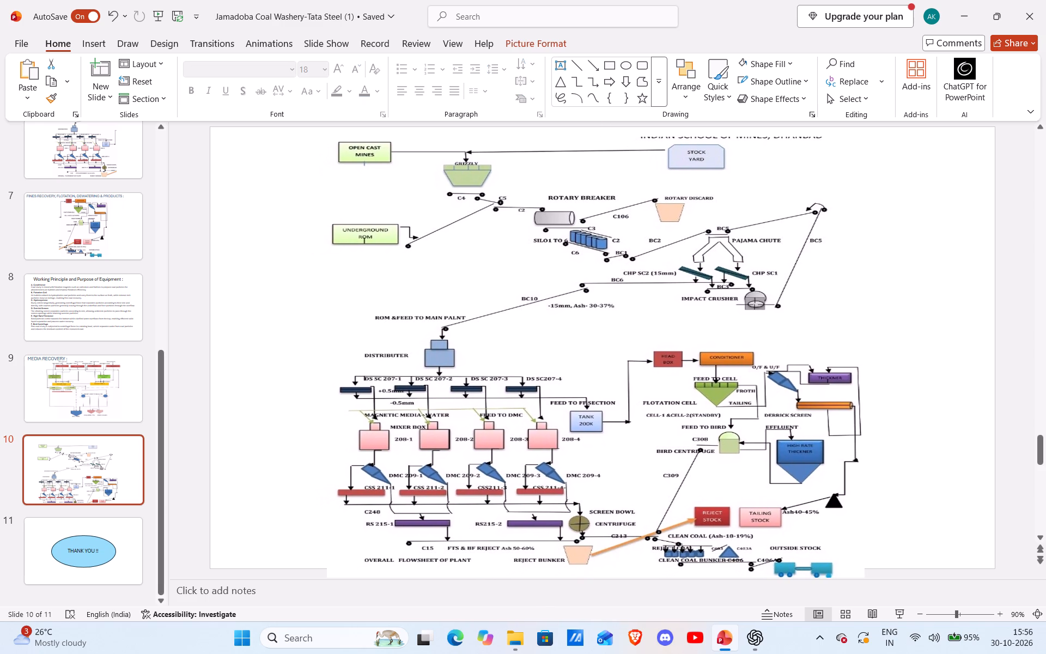
left_click_drag(603, 184, 600, 177)
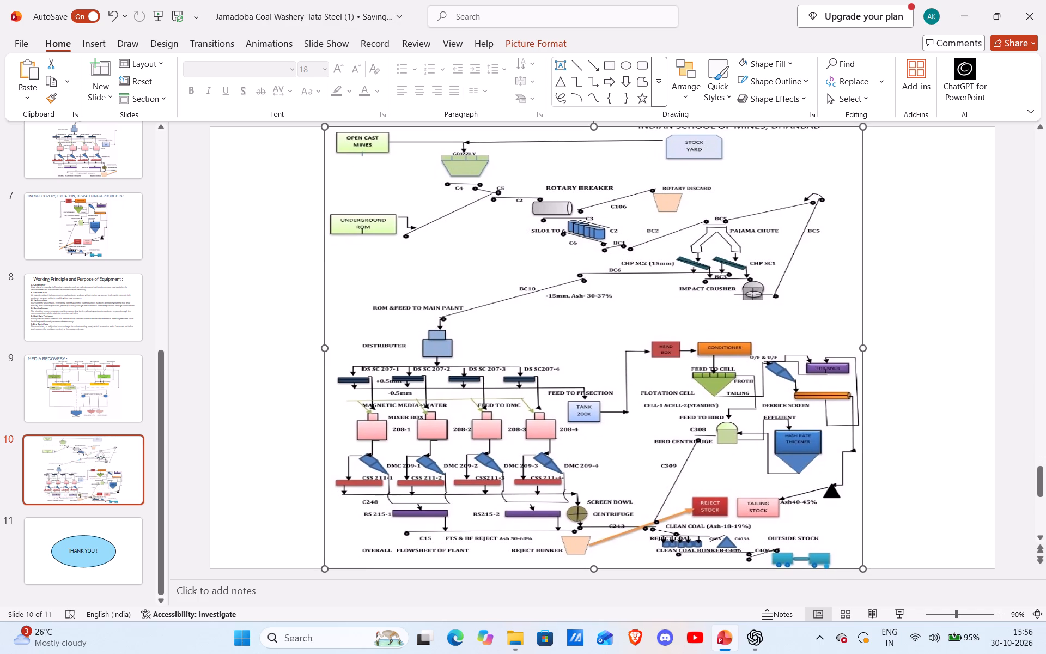
Move the white rectangle up over the school-name text at the repositioned flowsheet's upper edge on slide 10.
left_click(663, 183)
left_click(725, 180)
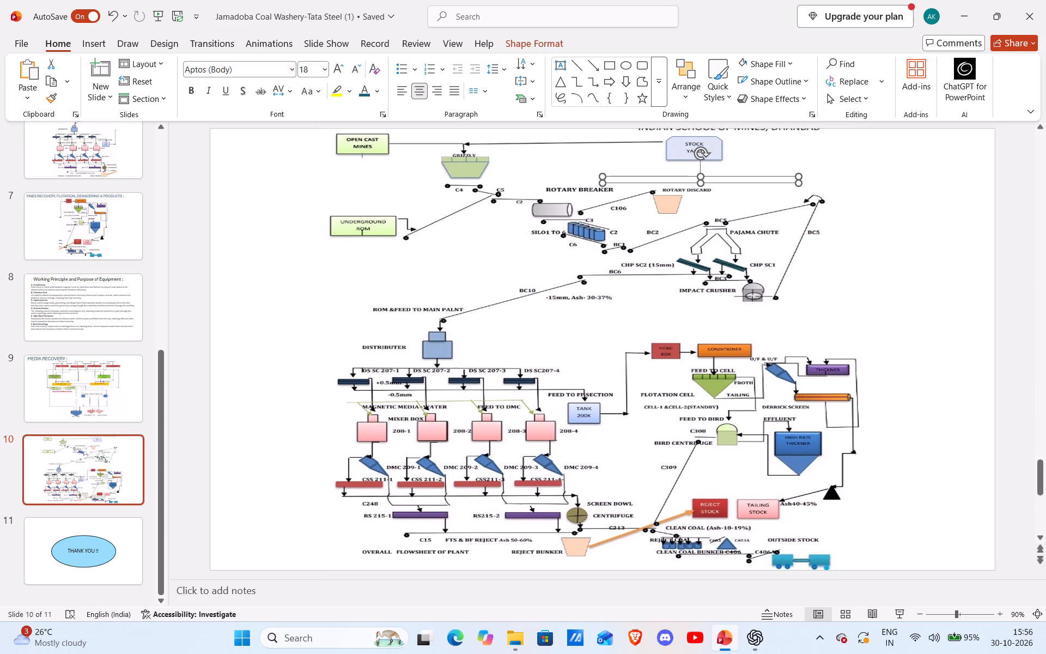
left_click_drag(720, 181, 736, 148)
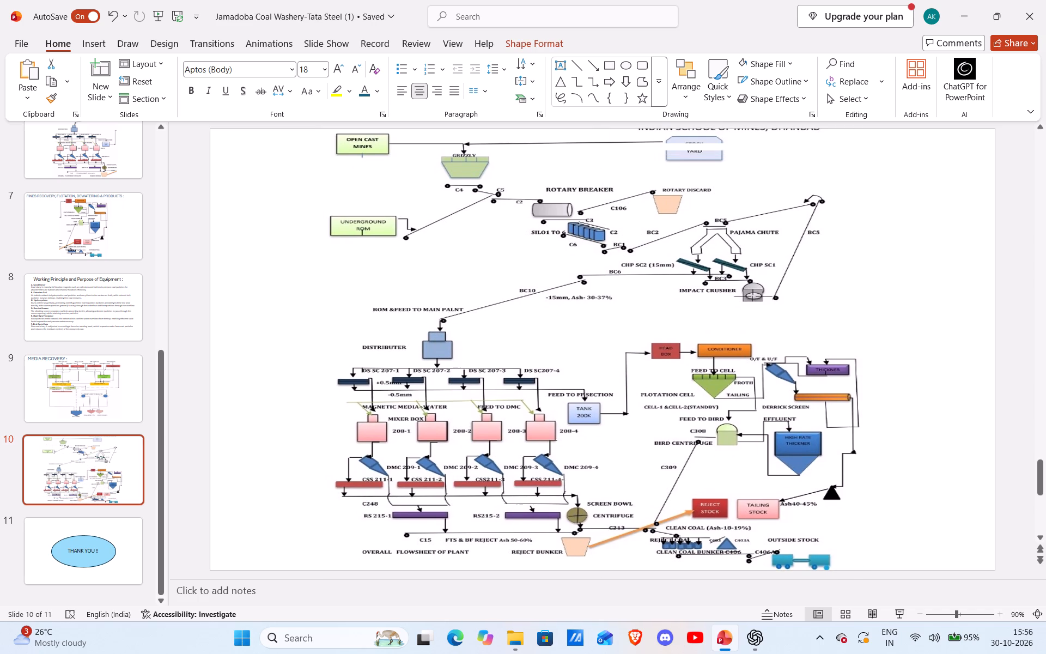
left_click_drag(736, 148, 735, 137)
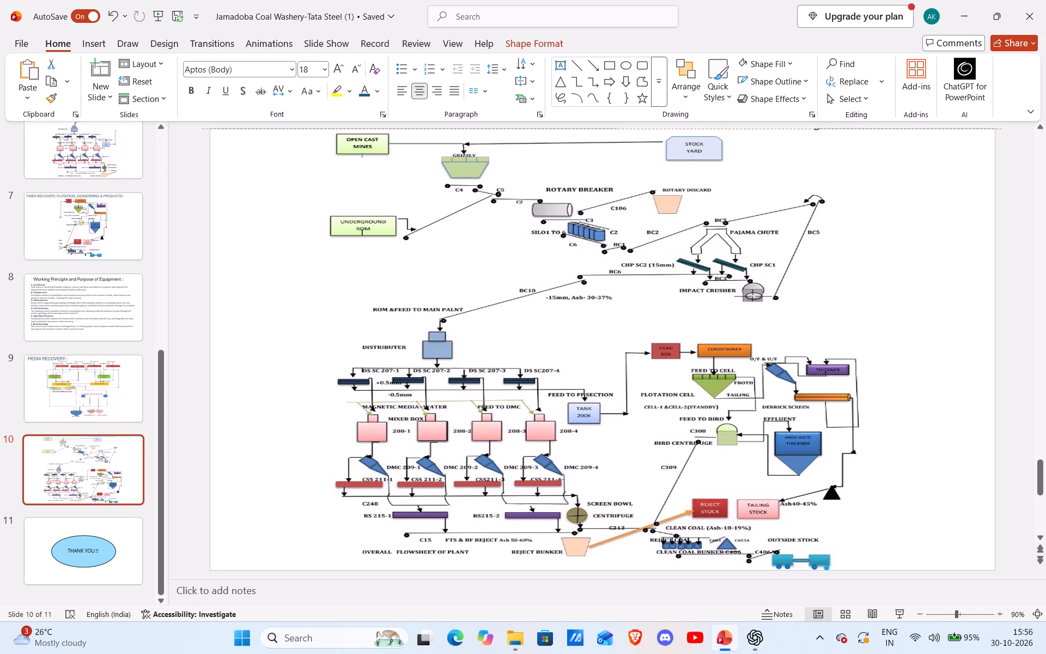
left_click_drag(735, 137, 744, 136)
left_click(877, 164)
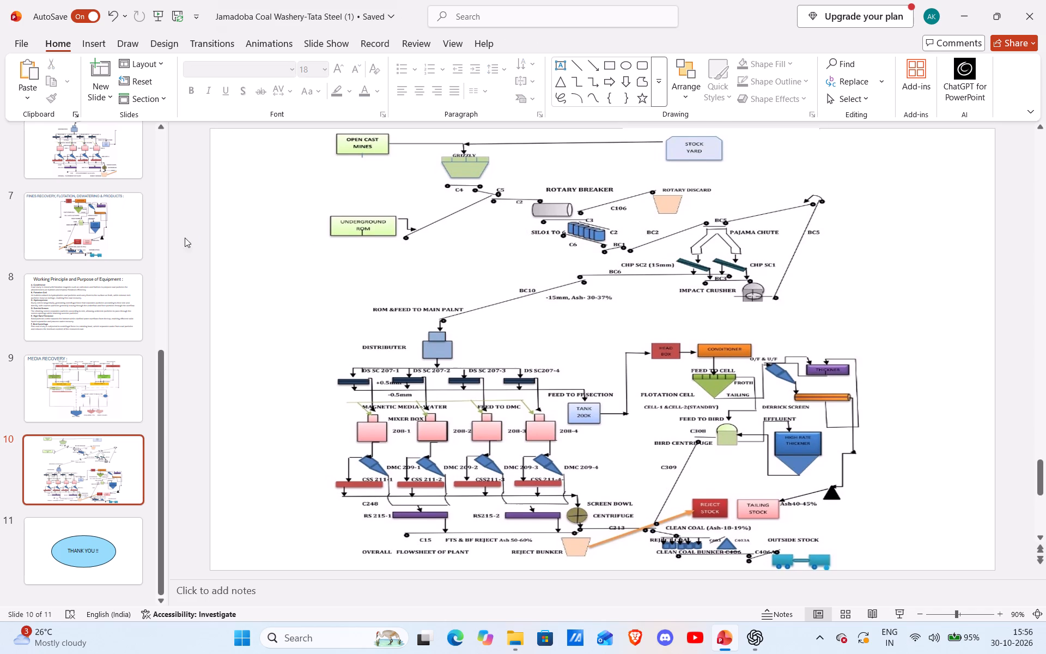
Look over slides 10, 9 and 7 of the presentation.
left_click(92, 468)
left_click(112, 381)
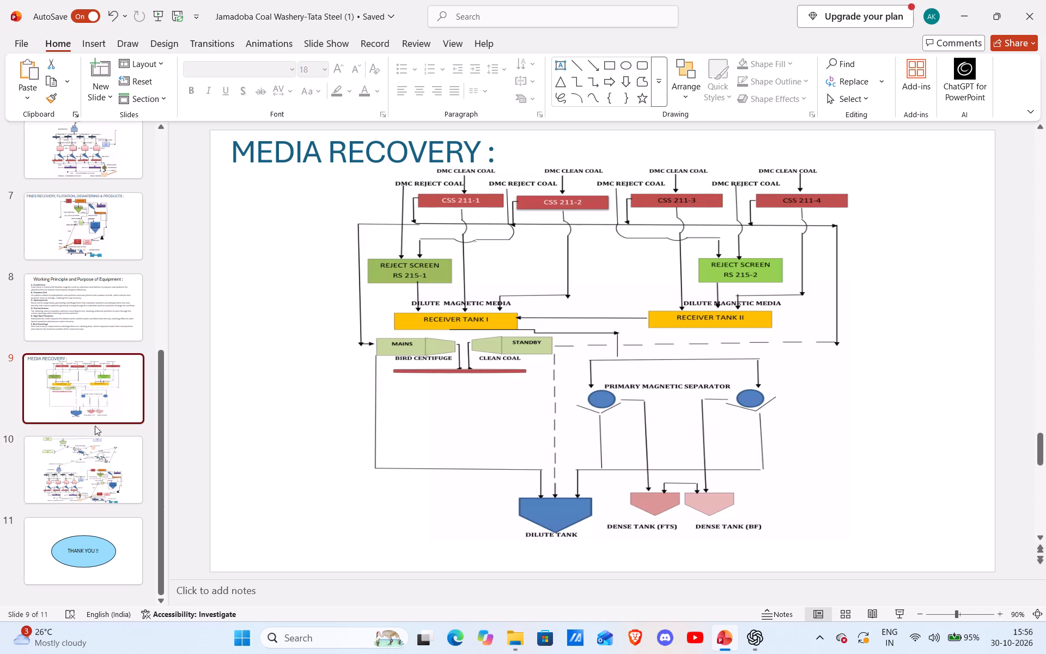
left_click(101, 456)
left_click(96, 380)
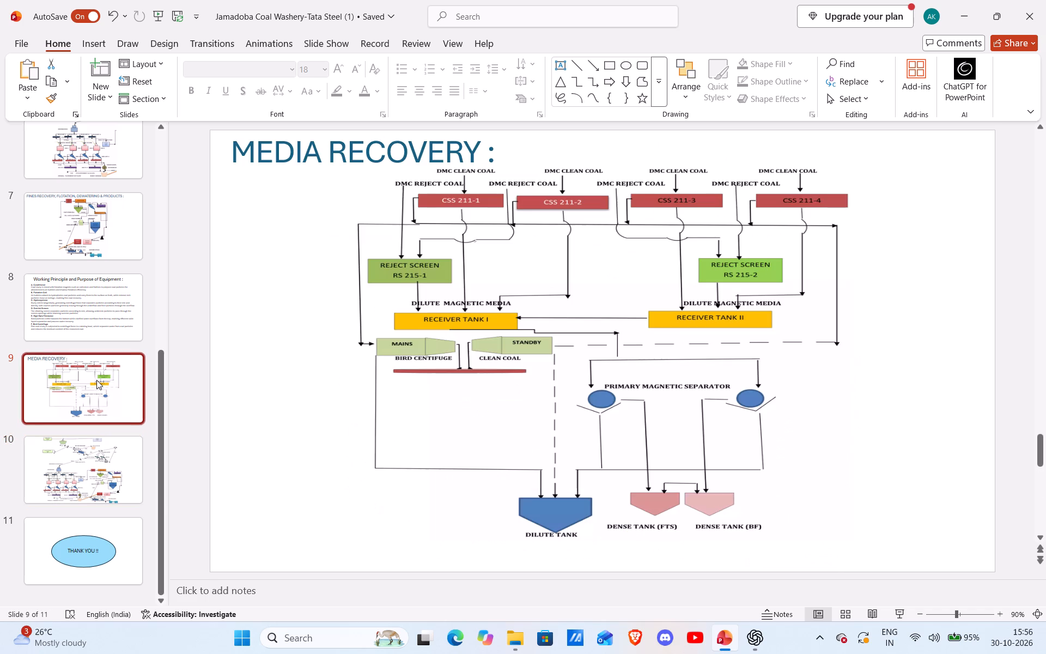
left_click(92, 238)
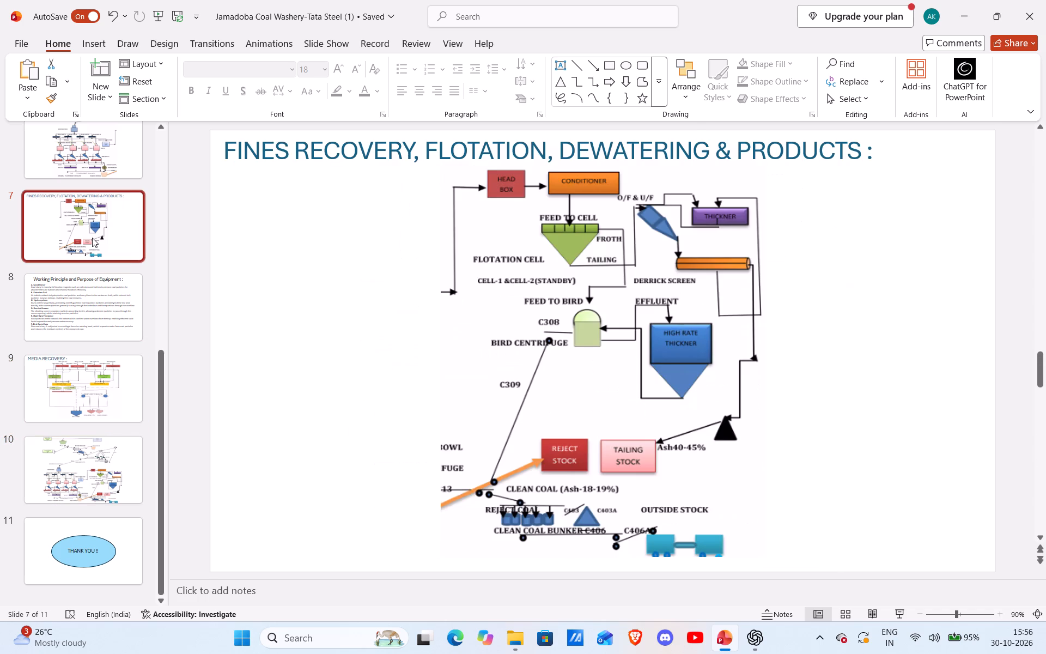
Save a copy of the presentation as Jamadoba Coal Washery-Tata Steel (1) in the Downloads folder.
left_click(25, 46)
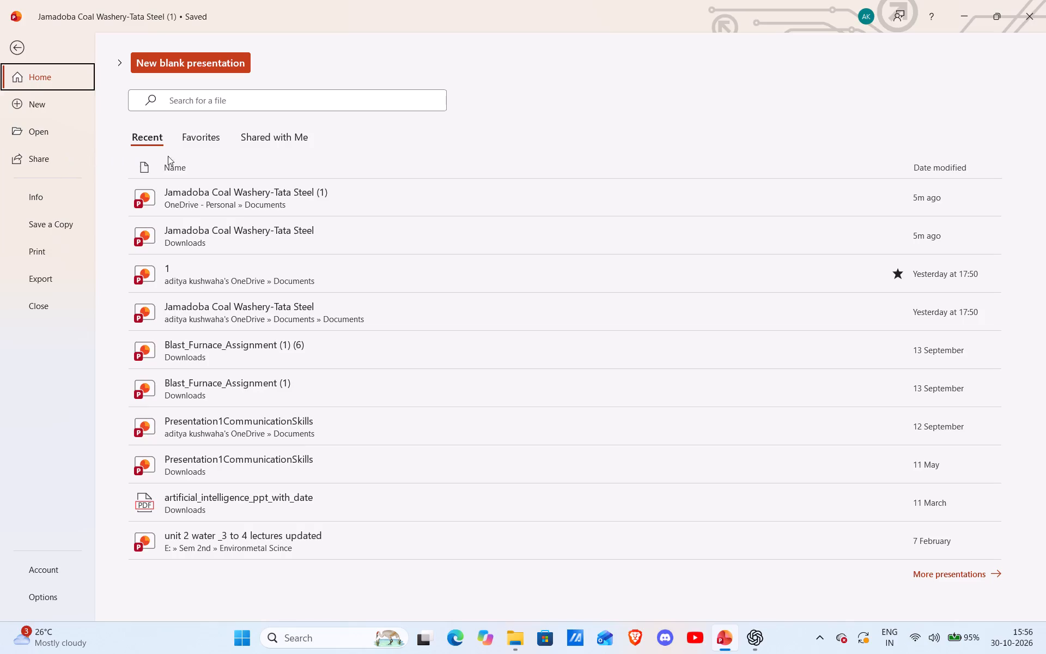
left_click(62, 222)
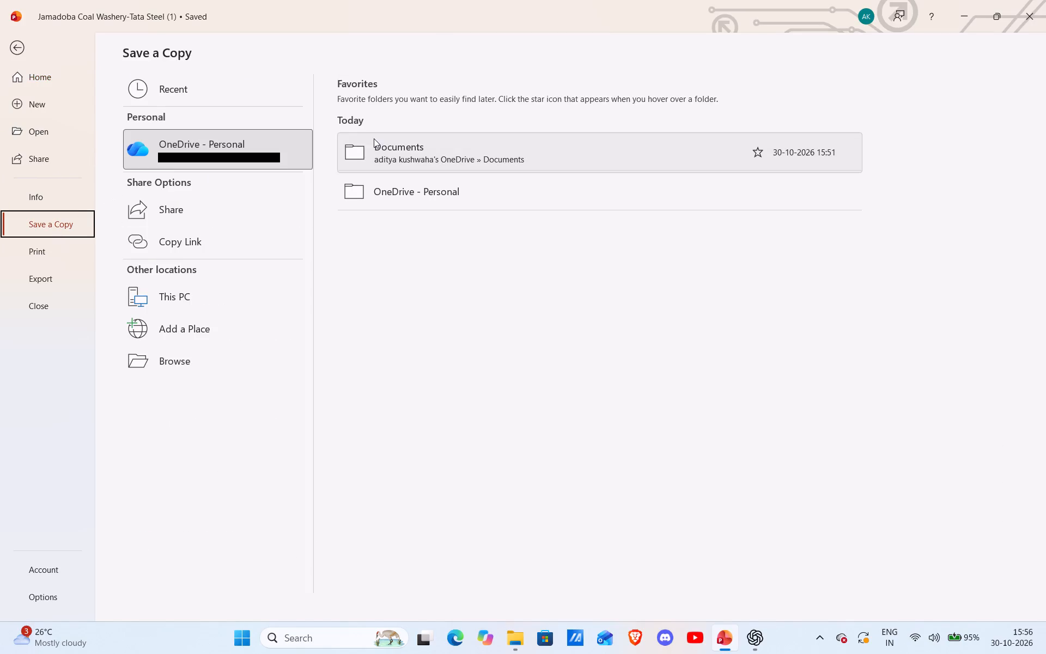
left_click(446, 169)
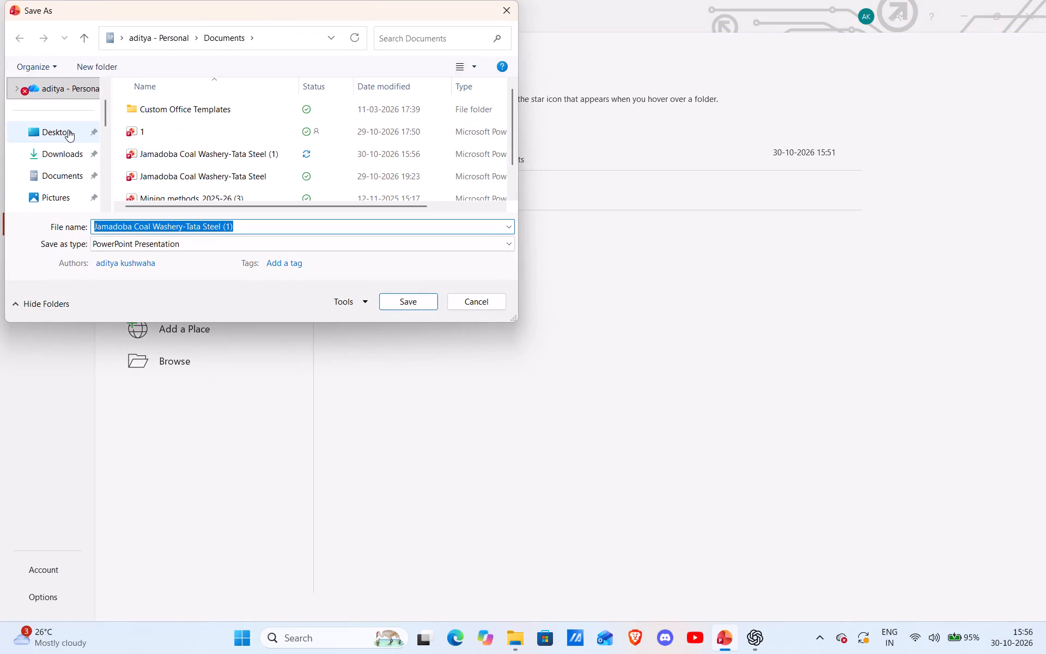
left_click(61, 147)
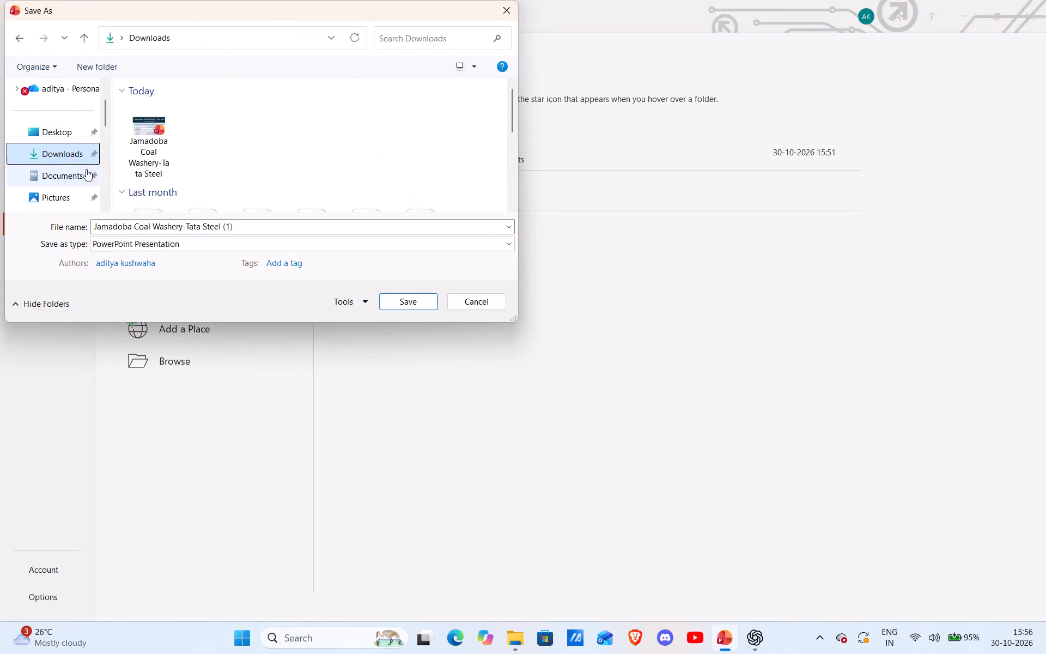
left_click(409, 301)
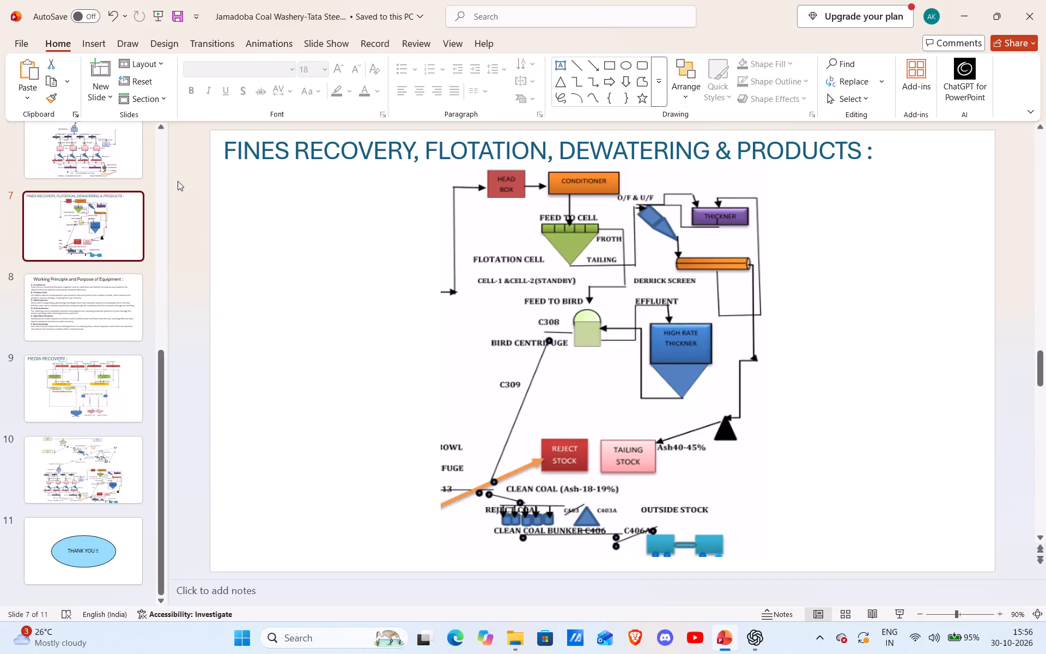
Turn on AutoSave for the saved copy by uploading it to the personal OneDrive.
left_click(90, 17)
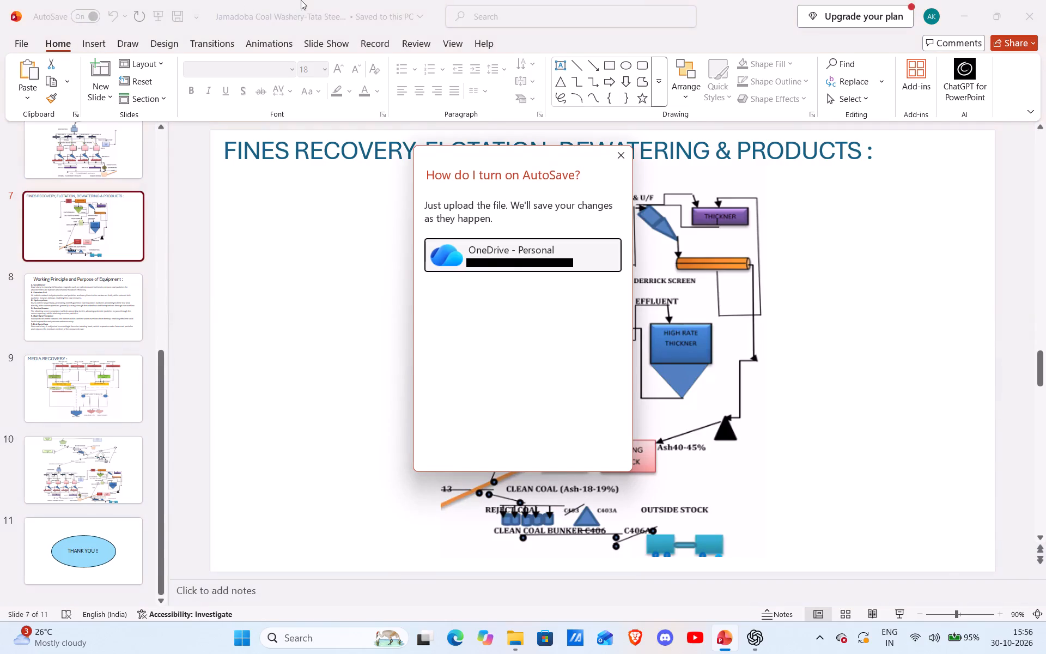
left_click(487, 260)
left_click(966, 16)
left_click(960, 8)
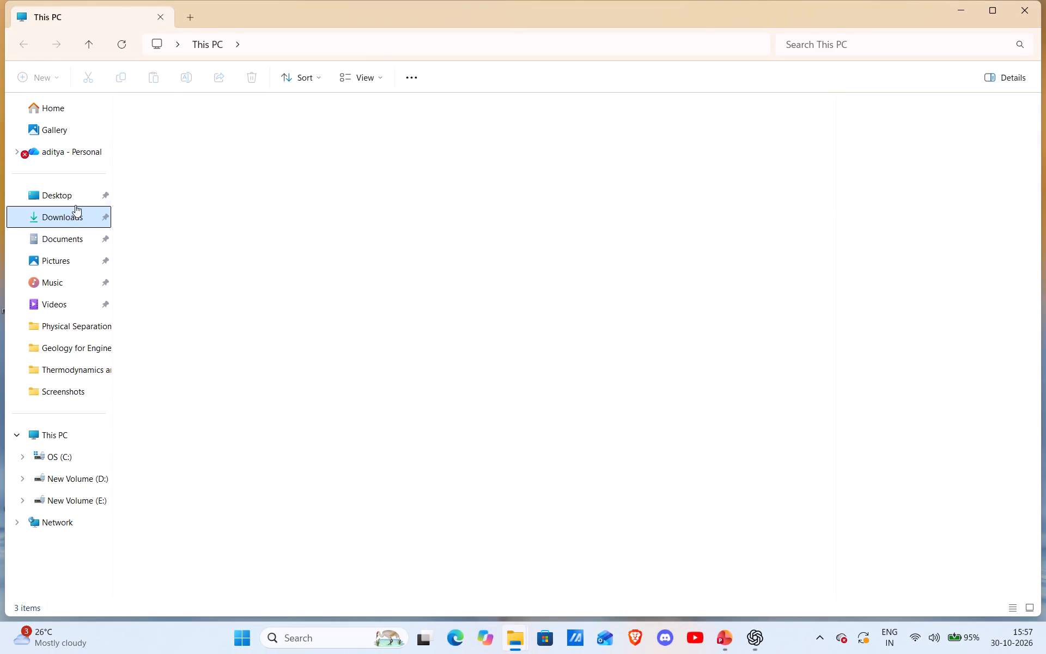
double_click(159, 163)
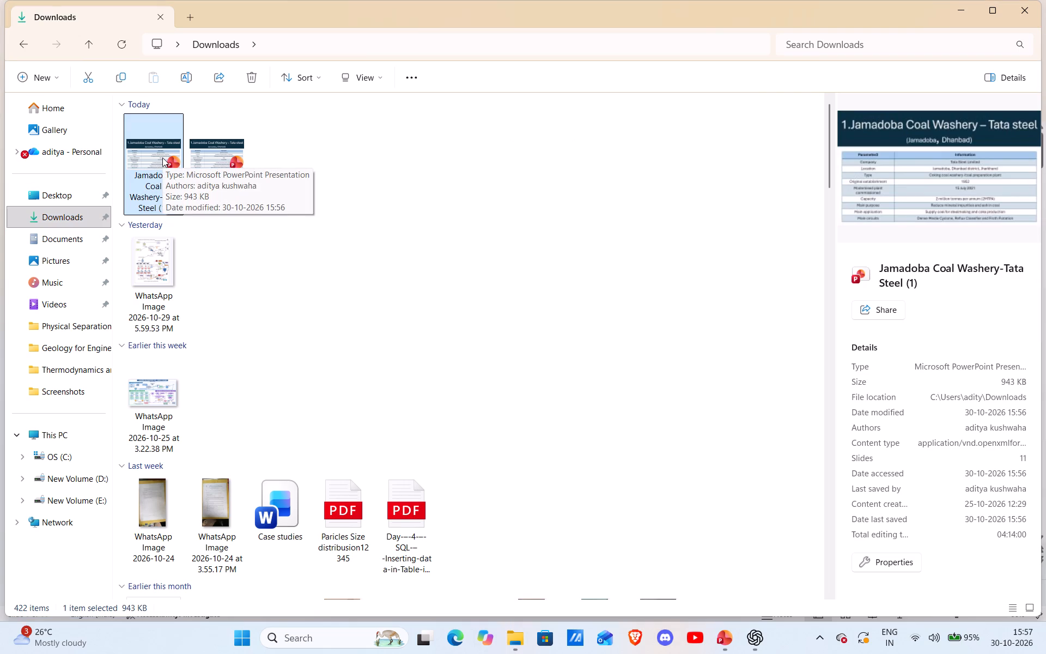
double_click(157, 156)
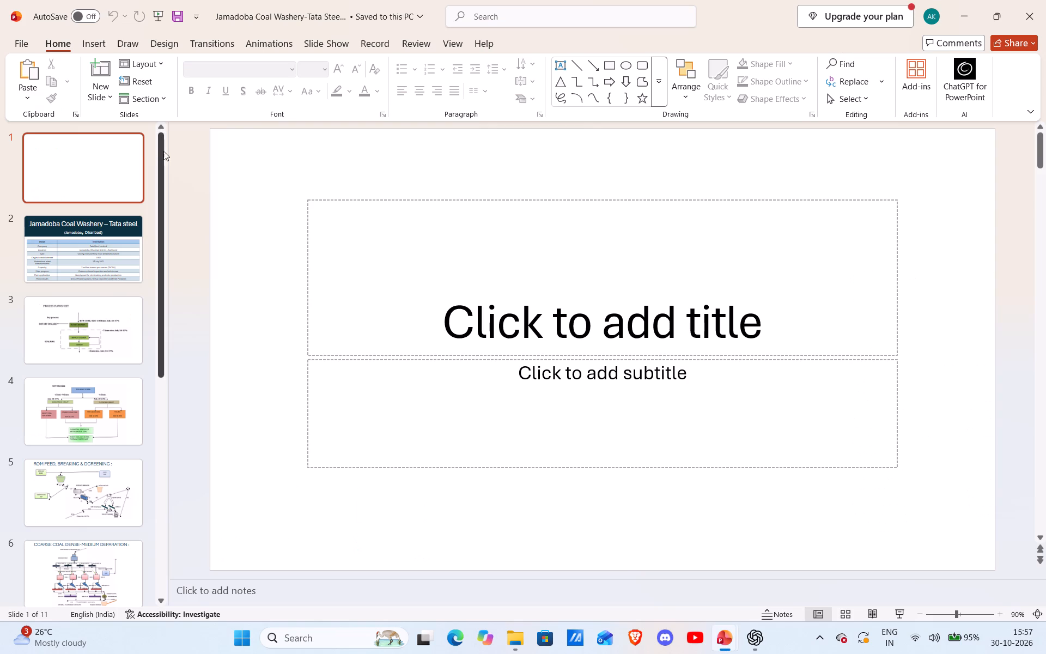
Review the slides of the reopened Downloads copy.
scroll(379, 239, "down", 2)
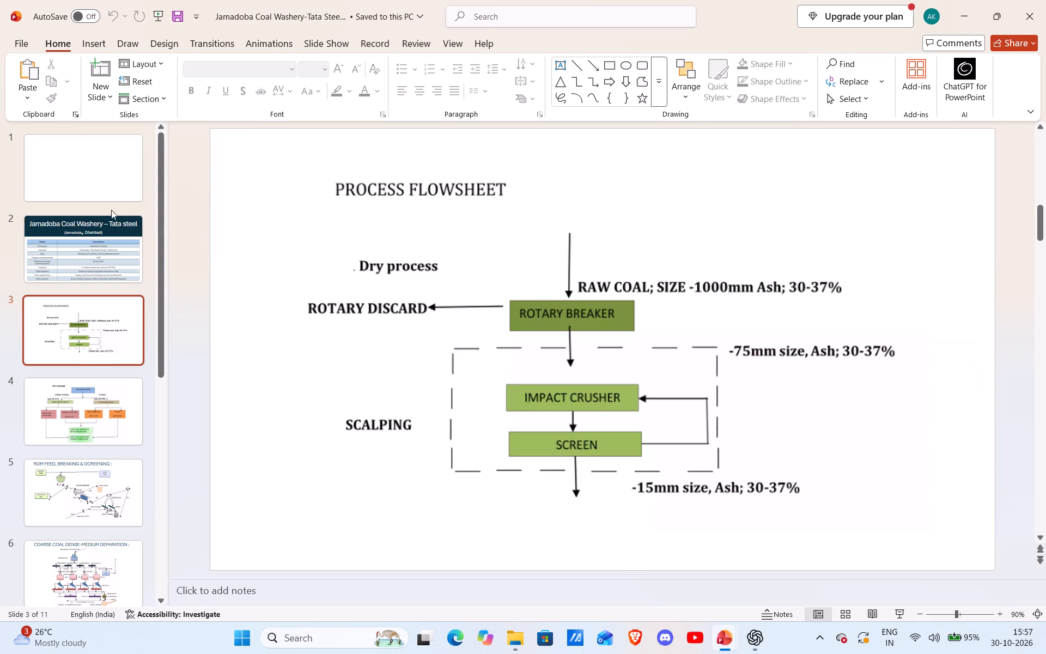
scroll(88, 226, "down", 15)
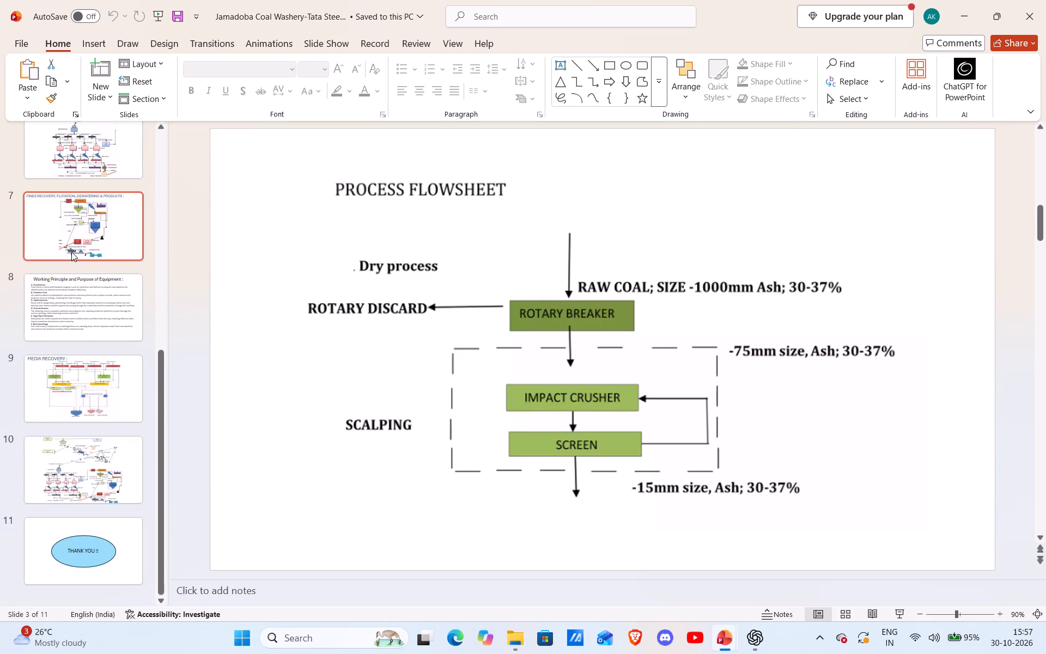
scroll(71, 252, "down", 2)
scroll(71, 252, "up", 9)
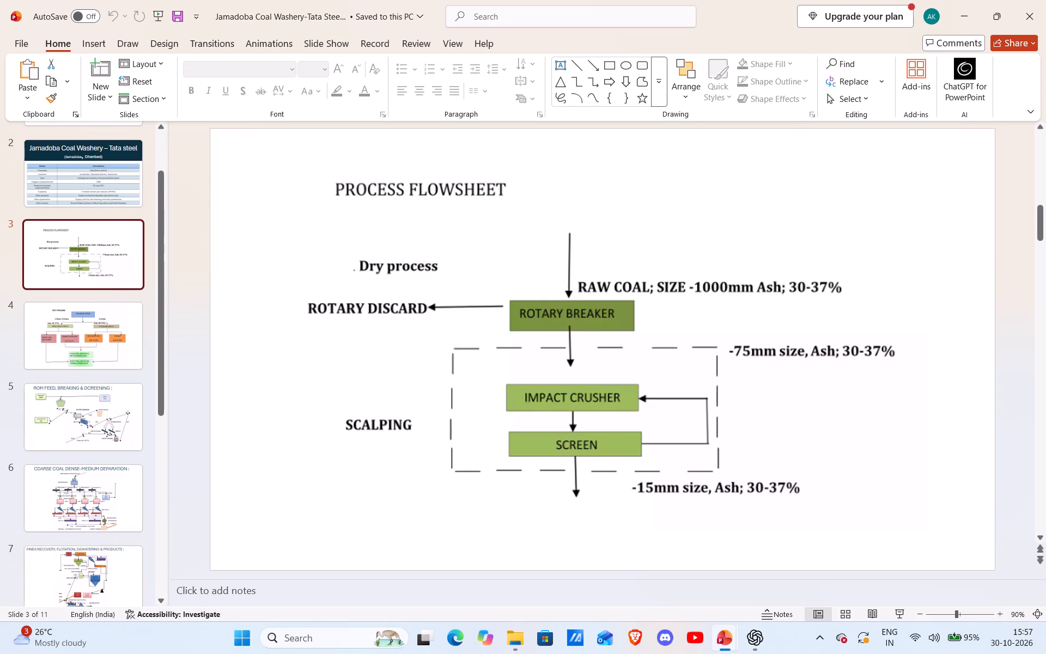
Run the saved copy as a full-screen slide show and review its slides from the first through the closing THANK YOU slide.
left_click(901, 615)
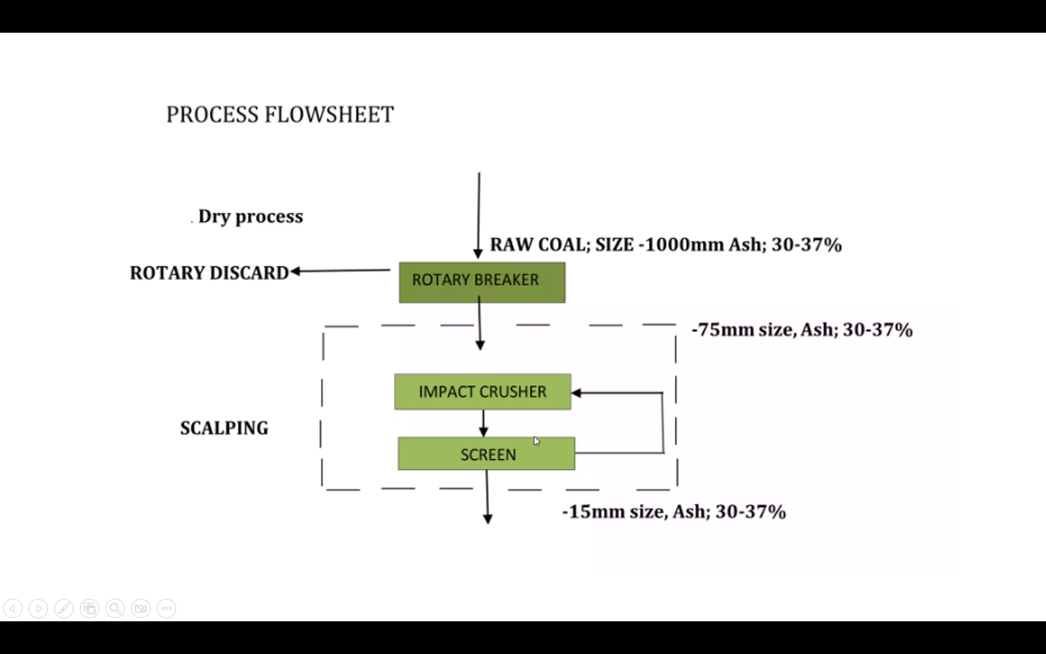
key("Right")
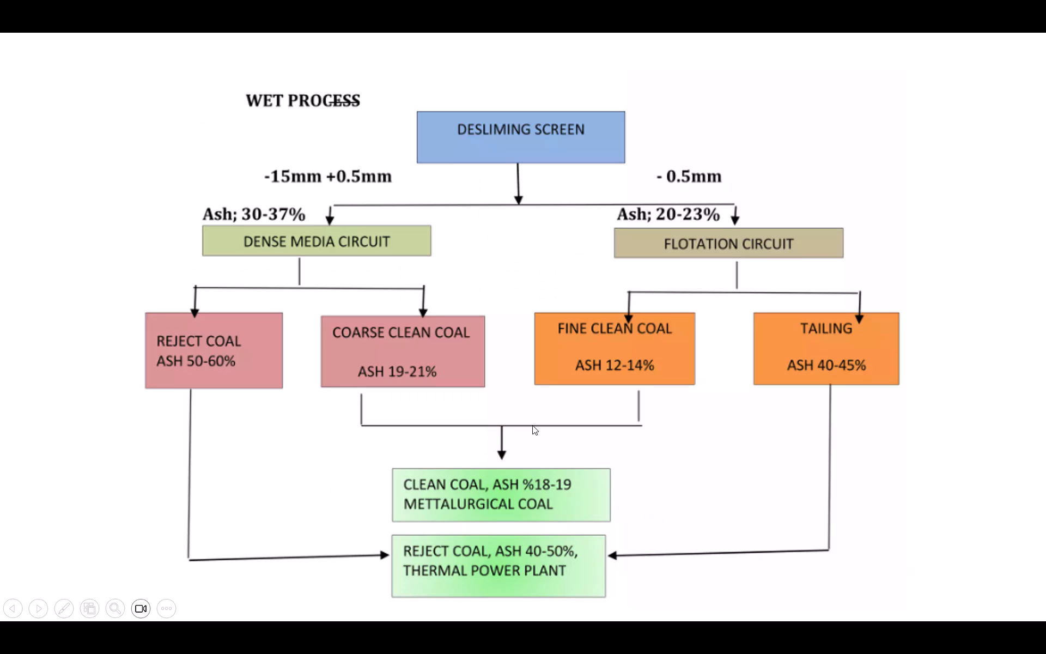
key("Left")
key("Left")
key("Left")
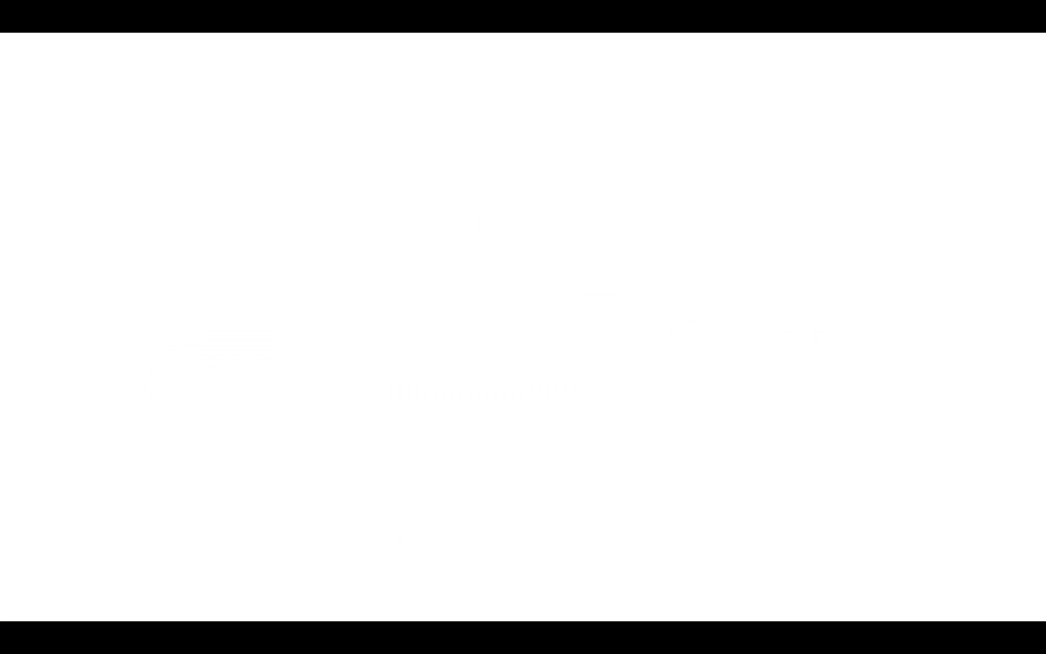
key("Right")
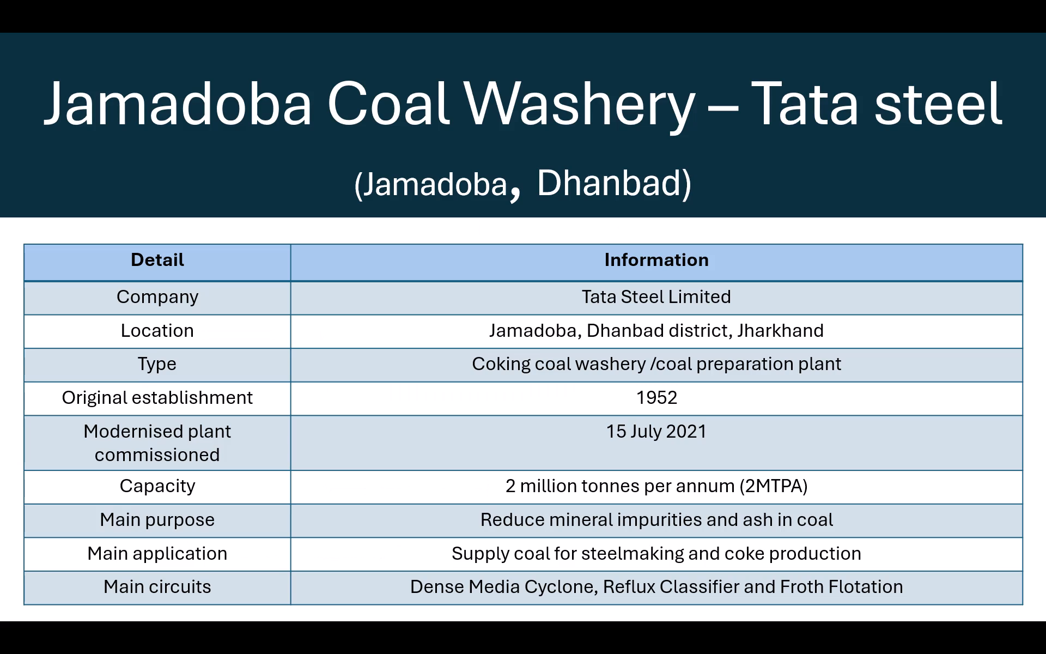
key("Right")
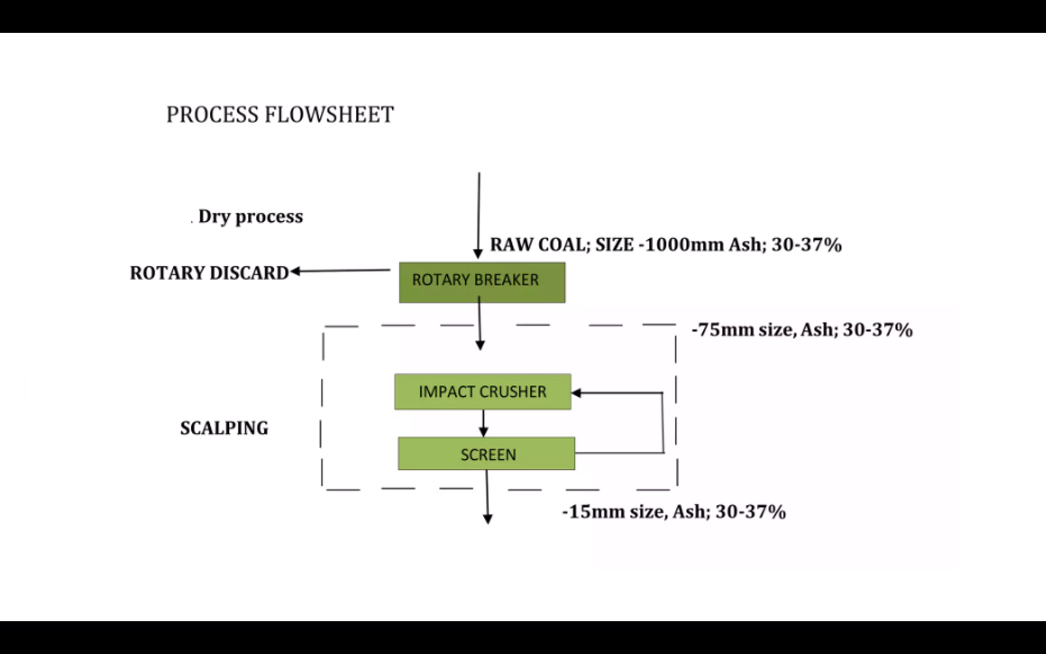
key("Right")
key("Right")
key("Right")
key("Right")
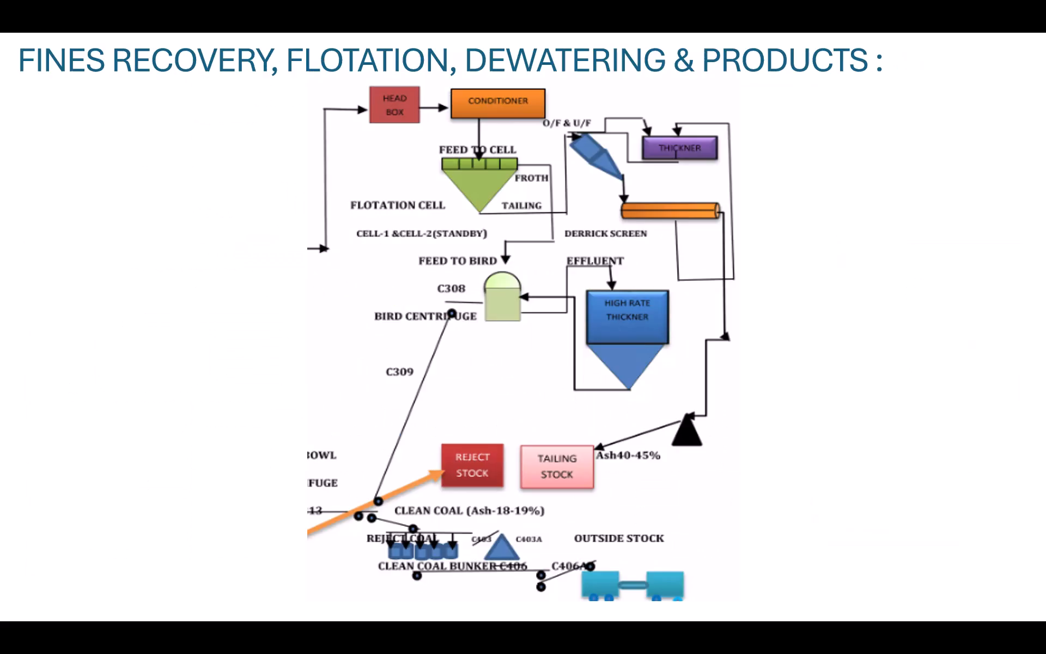
key("Right")
key("Right")
key("Left")
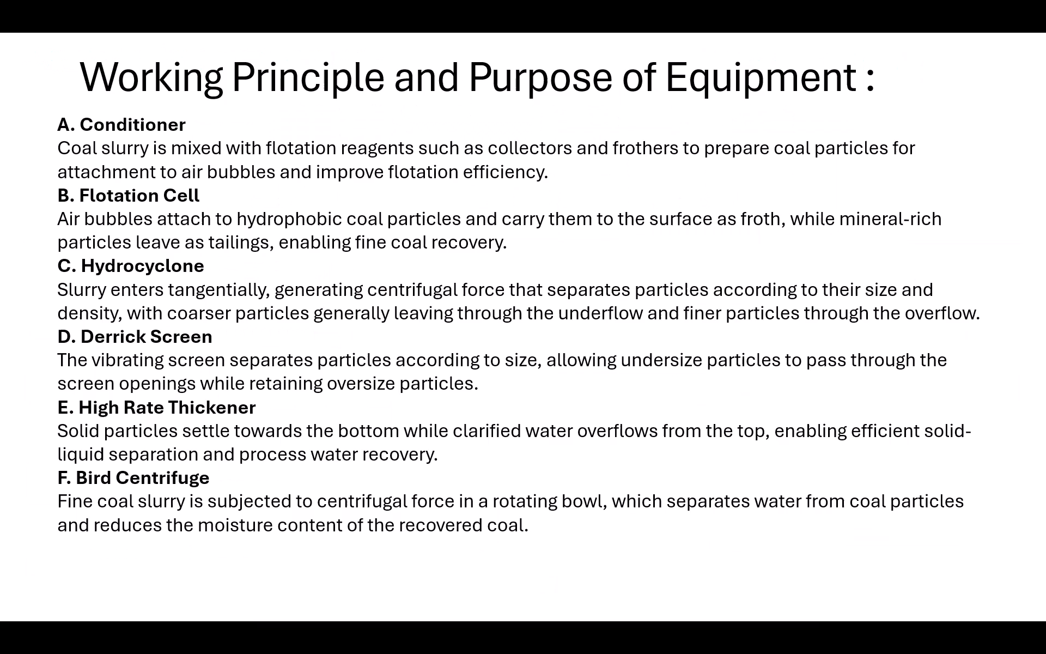
key("Right")
key("Right")
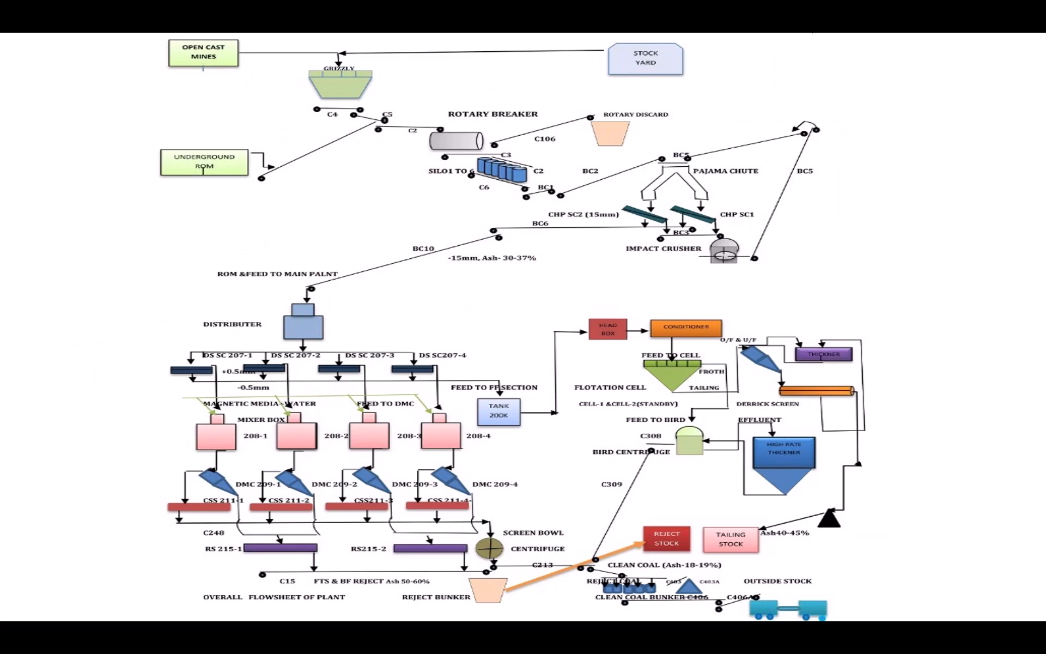
key("Right")
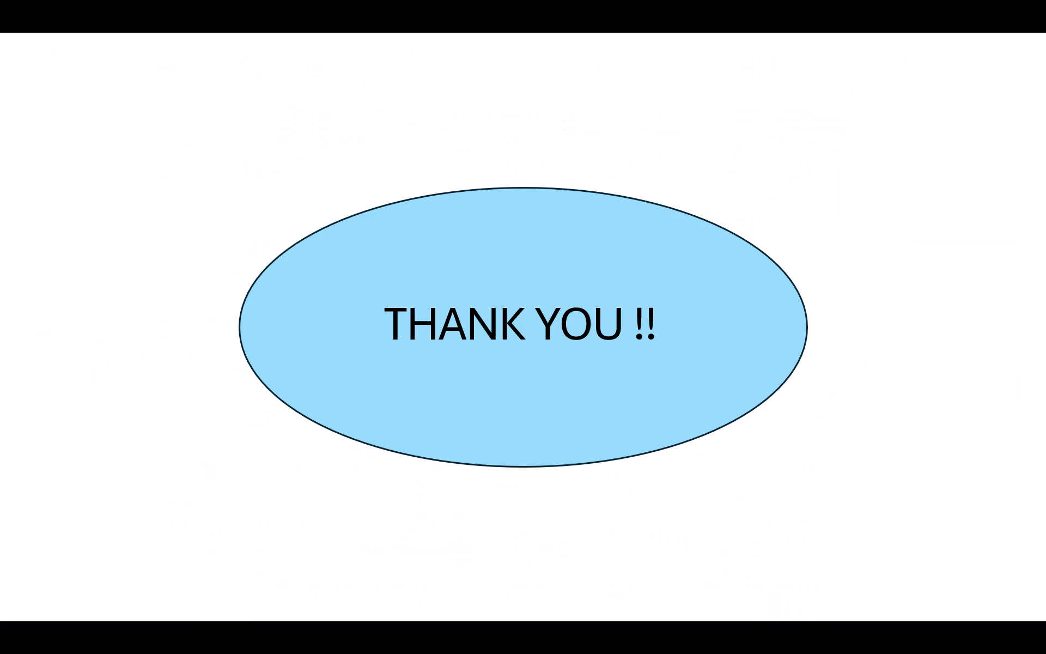
key("Left")
key("Right")
key("Left")
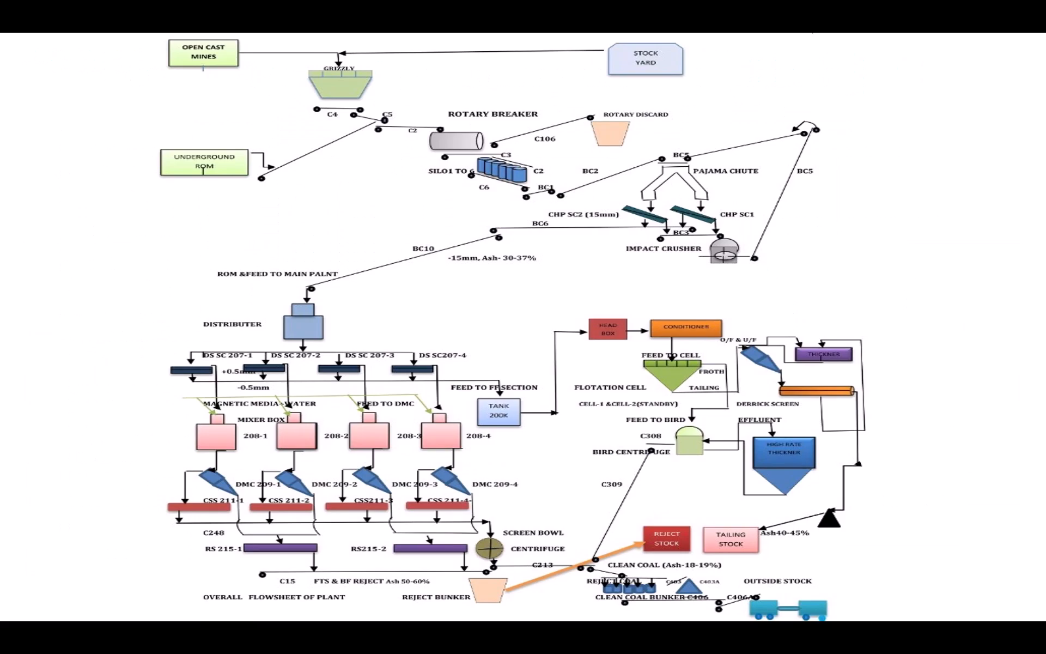
Go back one slide and exit the full-screen slide show to the editing view.
key("Left")
key("Escape")
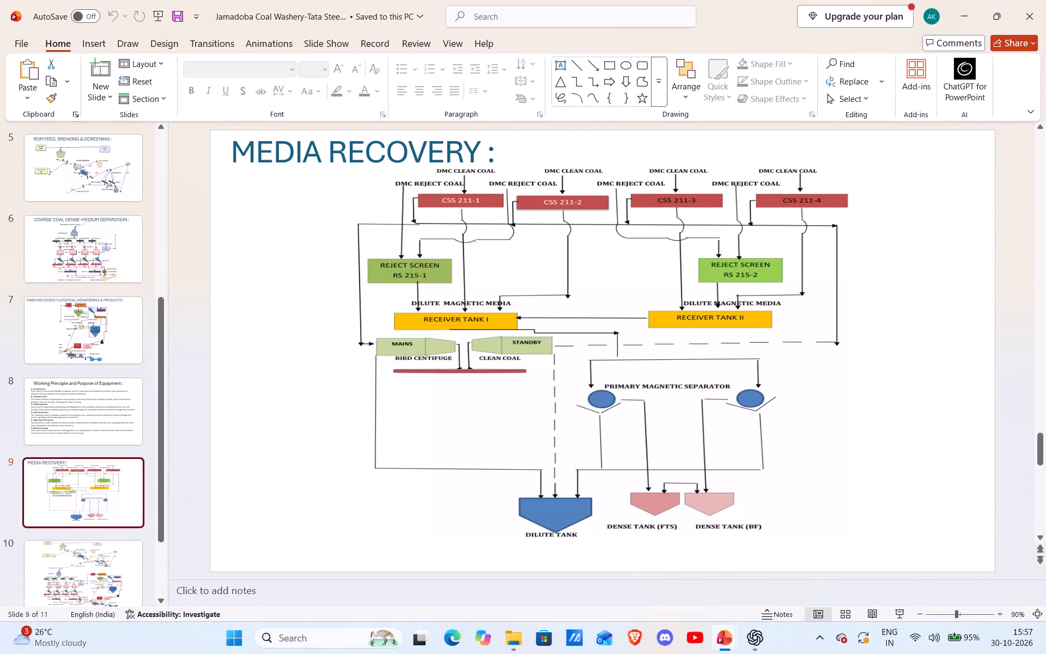
Minimize the presentation, copy the Jamadoba Coal Washery-Tata Steel (1) file from the Downloads folder, and minimize File Explorer.
left_click(967, 12)
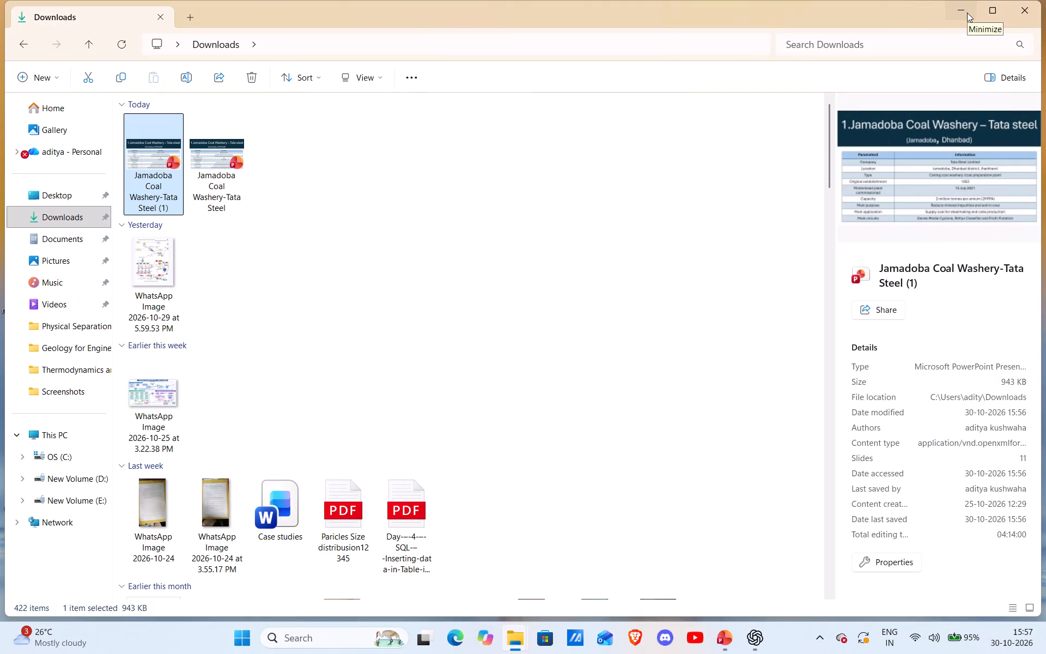
right_click(133, 146)
left_click(203, 159)
left_click(963, 9)
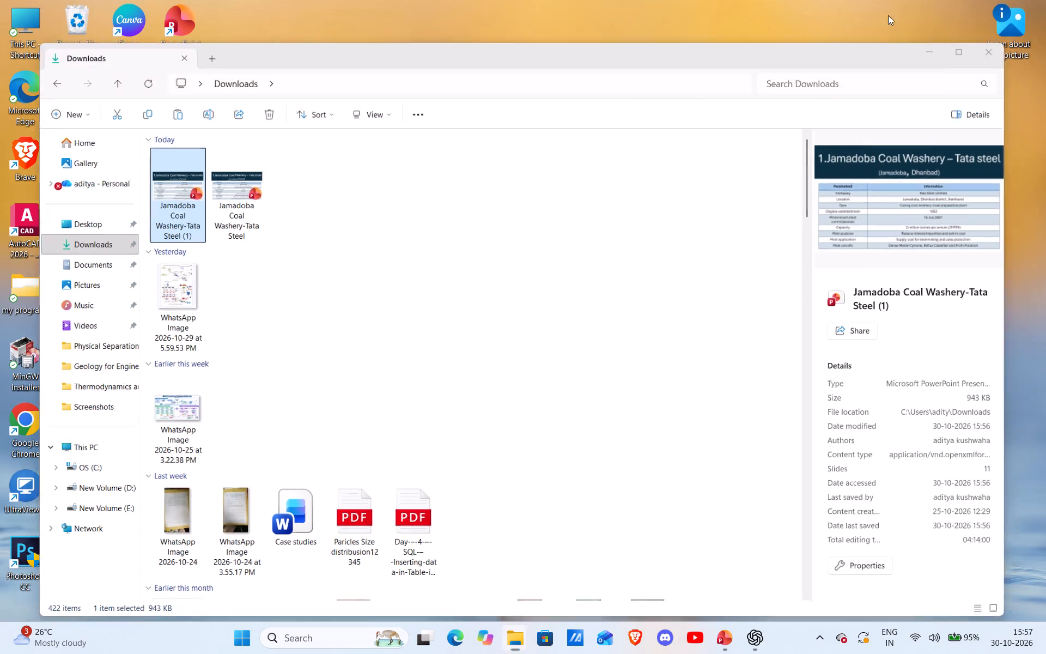
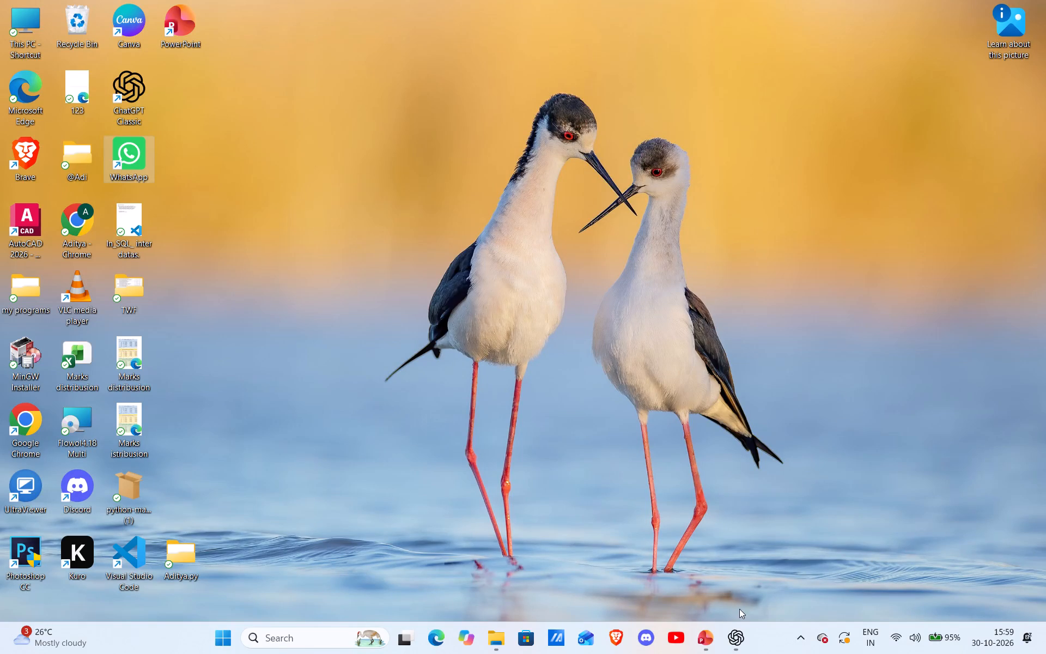
Switch to the open PowerPoint window of Jamadoba Coal Washery-Tata Steel (1) (1), at the FINES RECOVERY, FLOTATION, DEWATERING & PRODUCTS slide.
left_click(702, 639)
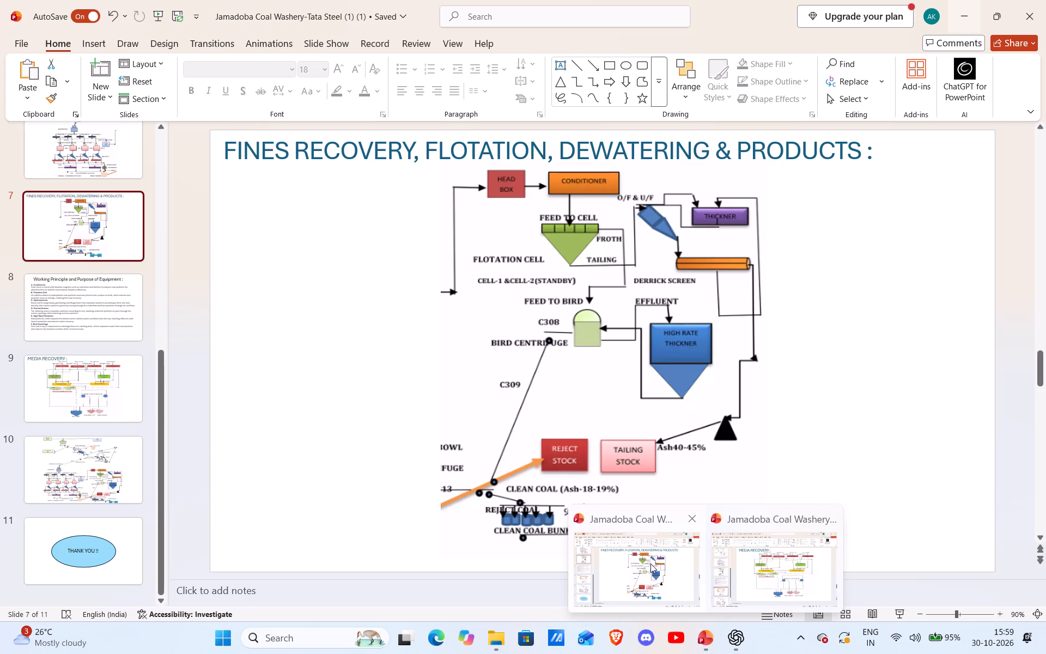
left_click(650, 563)
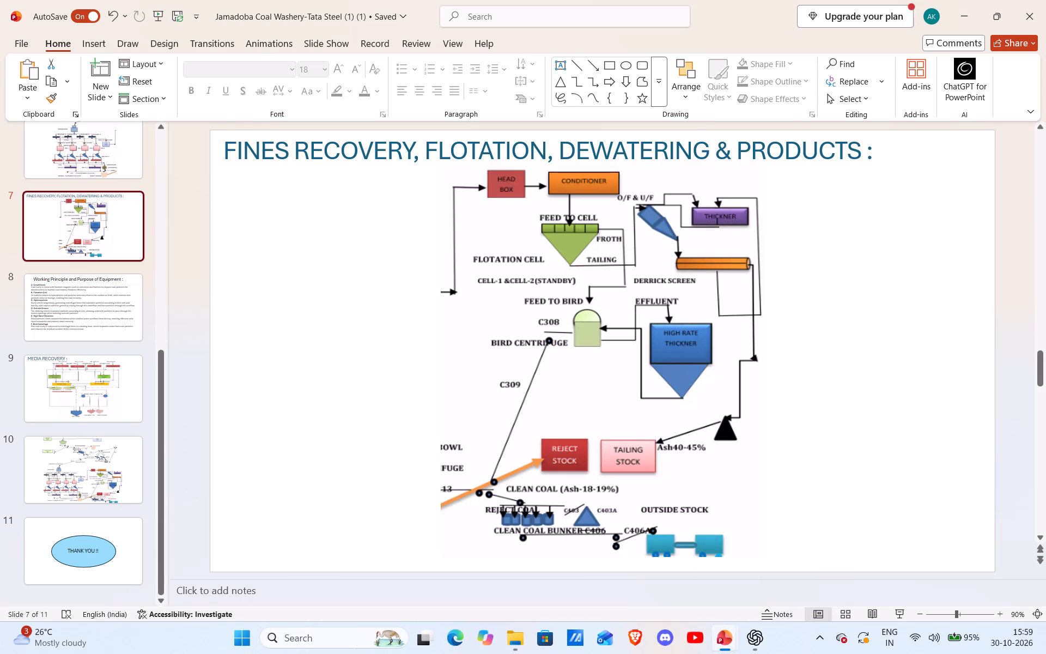
Review slides 2 through 11 of the saved copy in the editing view, and return to slide 1.
scroll(621, 449, "up", 16)
scroll(621, 448, "down", 2)
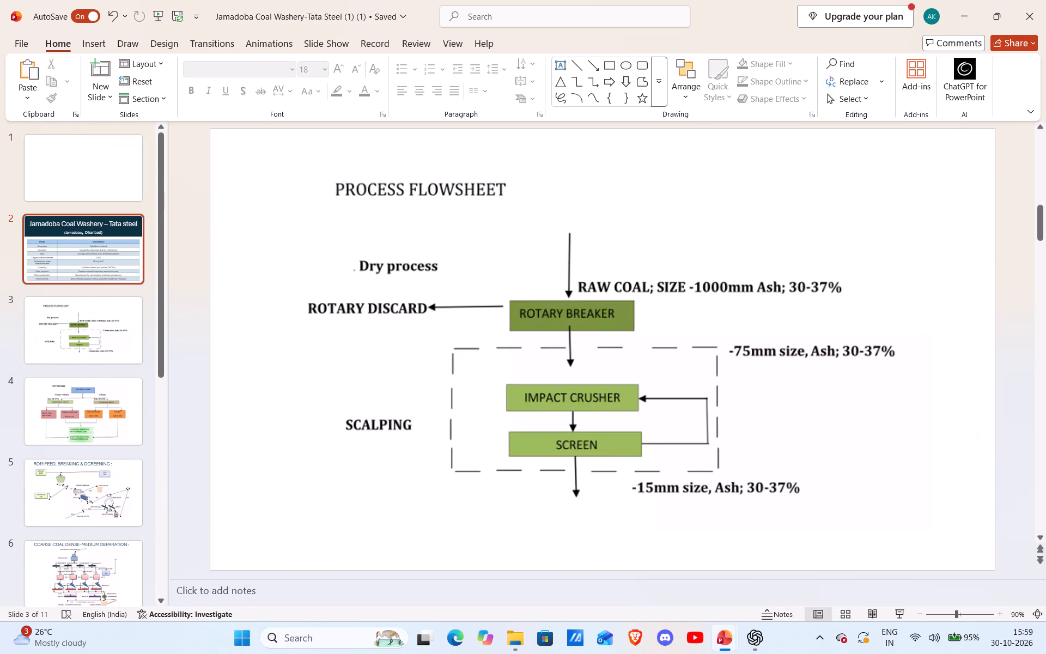
scroll(621, 448, "up", 5)
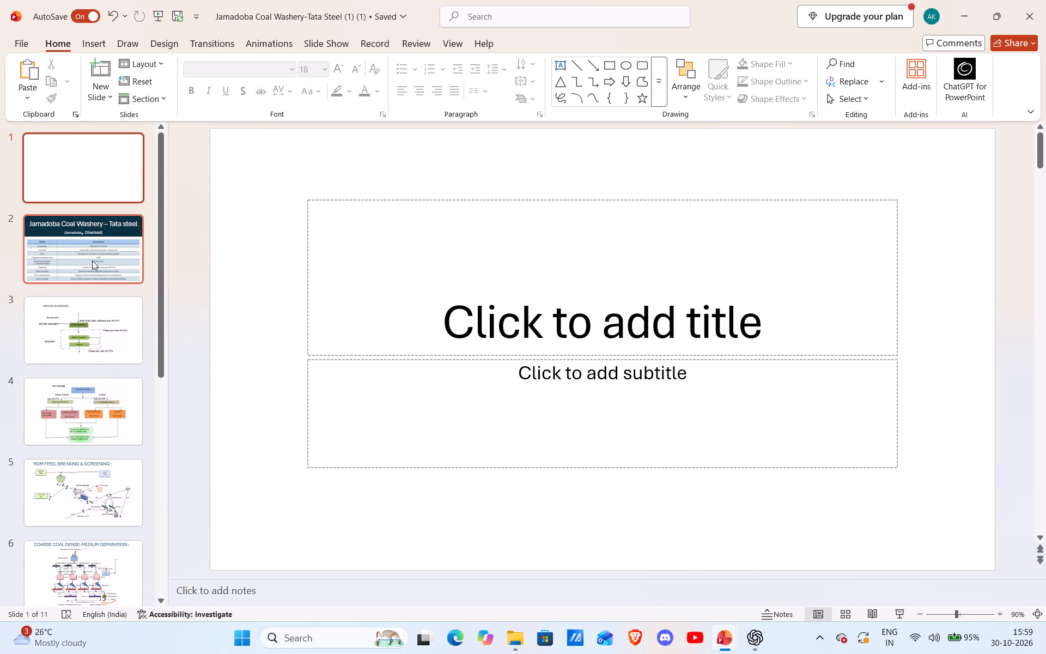
left_click(92, 261)
left_click(93, 329)
left_click(98, 427)
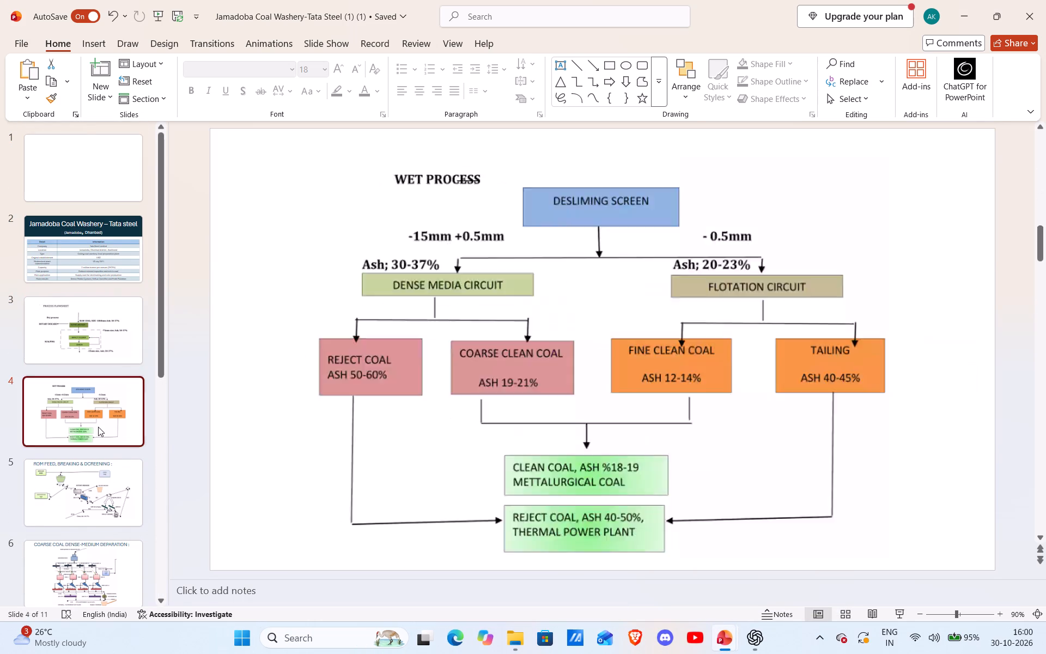
left_click(96, 491)
scroll(96, 491, "down", 1)
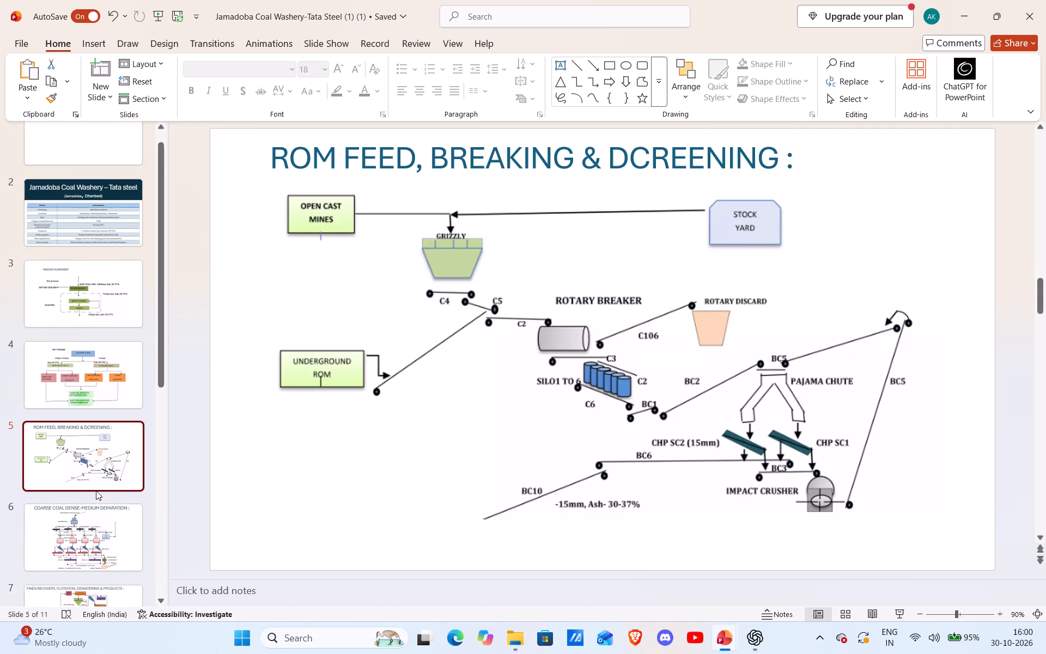
scroll(96, 491, "down", 1)
left_click(96, 490)
scroll(96, 491, "down", 3)
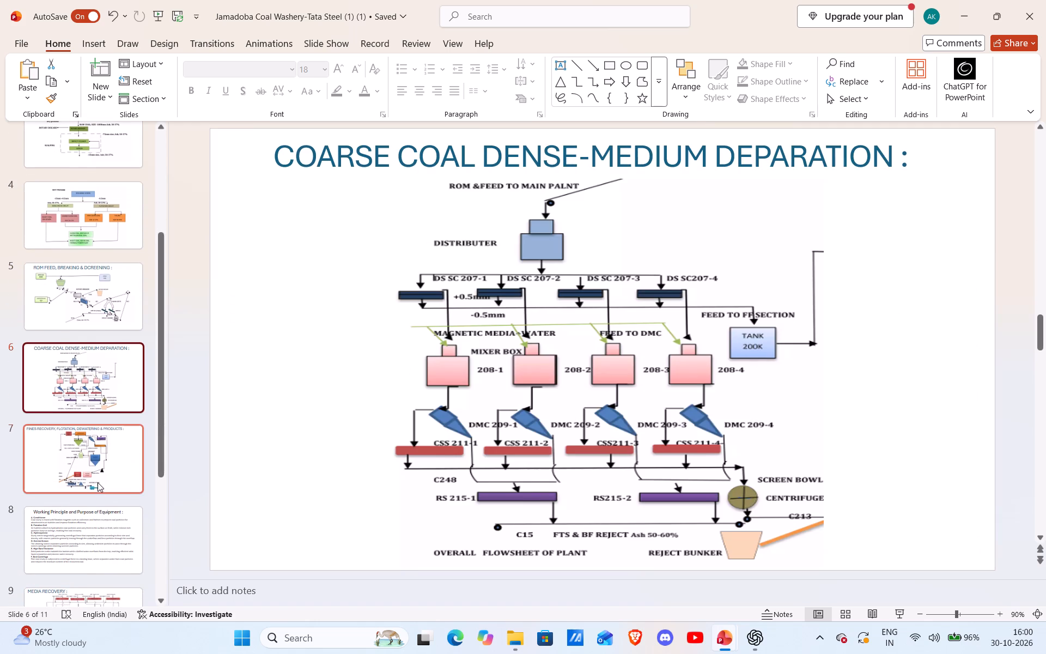
left_click(98, 482)
scroll(98, 482, "down", 4)
left_click(107, 417)
left_click(107, 408)
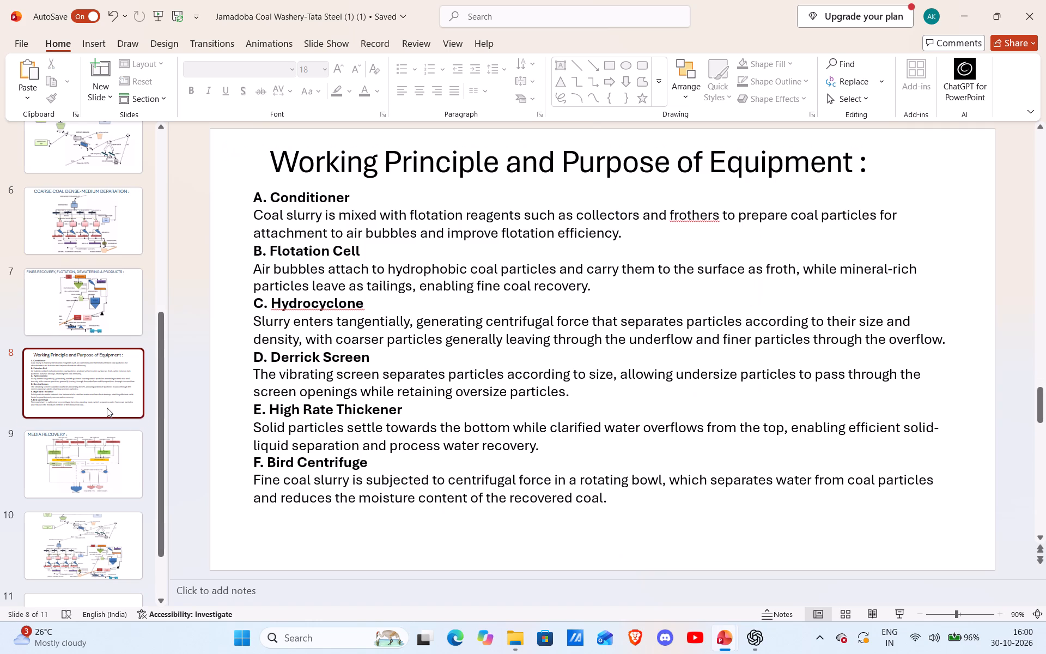
left_click(114, 466)
scroll(114, 466, "down", 4)
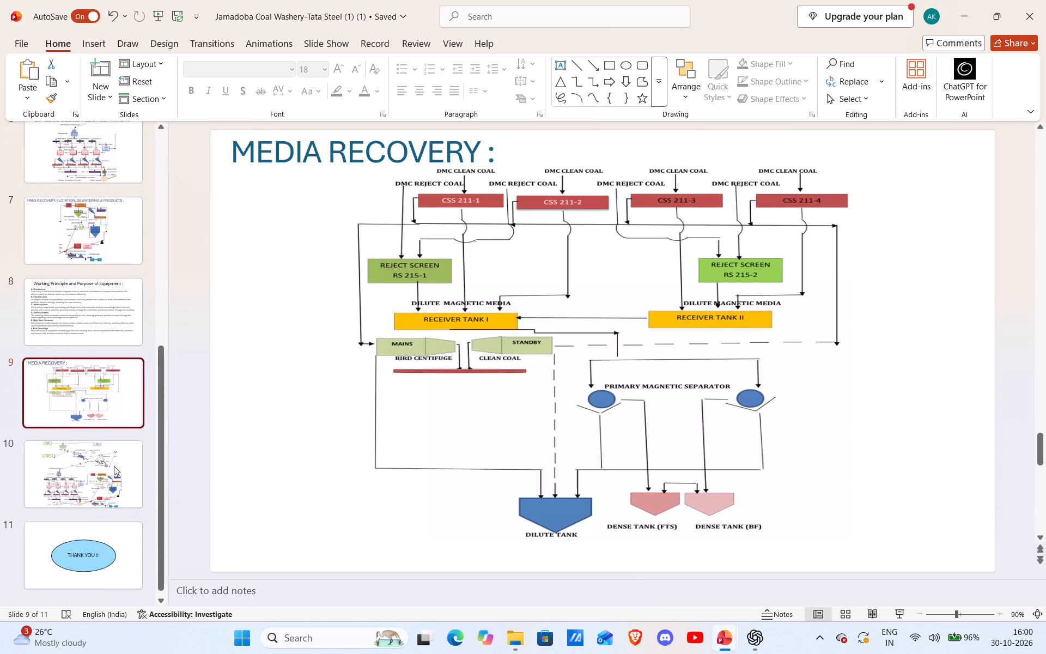
left_click(113, 466)
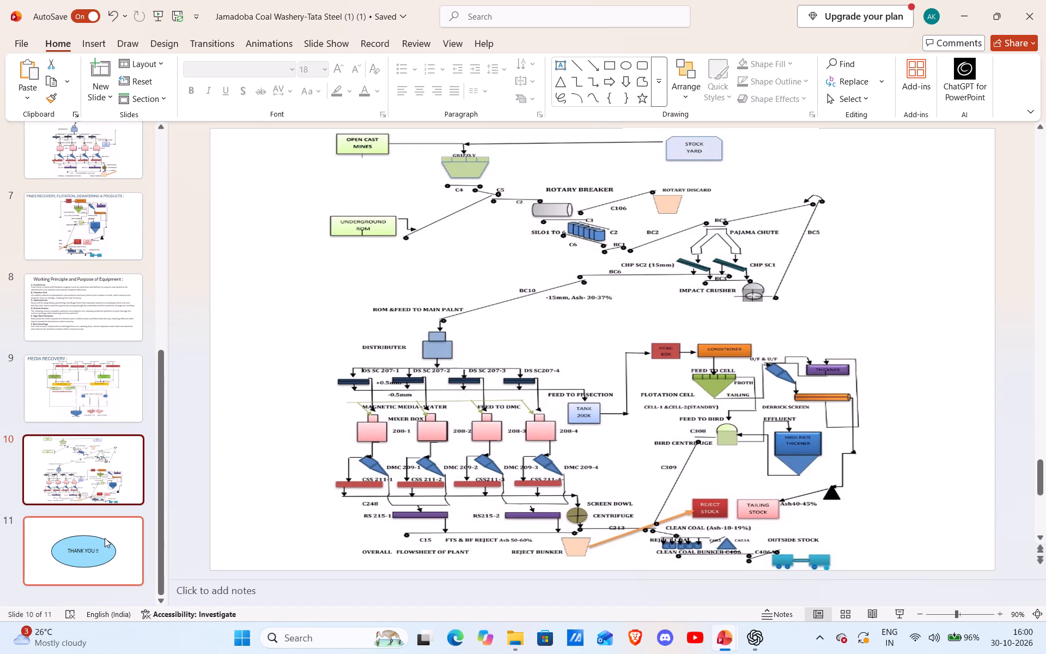
left_click(105, 537)
scroll(64, 379, "up", 19)
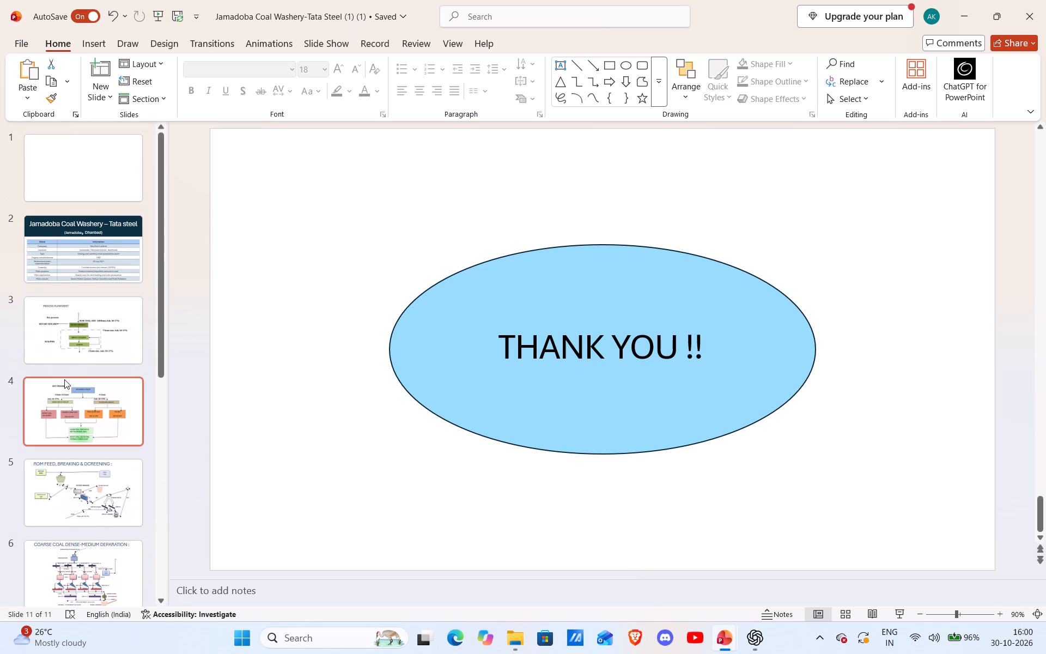
left_click(48, 191)
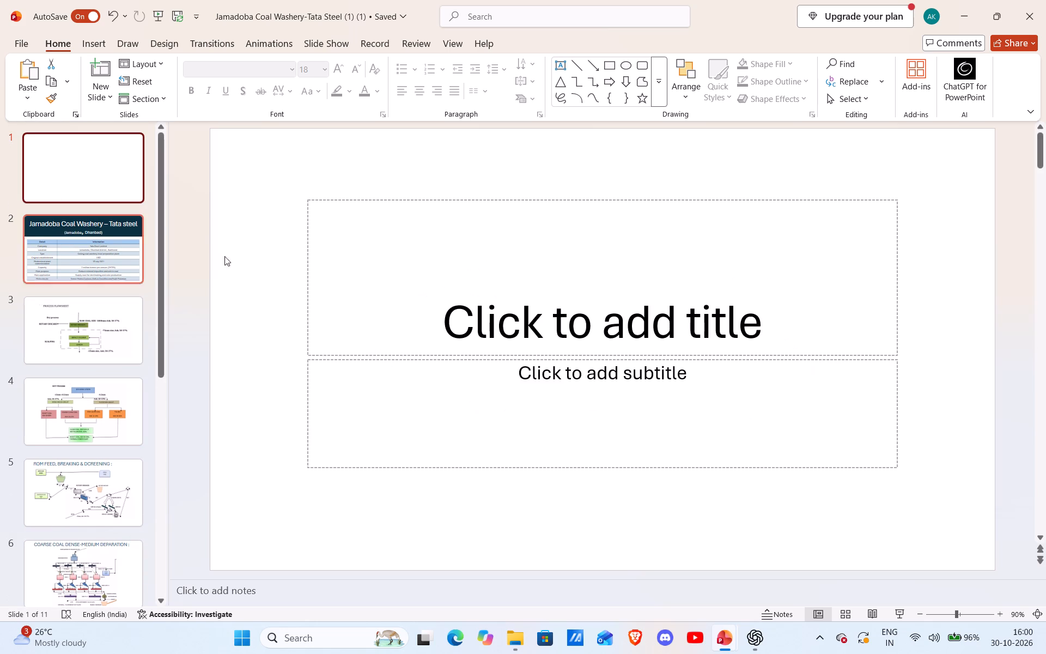
Switch to File Explorer, open the 3rd Sem > Communition and Classification (NFMA201) folder on drive E, and view Lecture-1.
left_click(464, 633)
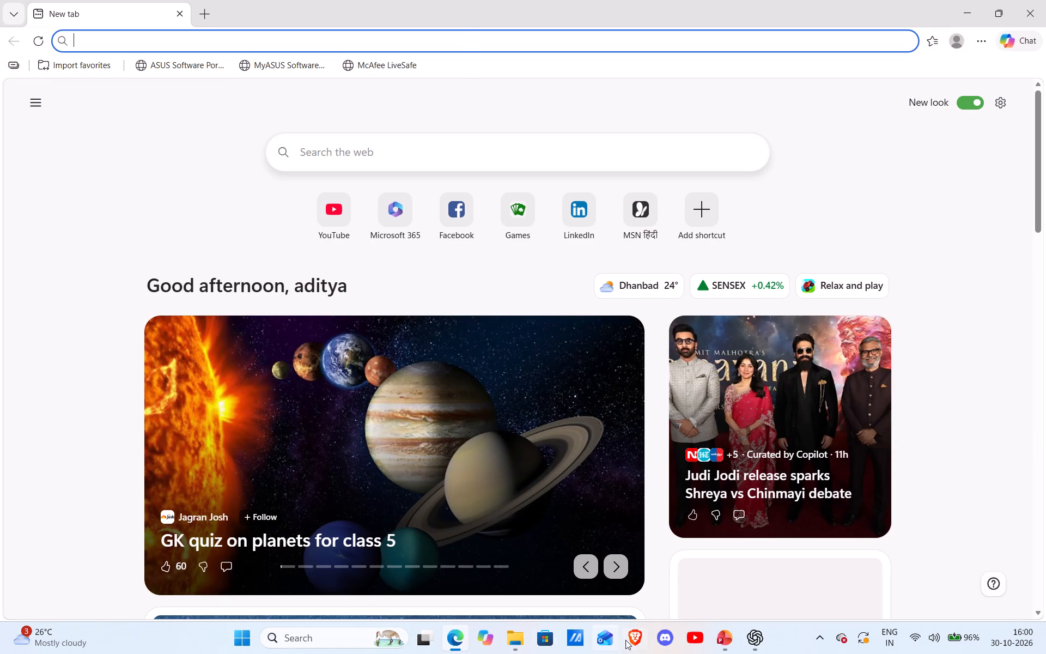
left_click(527, 648)
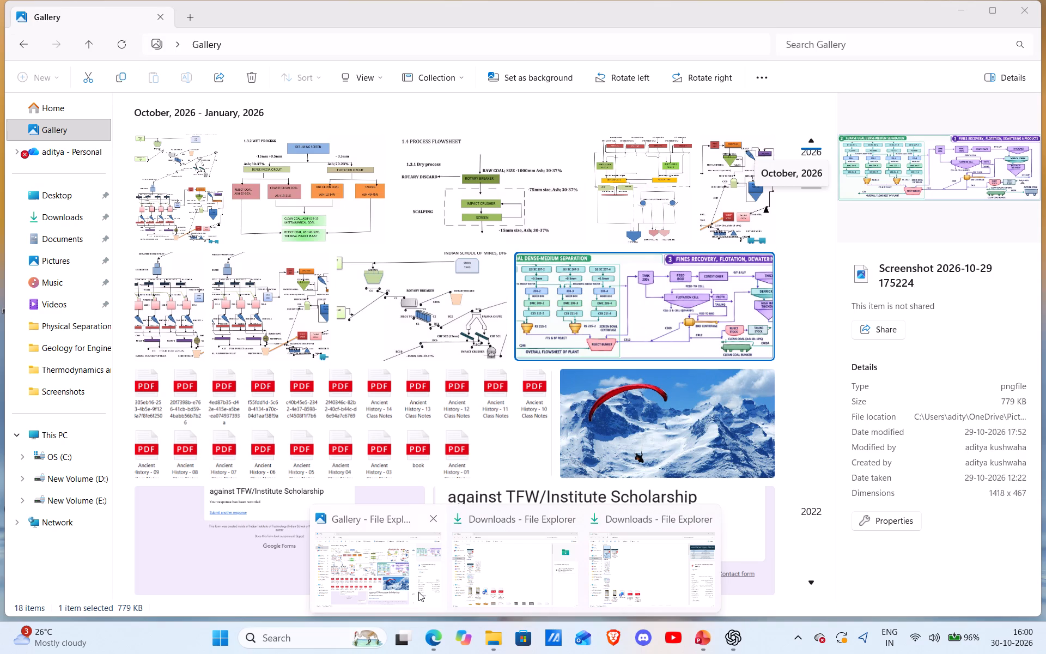
left_click(506, 561)
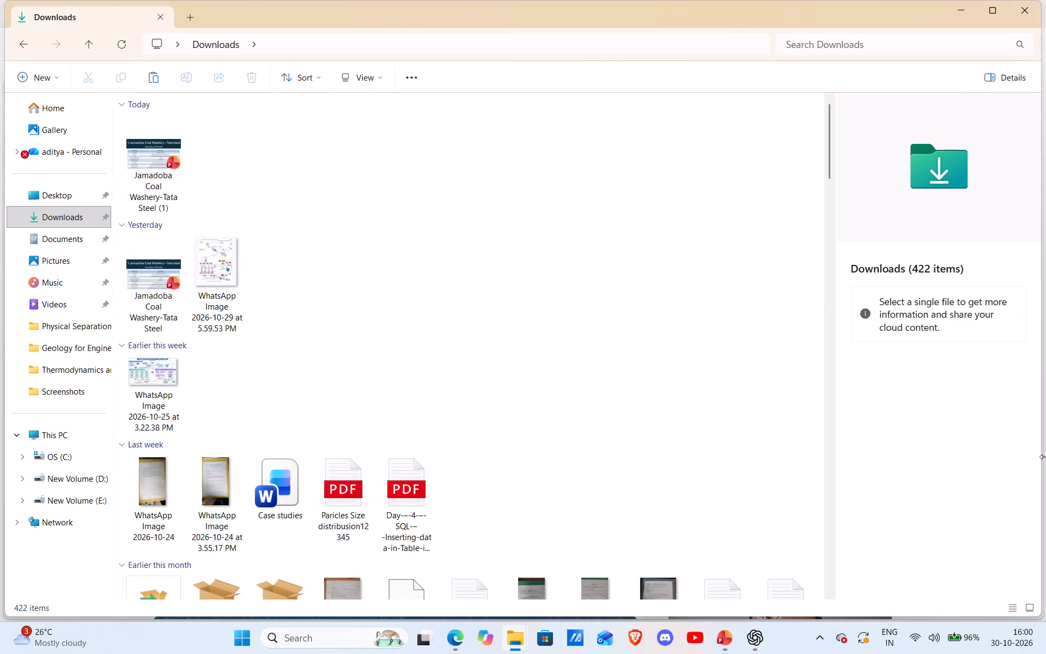
left_click(65, 500)
left_click(205, 167)
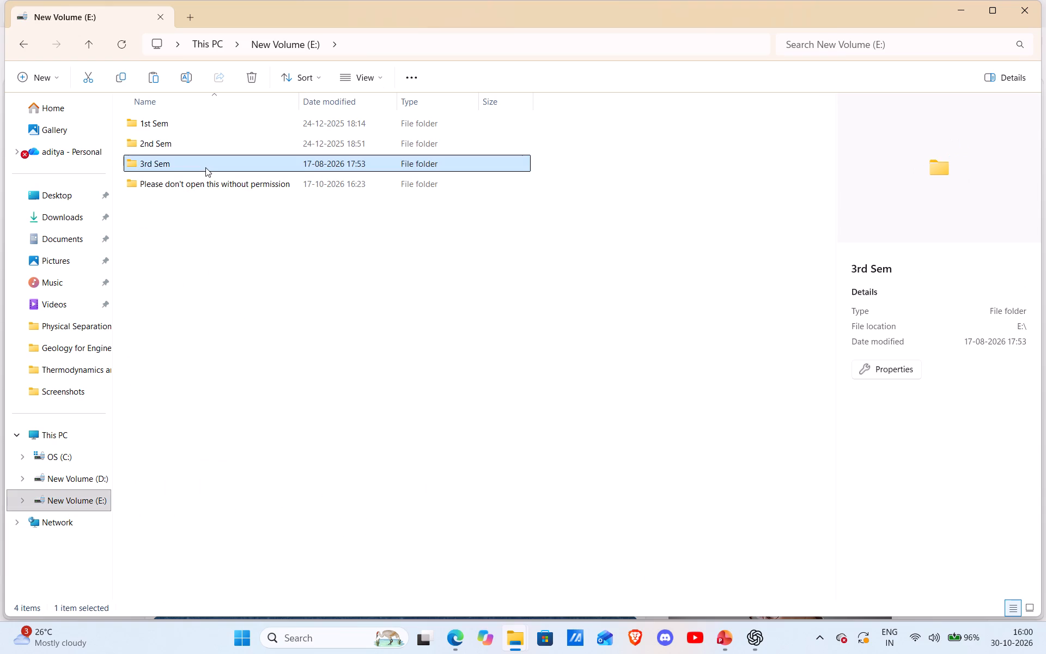
double_click(205, 167)
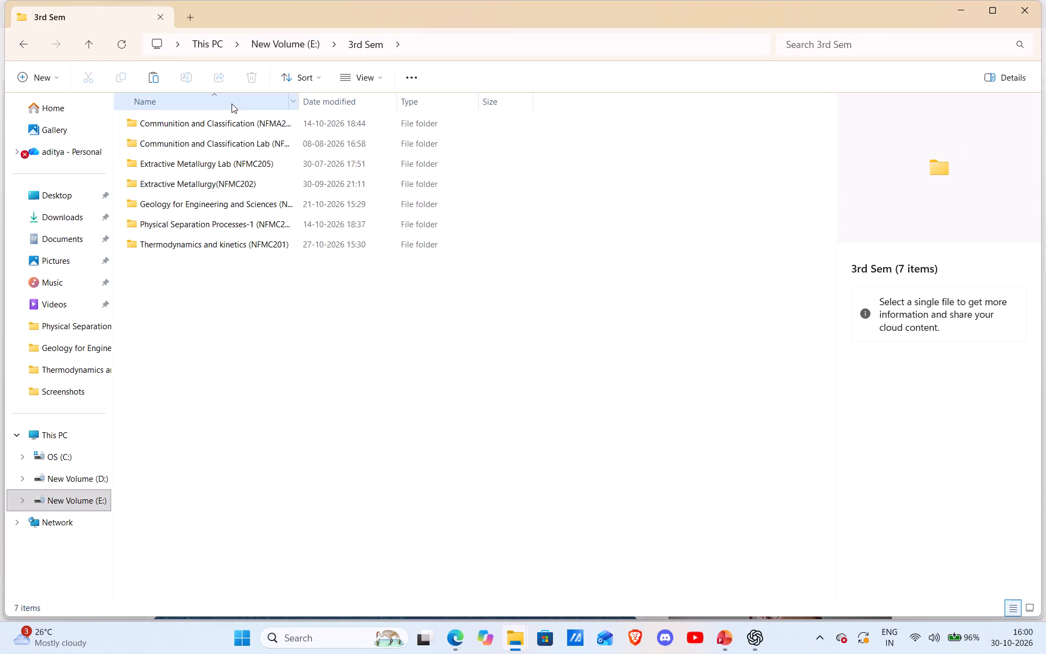
double_click(231, 125)
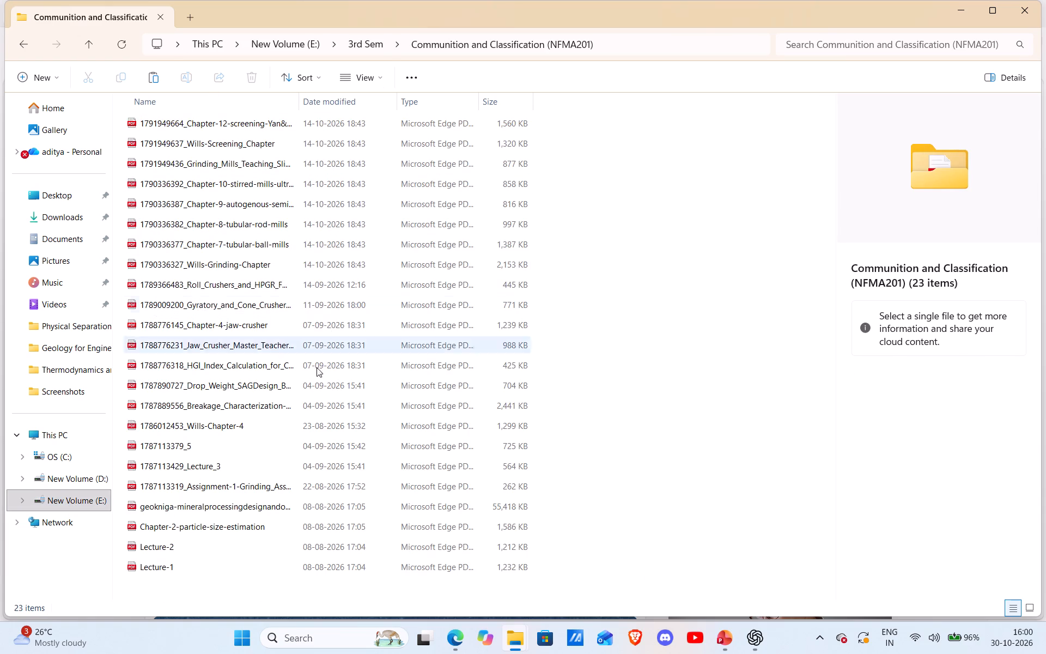
double_click(276, 562)
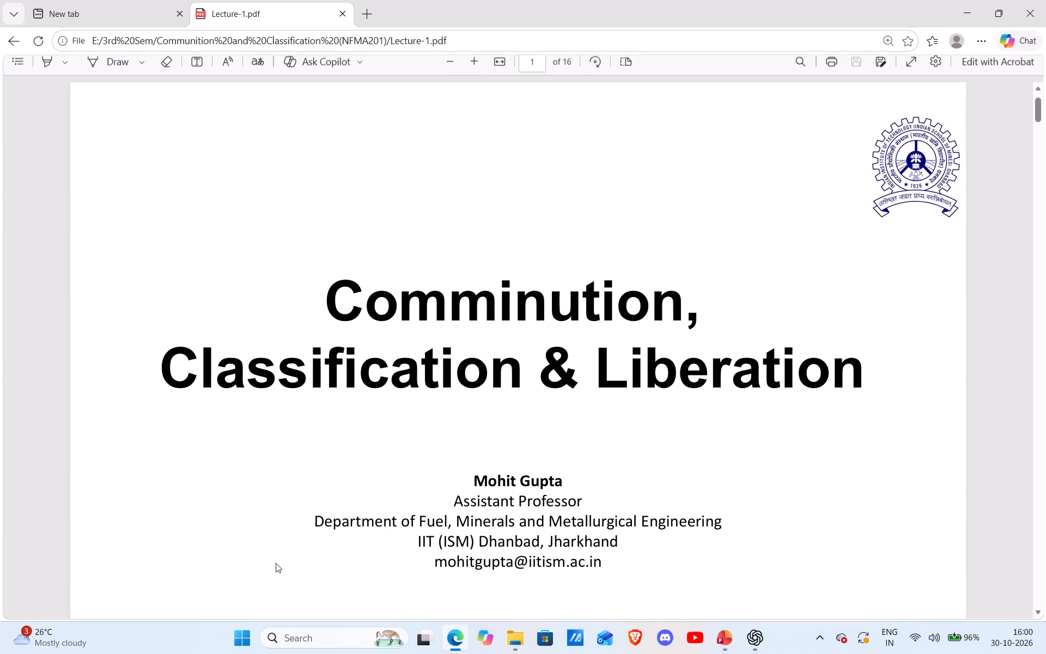
left_click(8, 42)
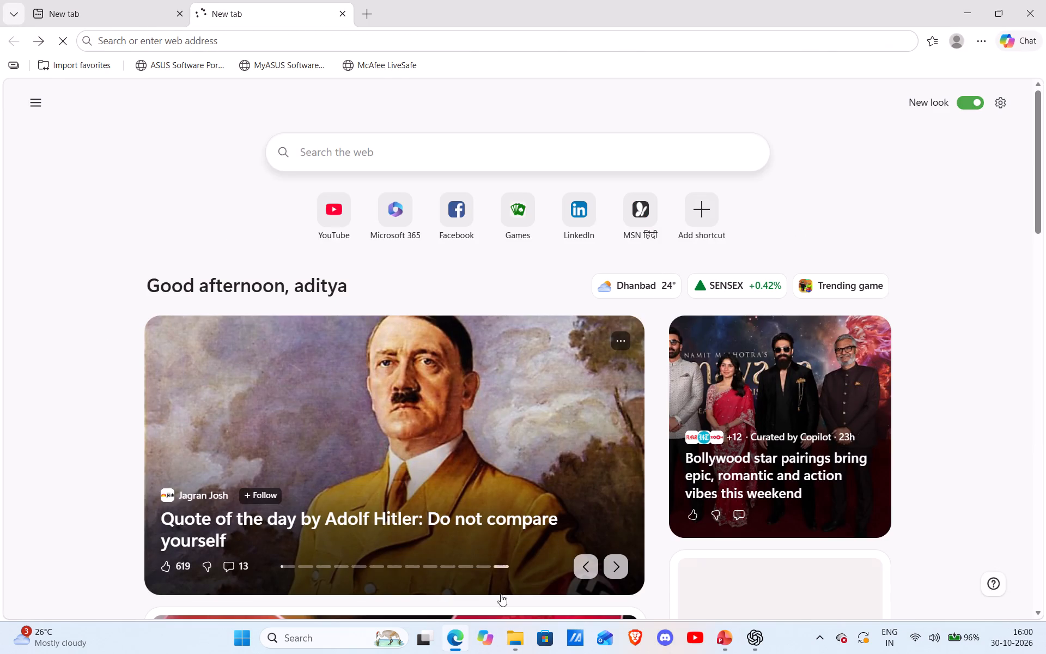
Open Lecture-2 from the Communition and Classification folder and look back through its earlier pages.
left_click(501, 584)
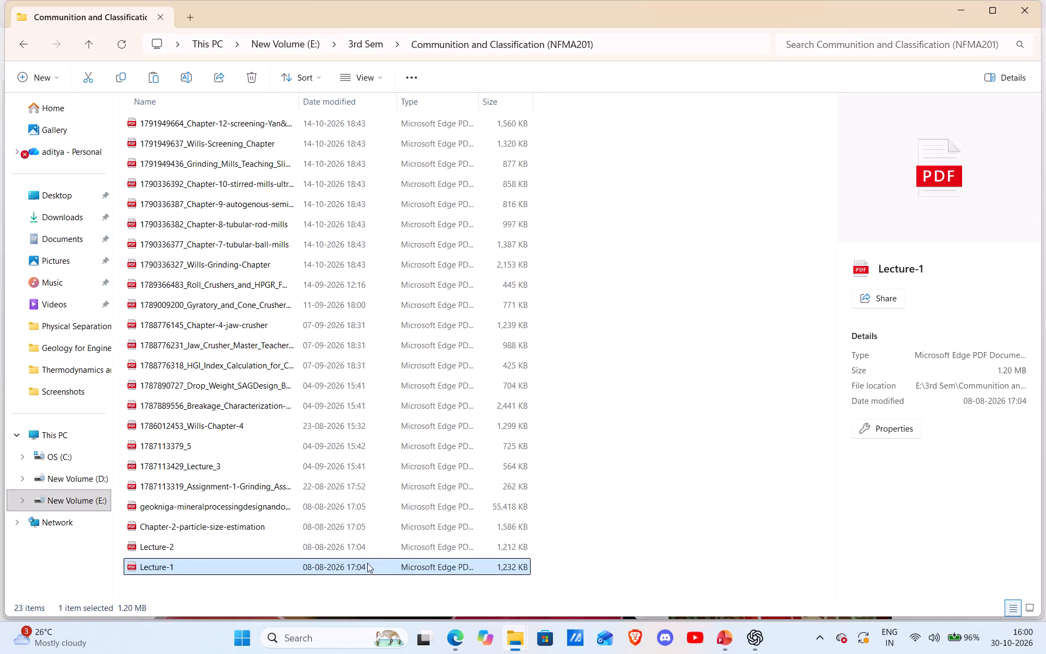
double_click(323, 546)
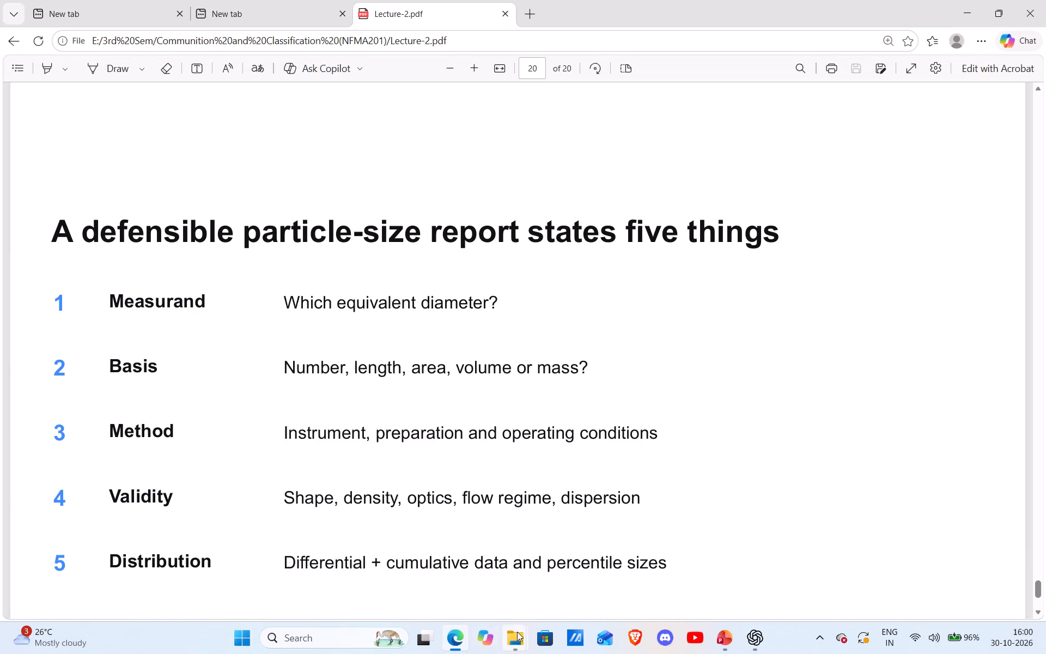
scroll(451, 322, "up", 20)
scroll(451, 322, "up", 20)
scroll(451, 322, "up", 8)
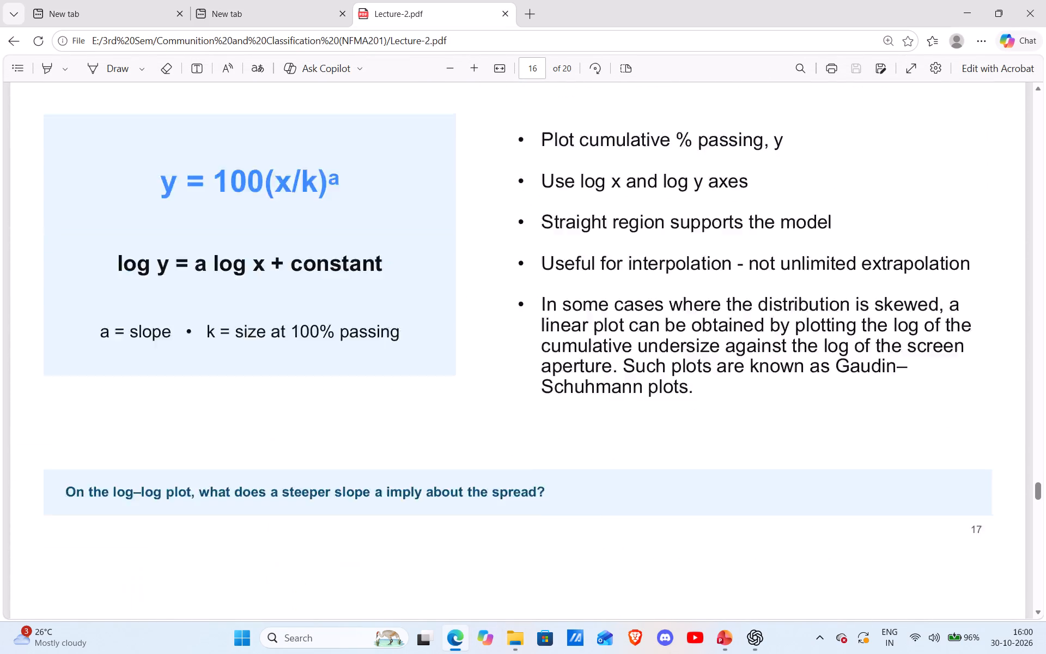
scroll(451, 322, "up", 10)
left_click_drag(1037, 94, 1045, 124)
left_click(1036, 119)
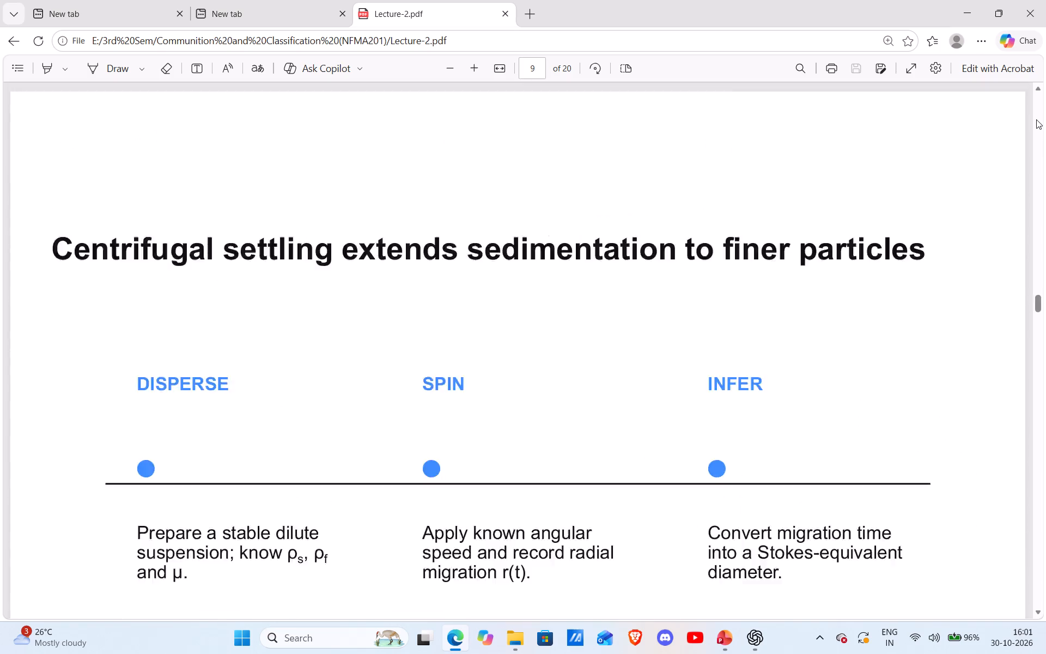
left_click_drag(1036, 119, 1034, 83)
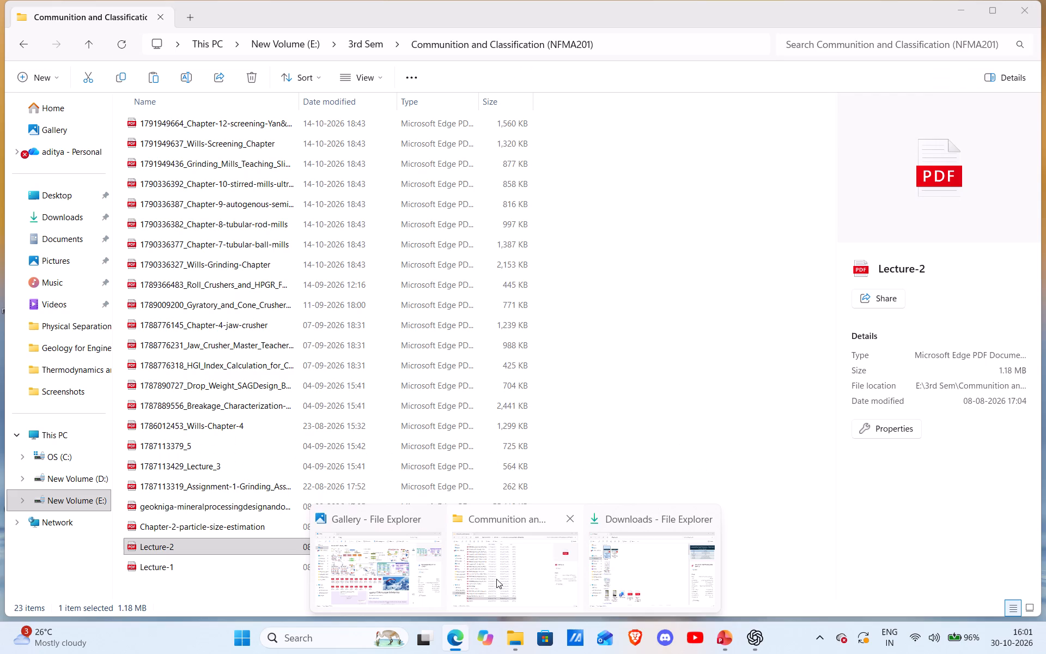
left_click(496, 578)
double_click(338, 526)
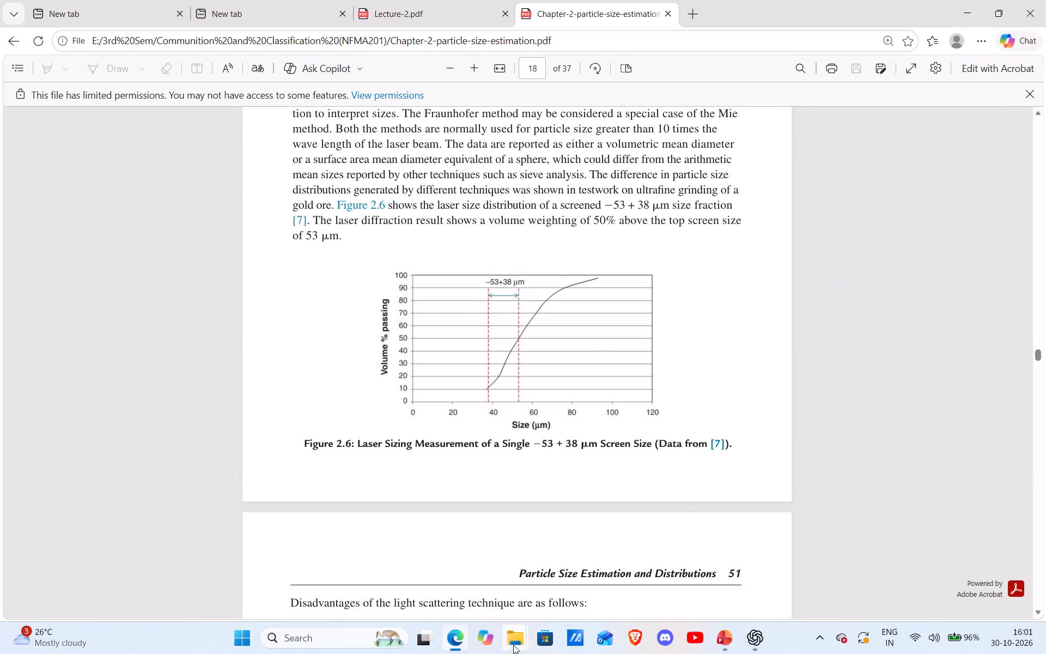
left_click(499, 571)
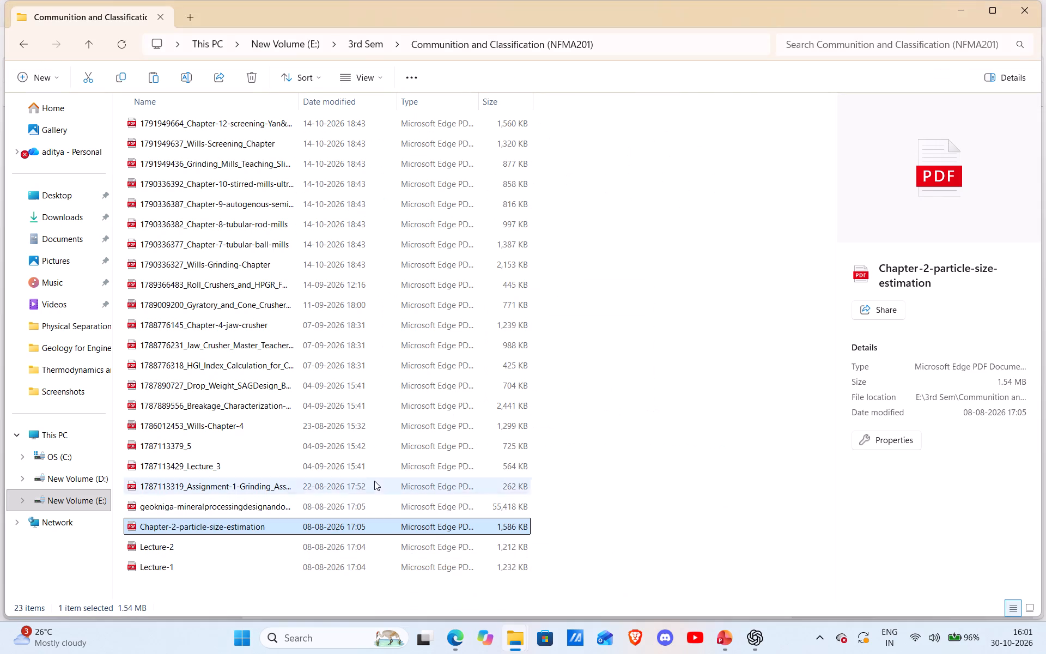
double_click(369, 465)
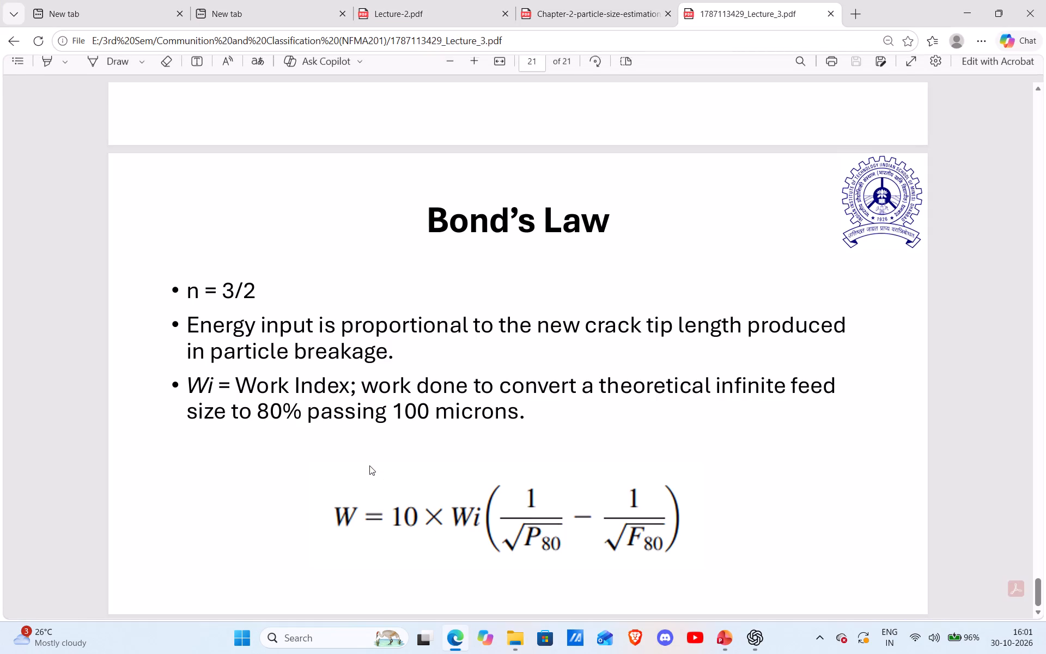
left_click_drag(1039, 94, 1041, 110)
left_click(1041, 110)
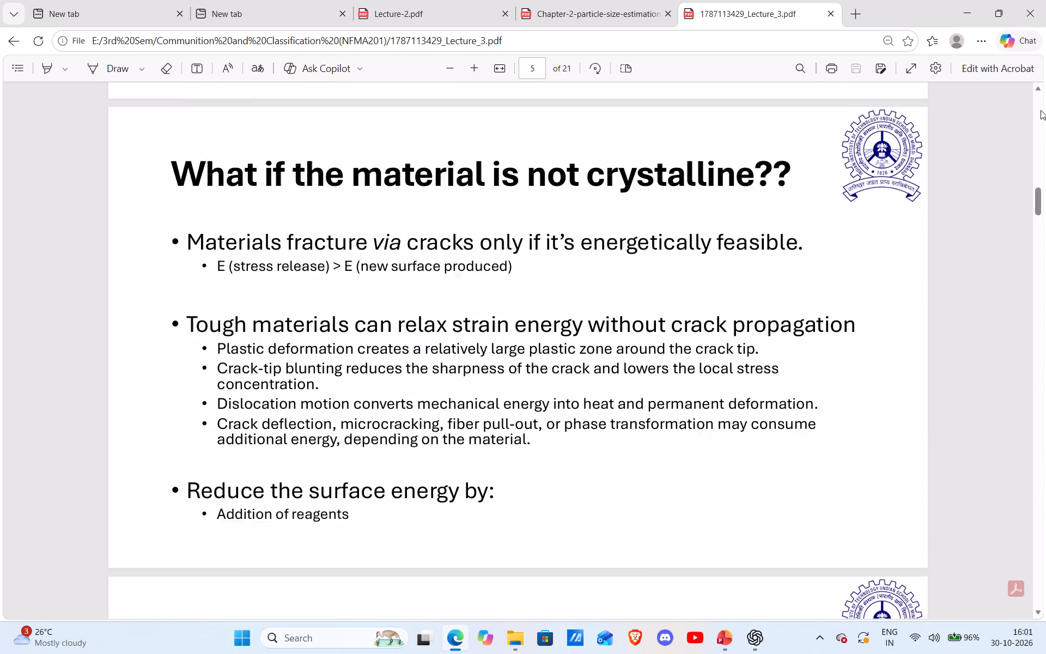
scroll(1041, 116, "up", 12)
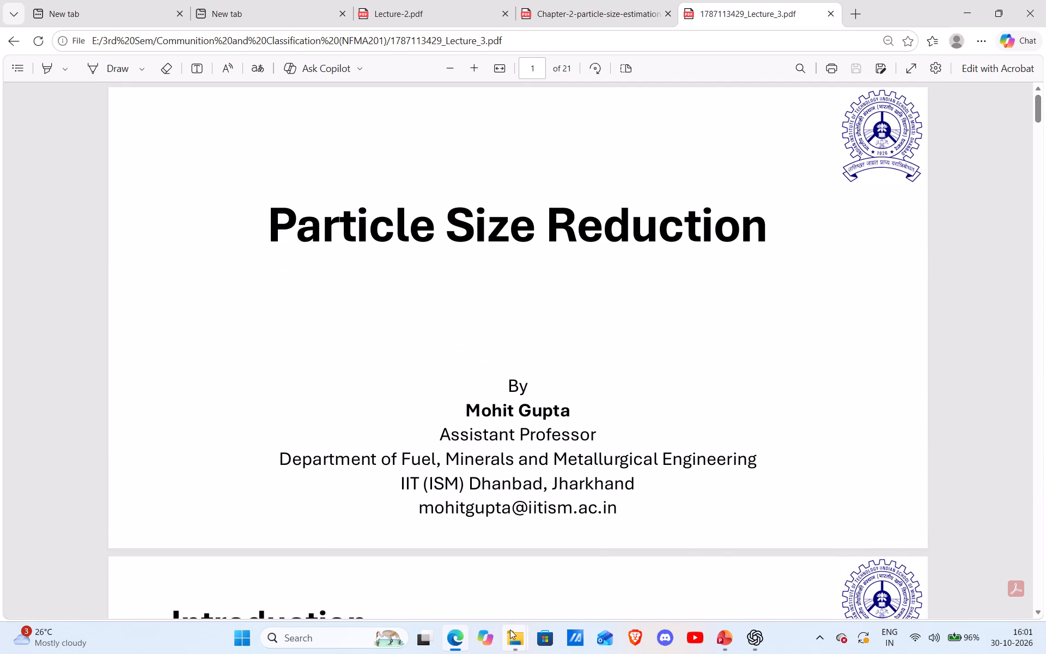
left_click(523, 577)
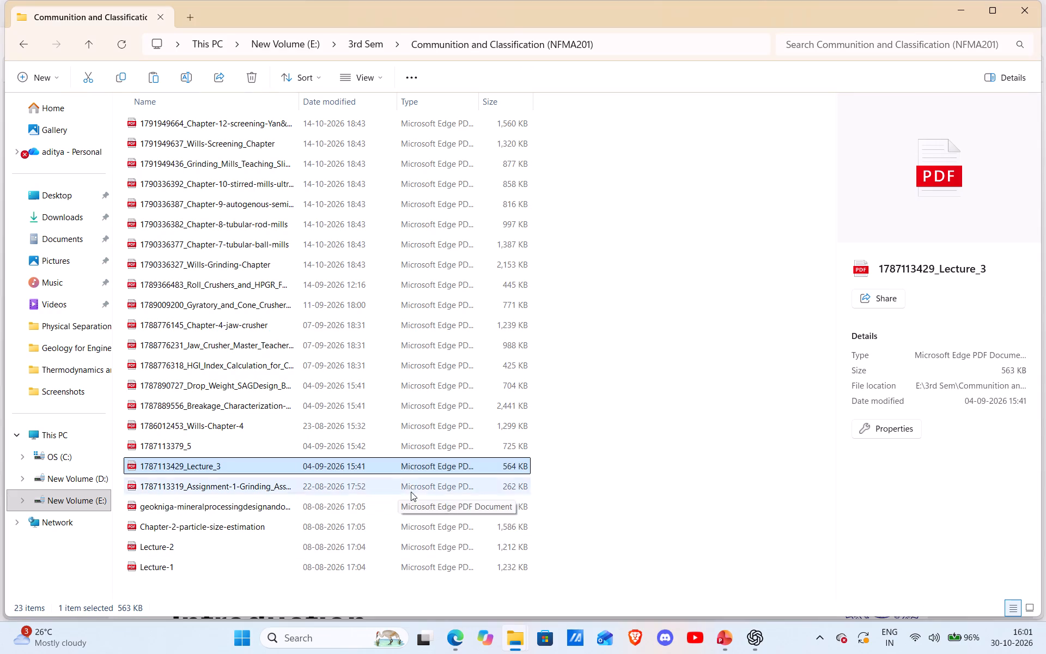
left_click(397, 447)
double_click(397, 447)
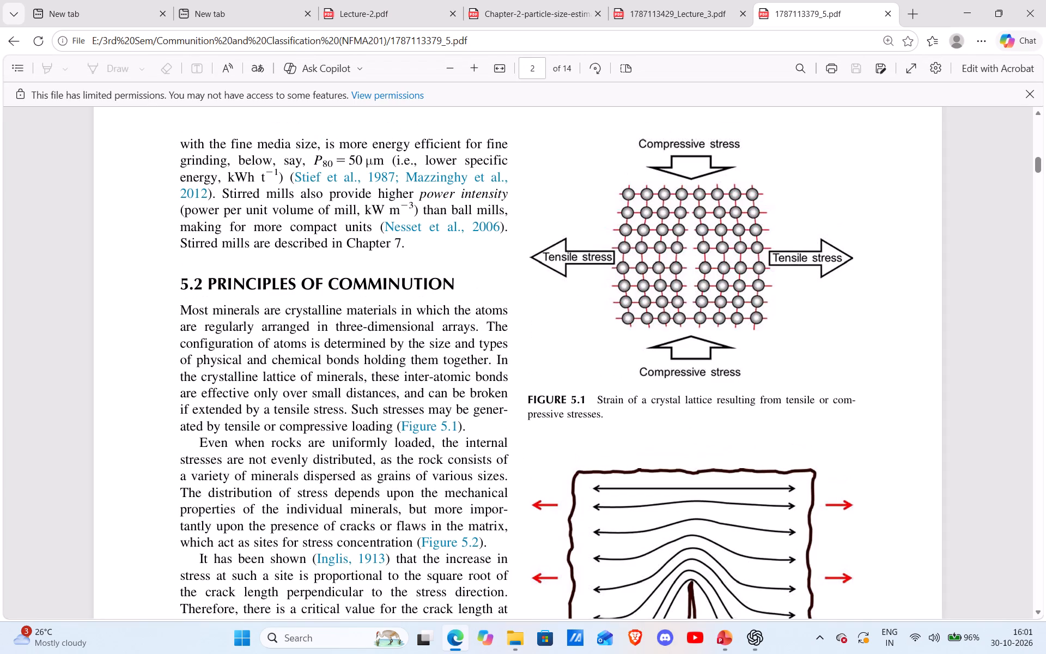
Close the Communition and Classification folder window and the browser window holding the opened PDFs.
left_click(511, 588)
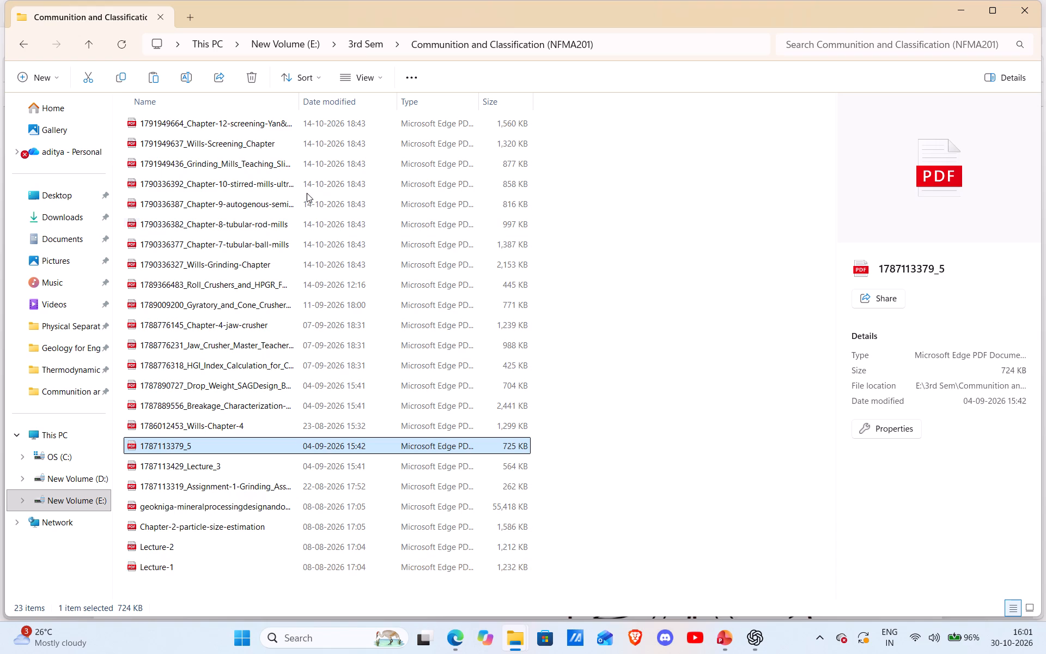
left_click(160, 19)
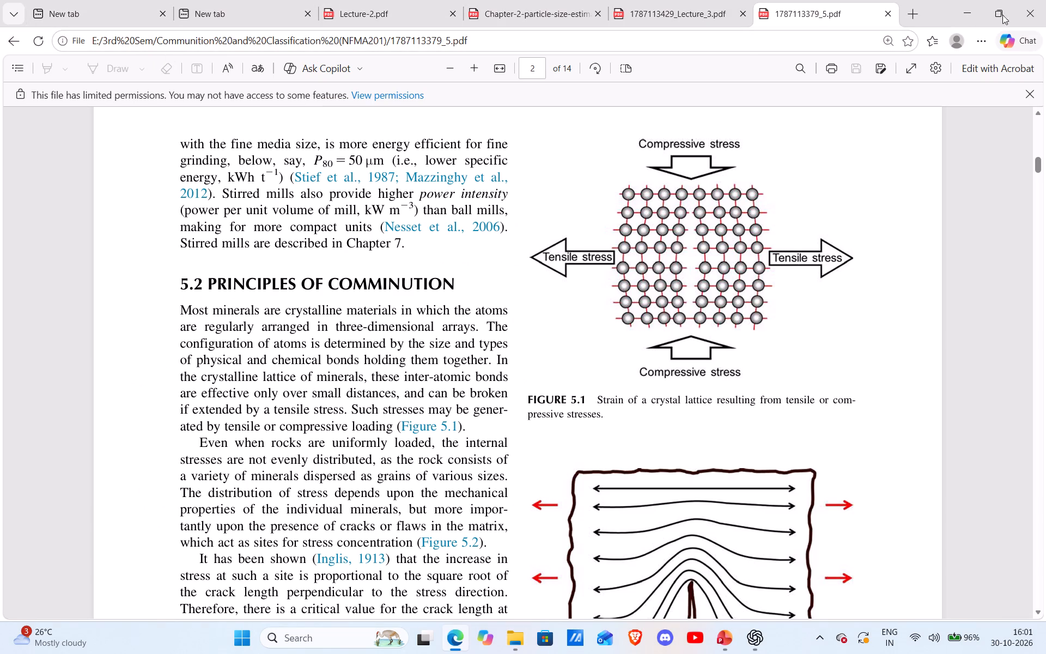
left_click(1040, 7)
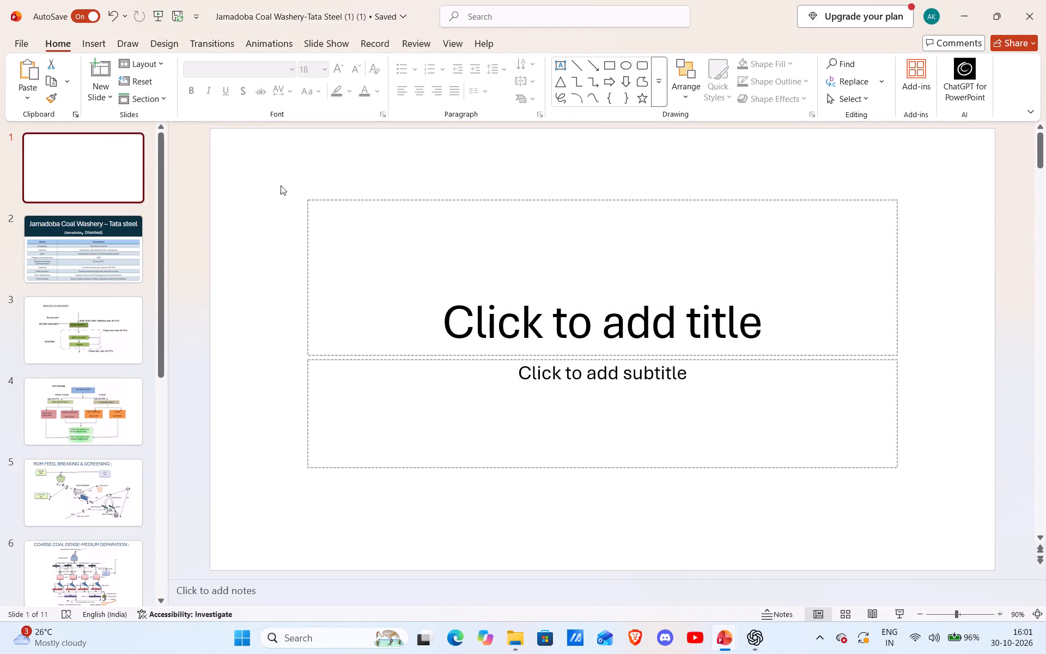
Minimize the presentation and open the PDF NFMC_201_040926 from the 3rd Sem Thermodynamics and kinetics (NFMC201) folder on drive E.
left_click(961, 21)
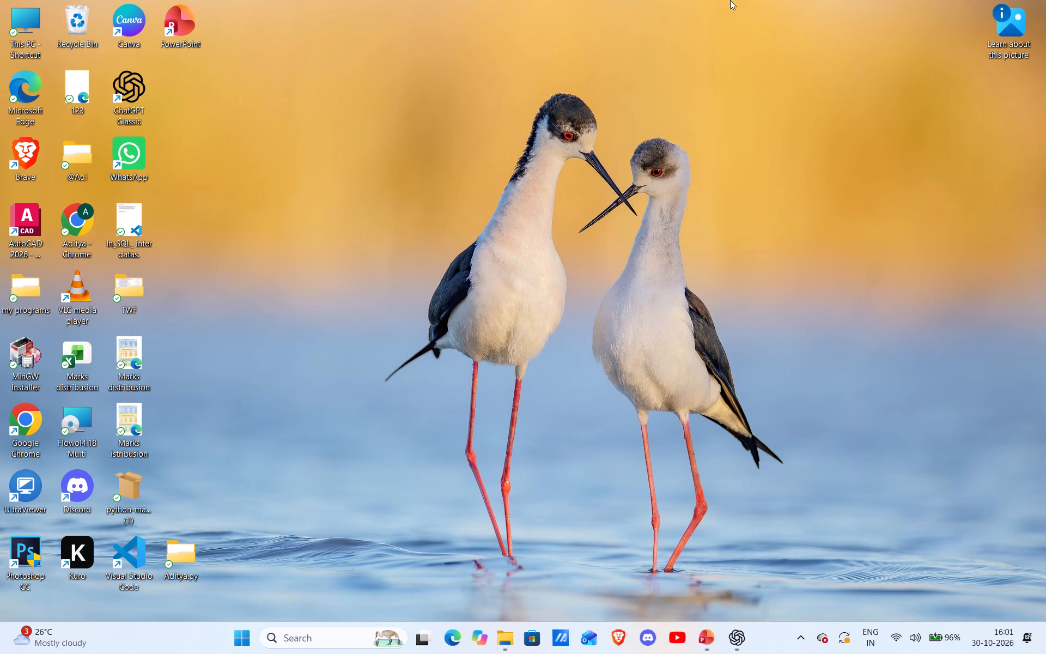
double_click(35, 20)
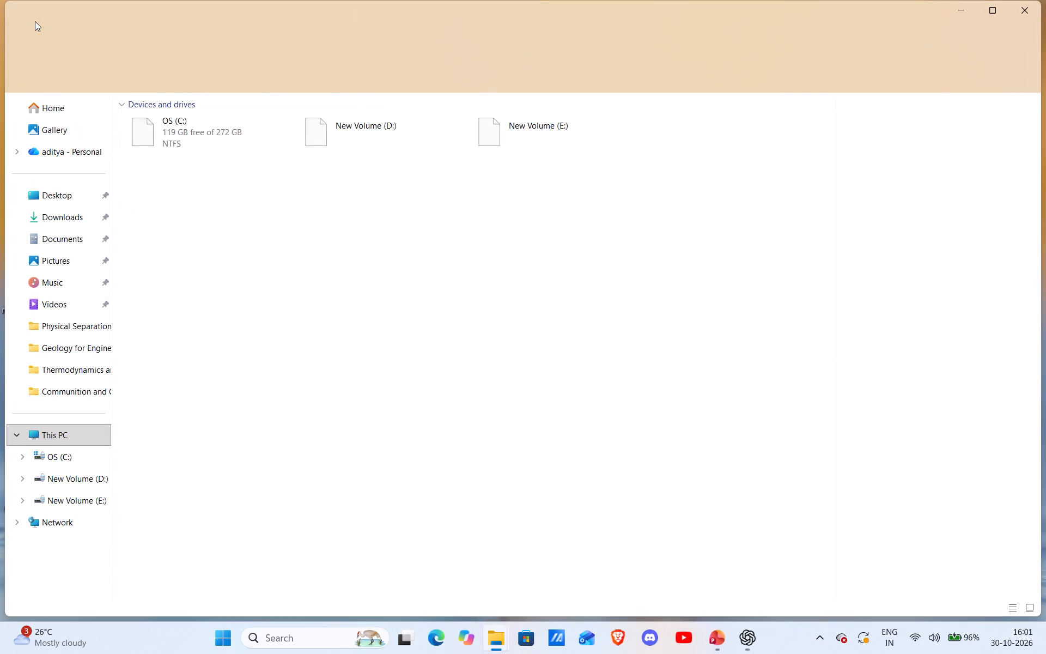
double_click(555, 134)
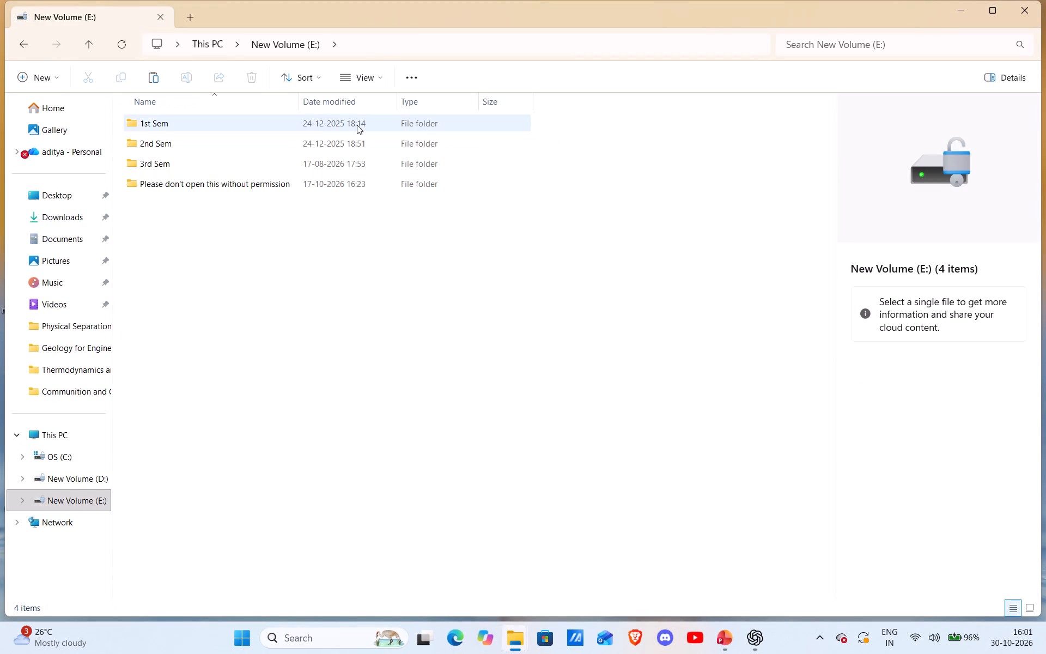
double_click(304, 158)
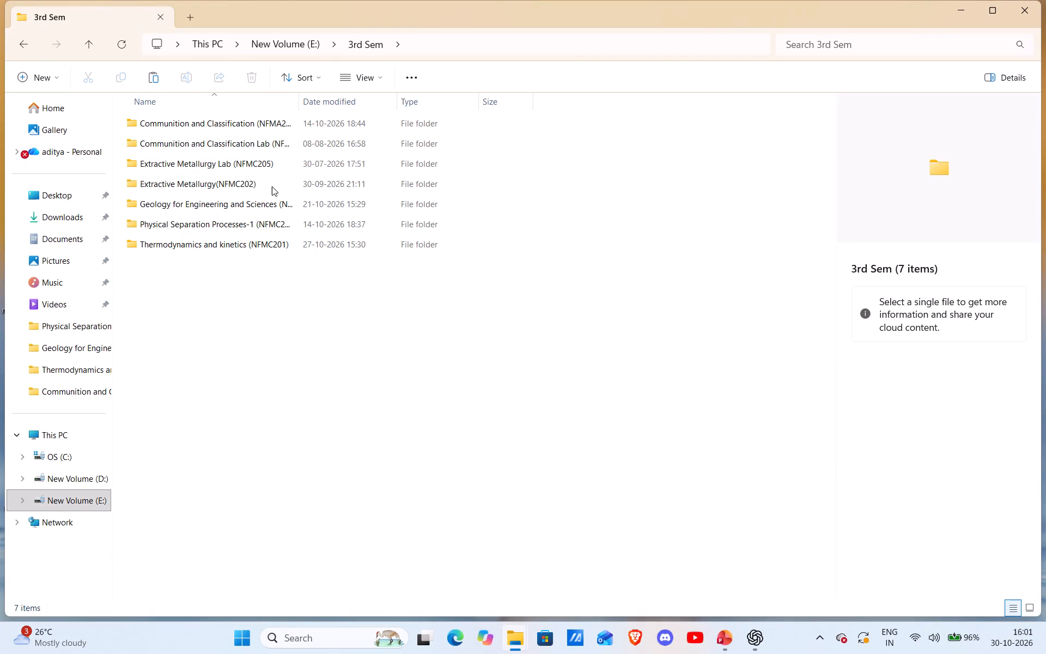
double_click(255, 241)
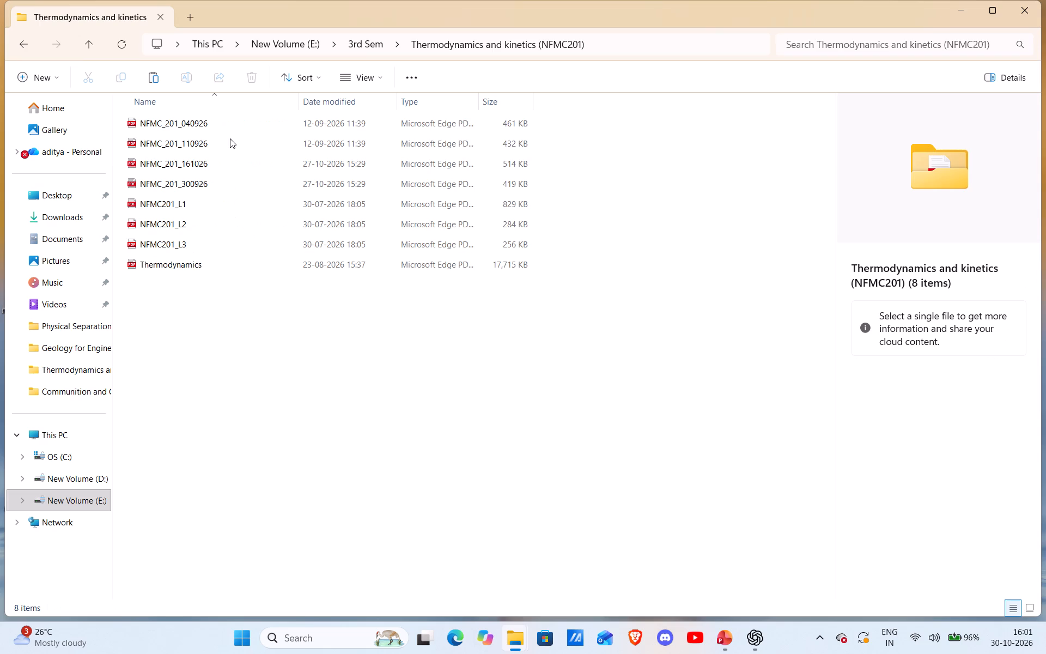
double_click(232, 125)
Look back through NFMC_201_040926 to its title page, and examine the header and the first question on page 2.
scroll(362, 163, "up", 4)
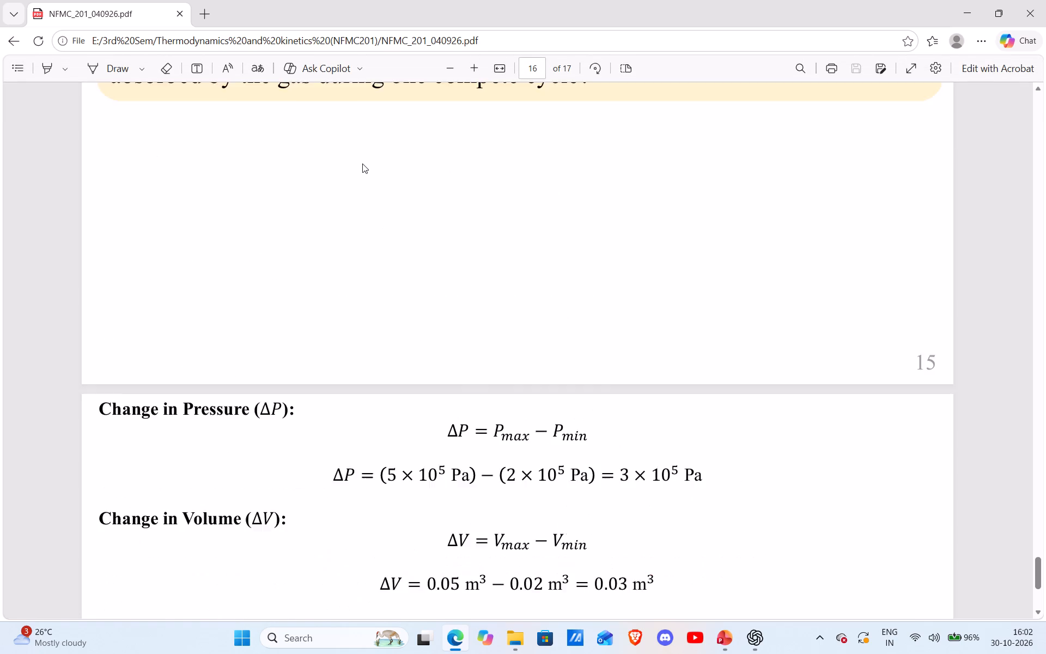
scroll(362, 163, "up", 17)
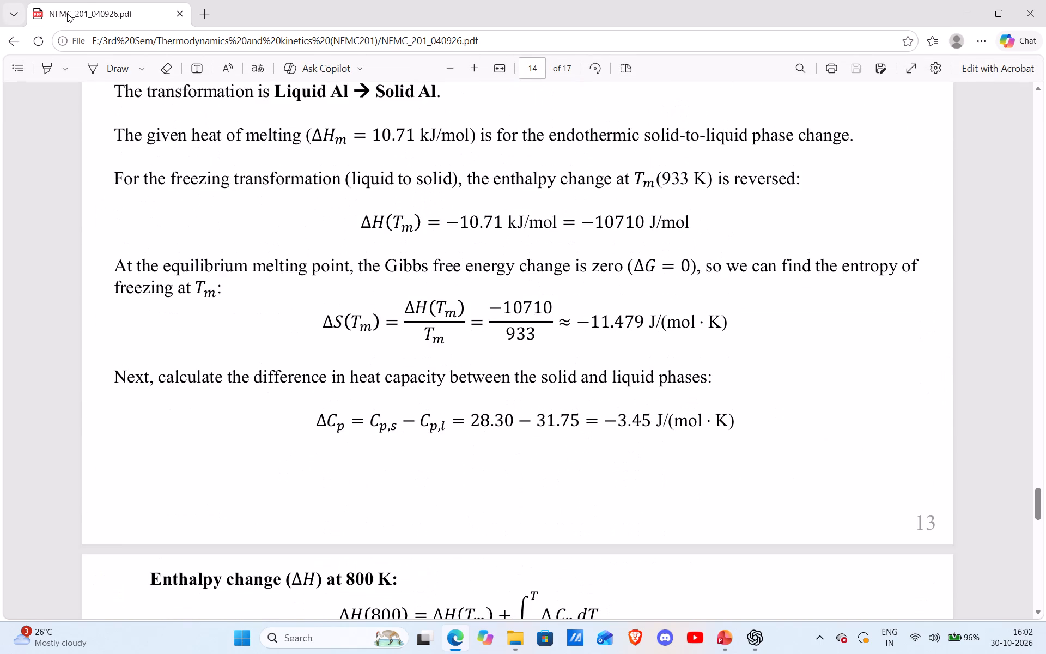
scroll(271, 283, "up", 20)
scroll(271, 283, "up", 7)
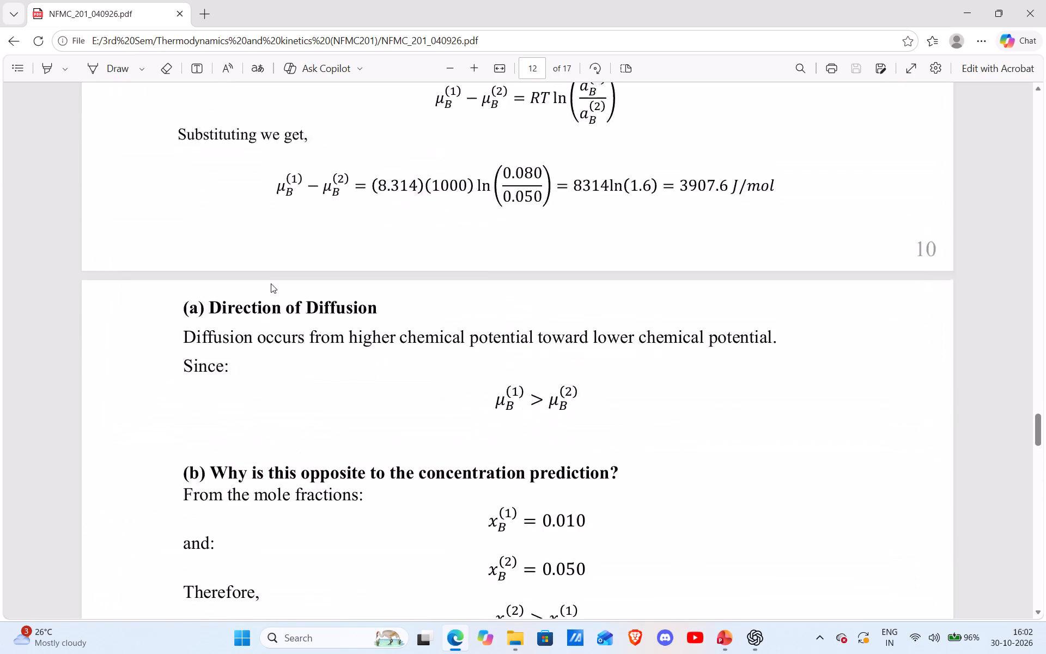
scroll(271, 283, "up", 20)
scroll(271, 283, "up", 20)
scroll(271, 283, "up", 10)
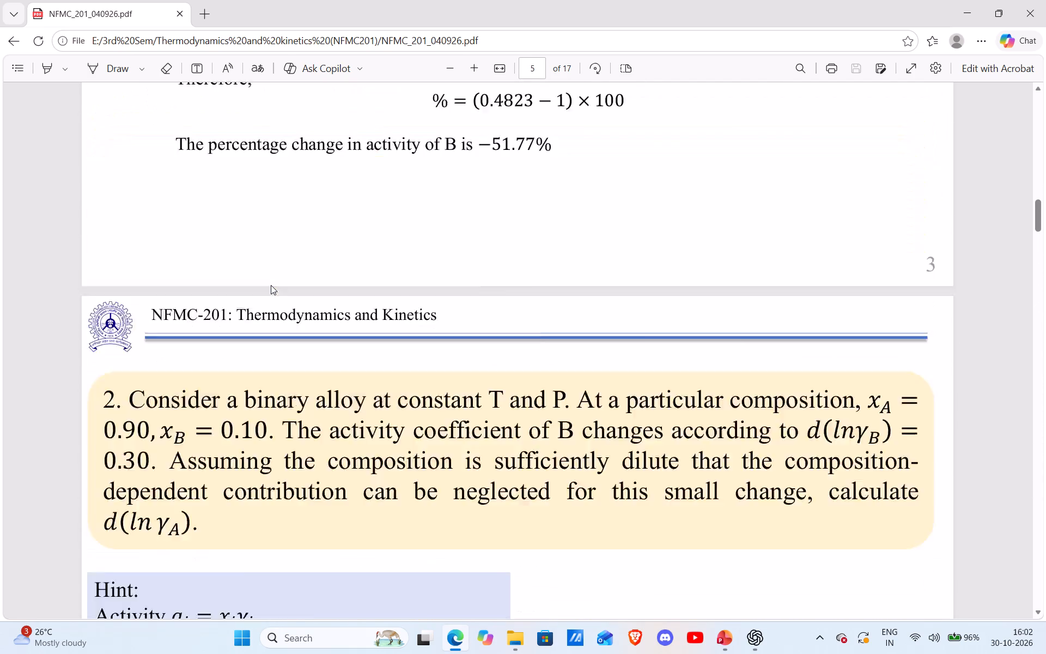
scroll(271, 285, "up", 20)
scroll(271, 285, "up", 6)
scroll(271, 285, "down", 7)
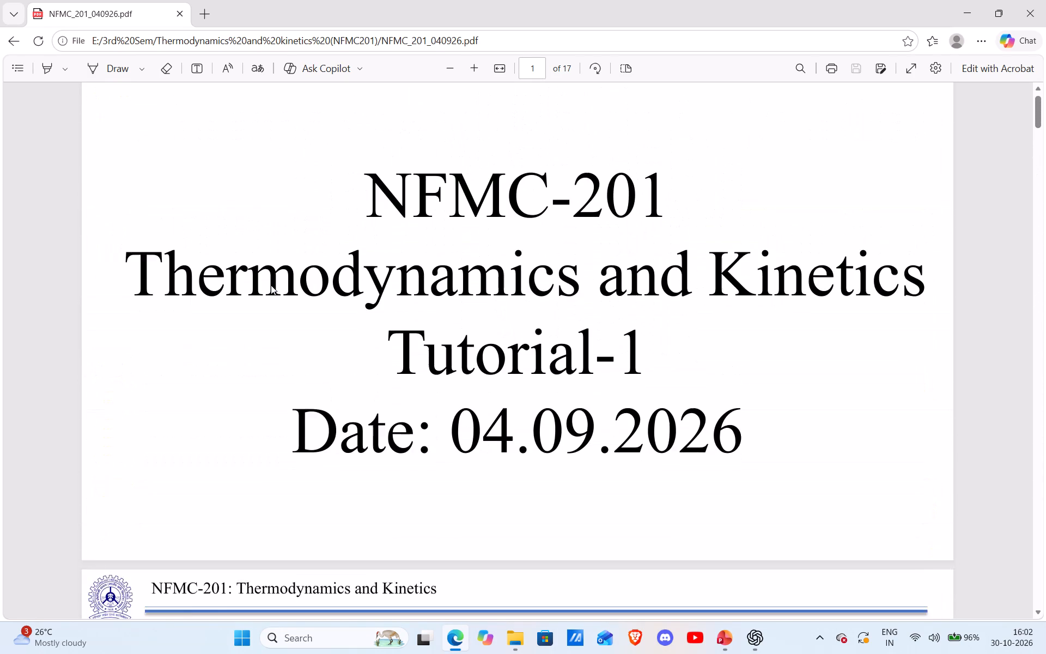
scroll(271, 285, "down", 5)
scroll(271, 285, "up", 2)
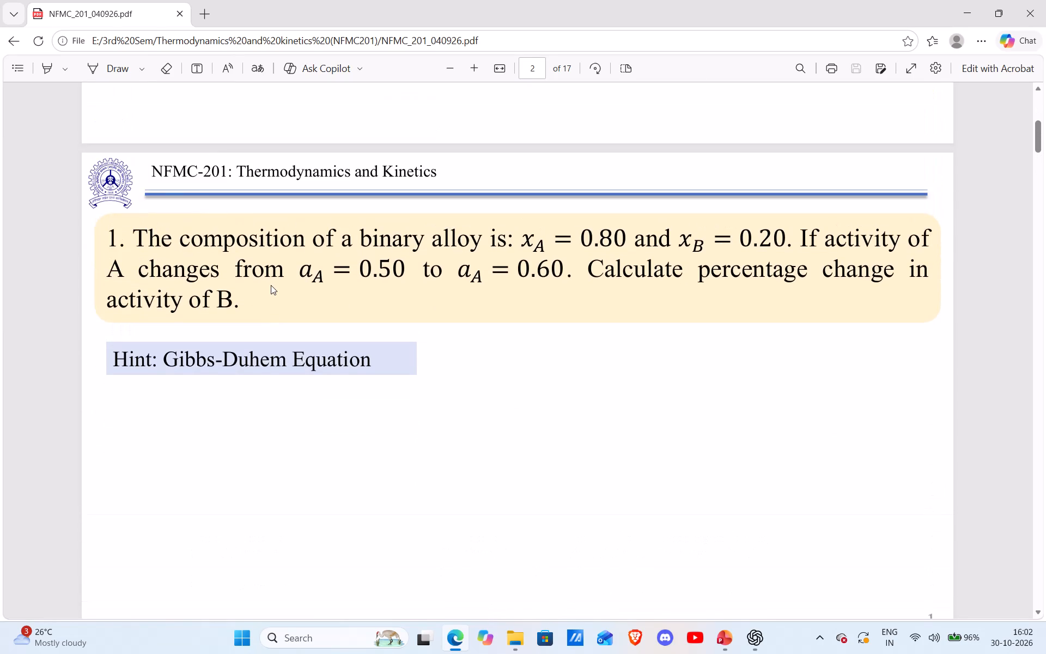
left_click(102, 183)
scroll(391, 271, "down", 1)
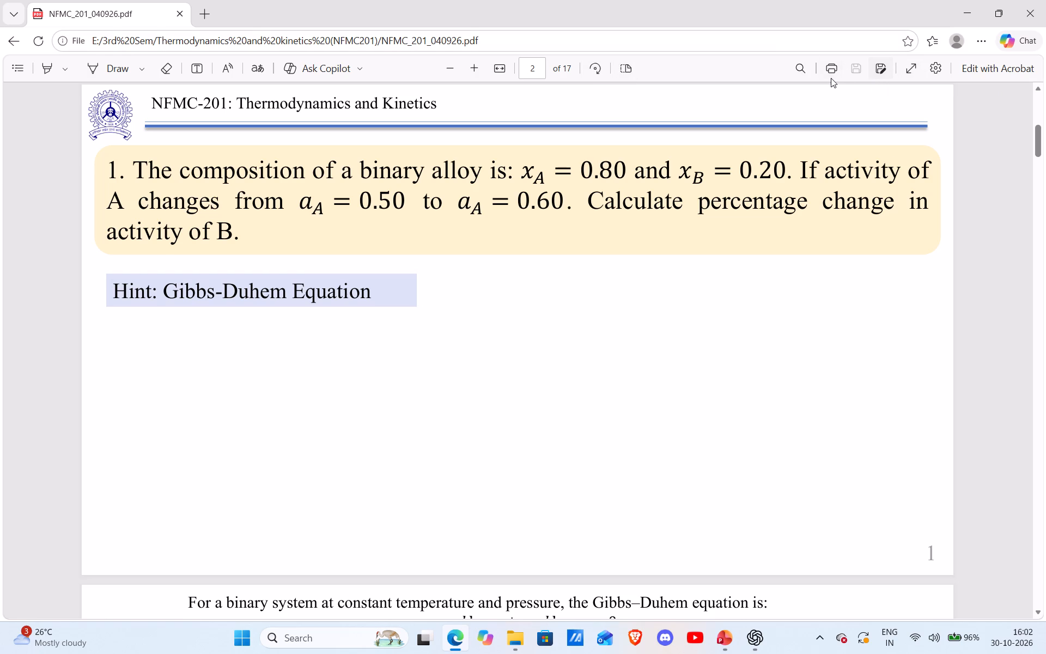
left_click(931, 62)
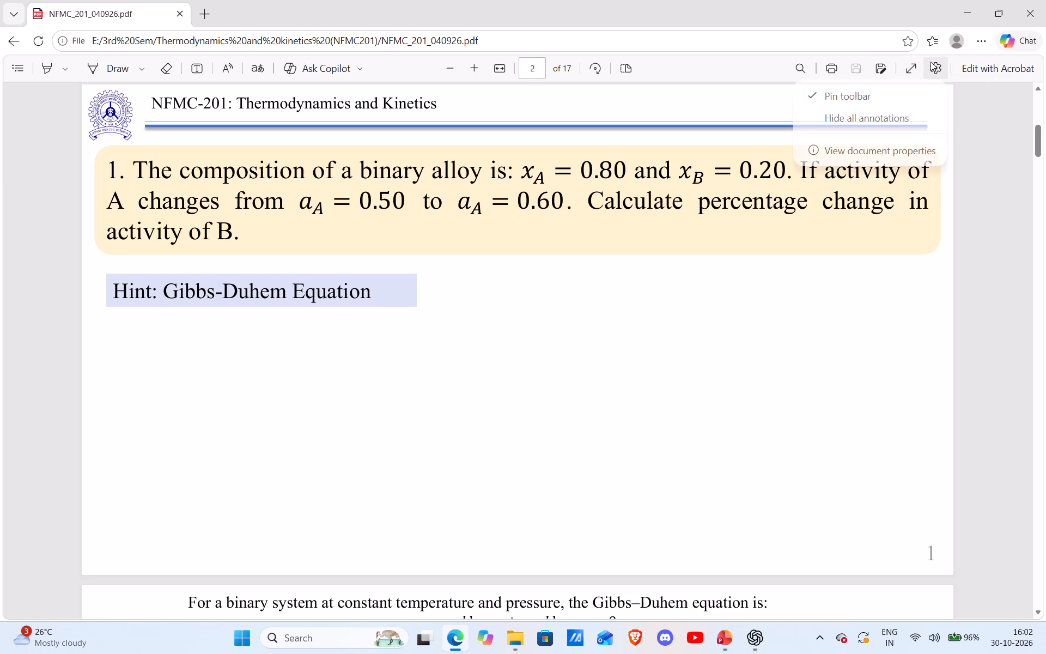
left_click(867, 216)
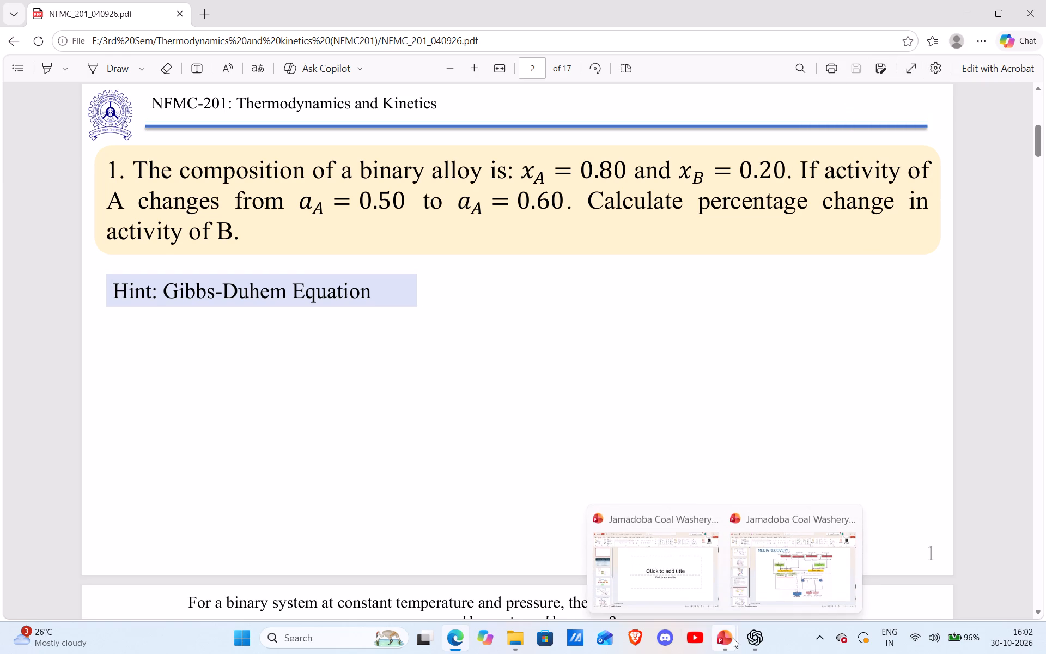
Switch to the Jamadoba Coal Washery presentation in PowerPoint and look through the recent presentations available to open.
left_click(666, 582)
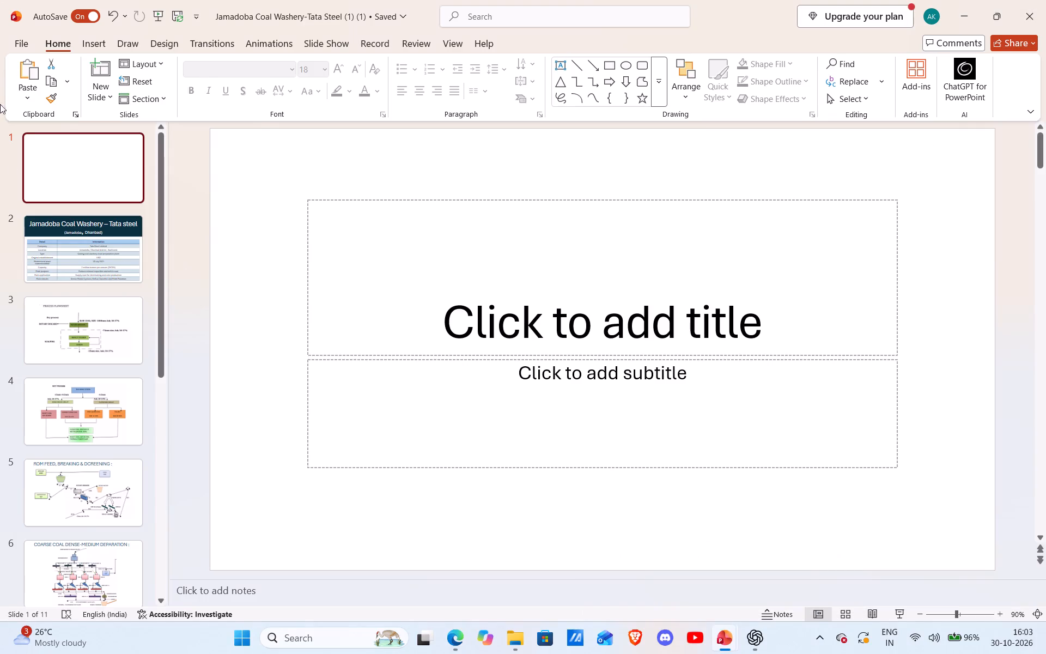
left_click(23, 46)
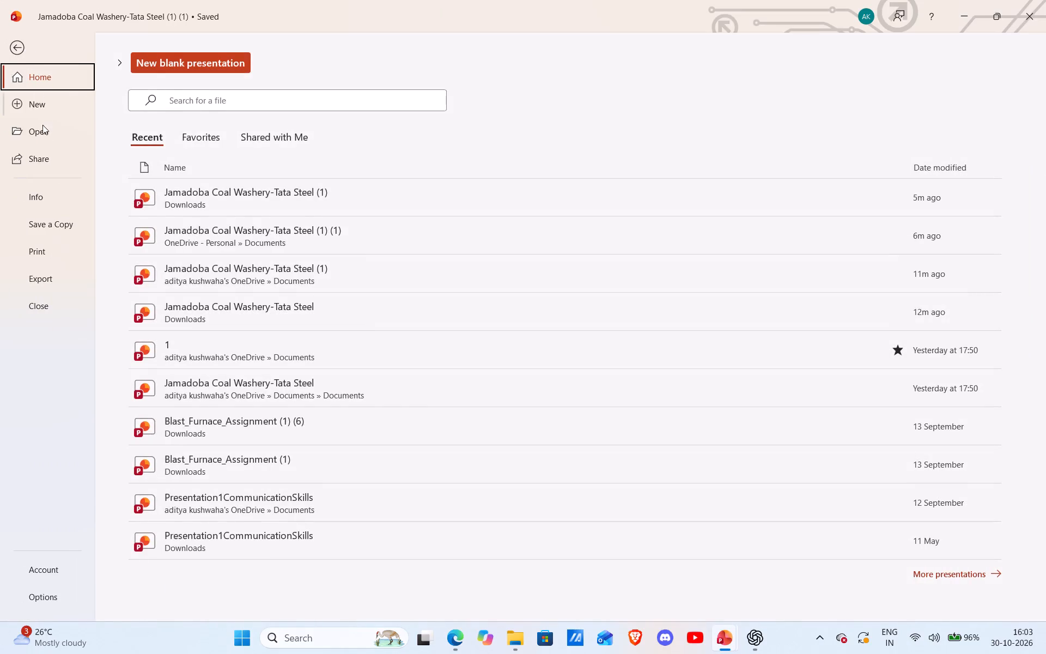
left_click(44, 132)
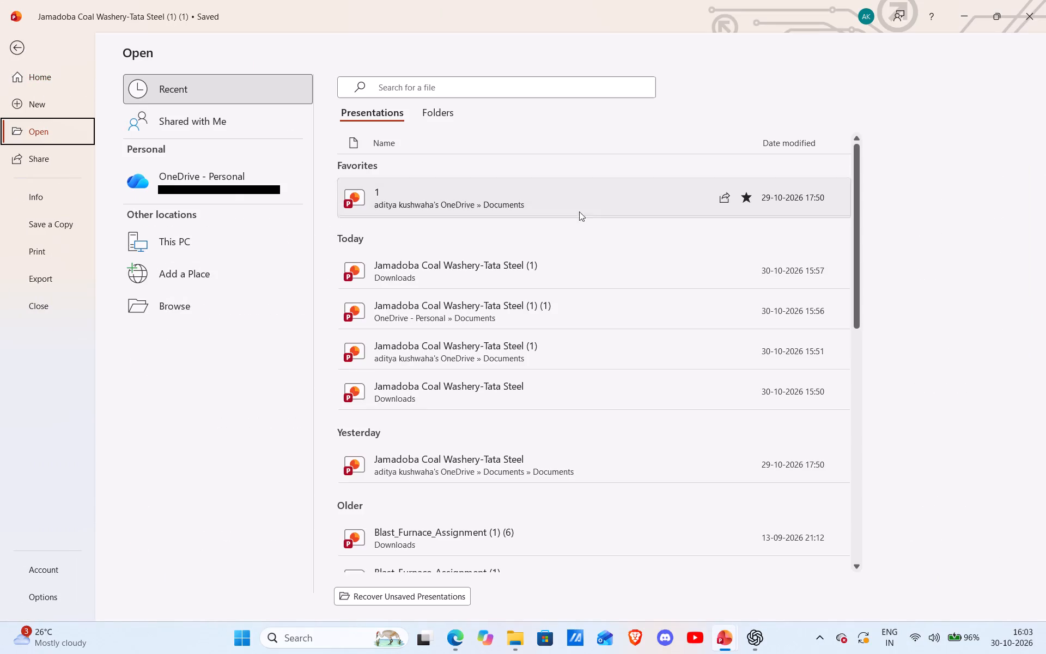
scroll(565, 322, "down", 19)
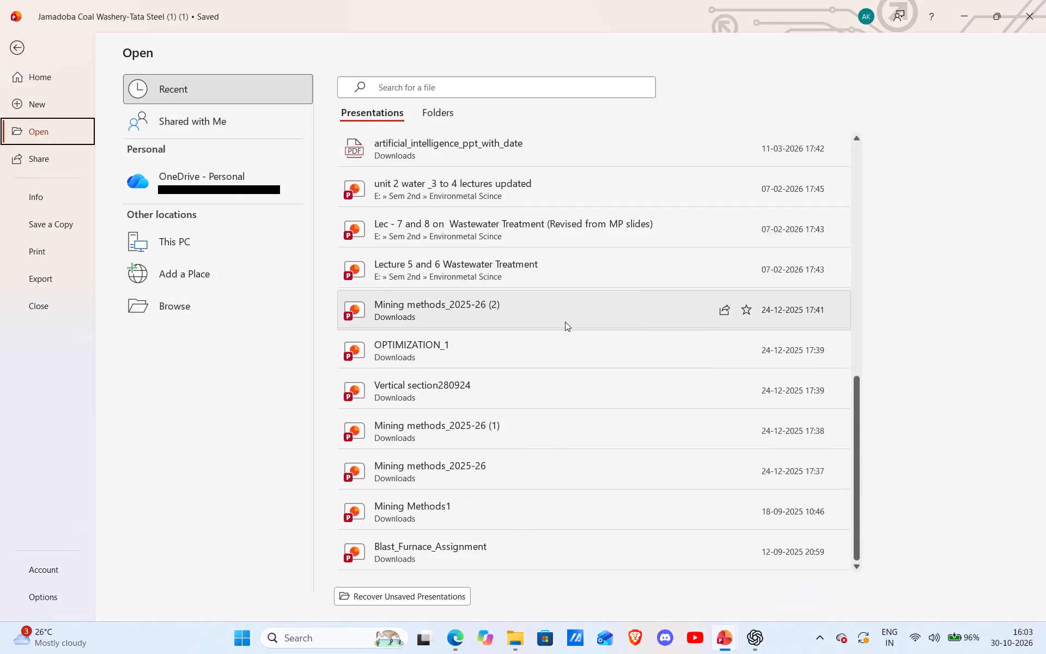
scroll(565, 322, "down", 9)
scroll(565, 322, "up", 17)
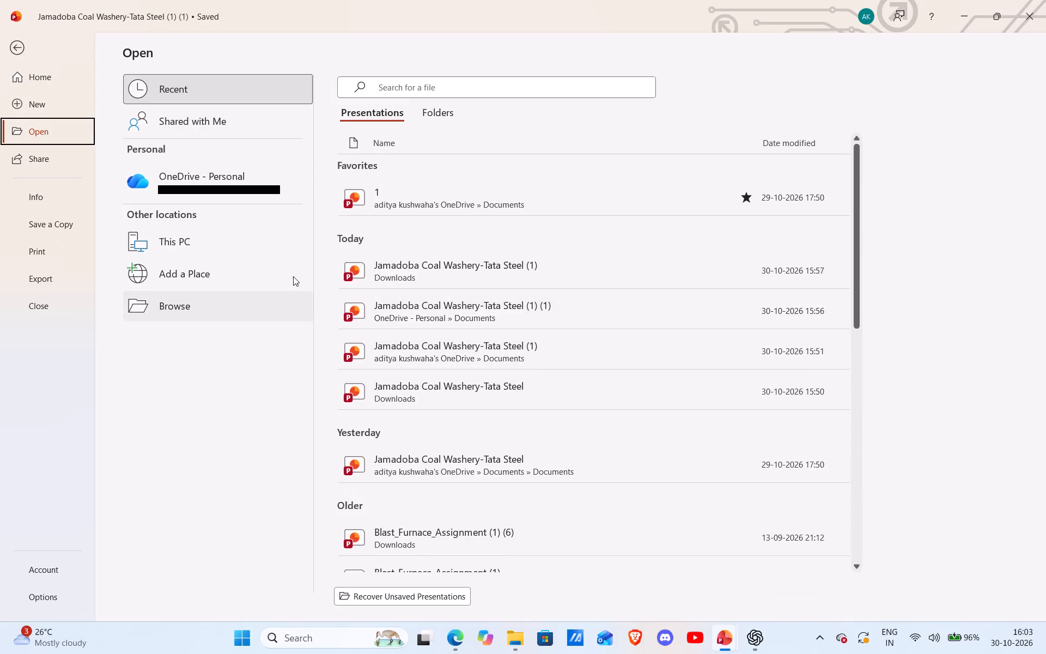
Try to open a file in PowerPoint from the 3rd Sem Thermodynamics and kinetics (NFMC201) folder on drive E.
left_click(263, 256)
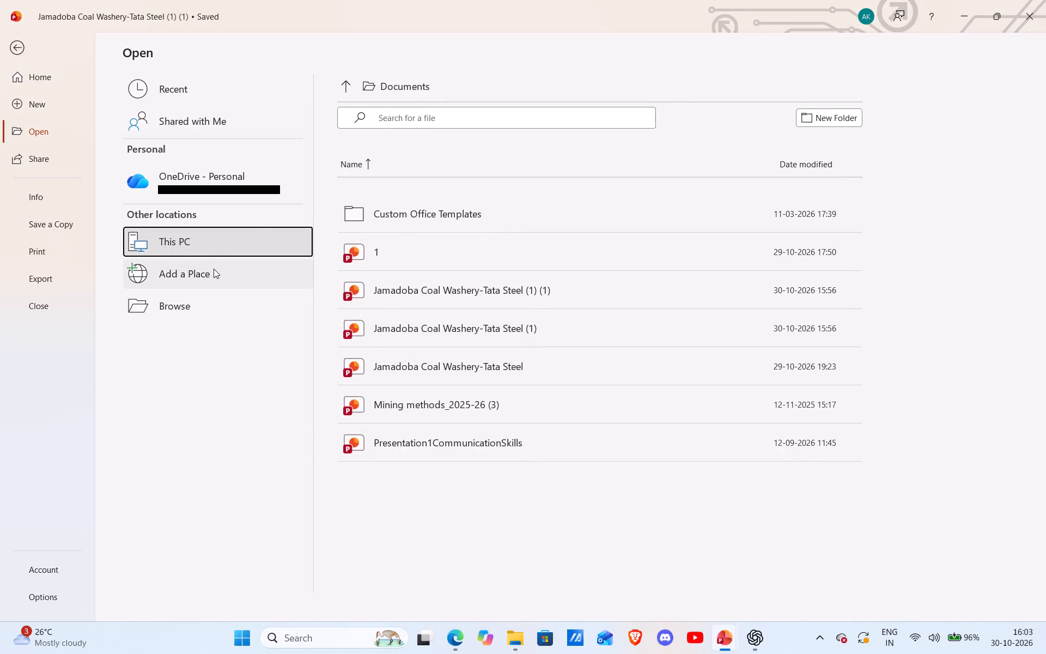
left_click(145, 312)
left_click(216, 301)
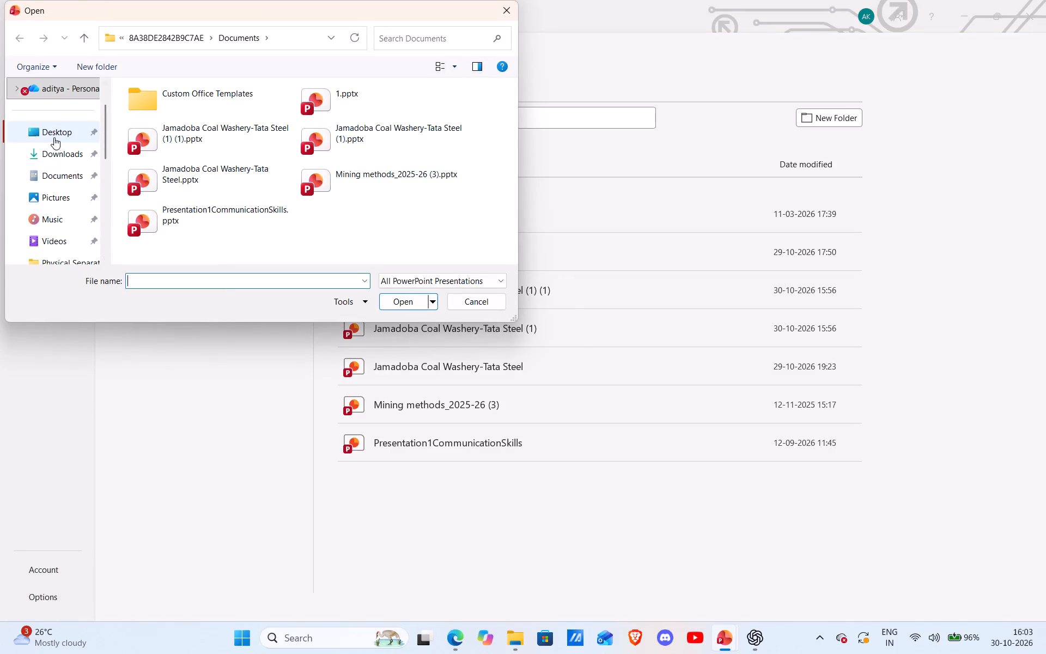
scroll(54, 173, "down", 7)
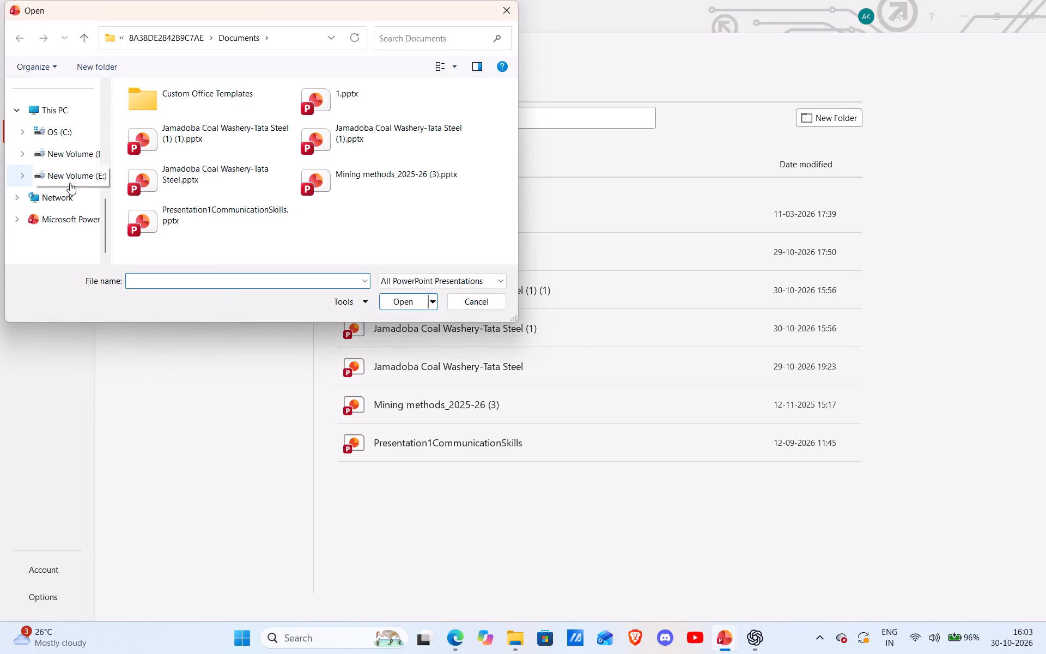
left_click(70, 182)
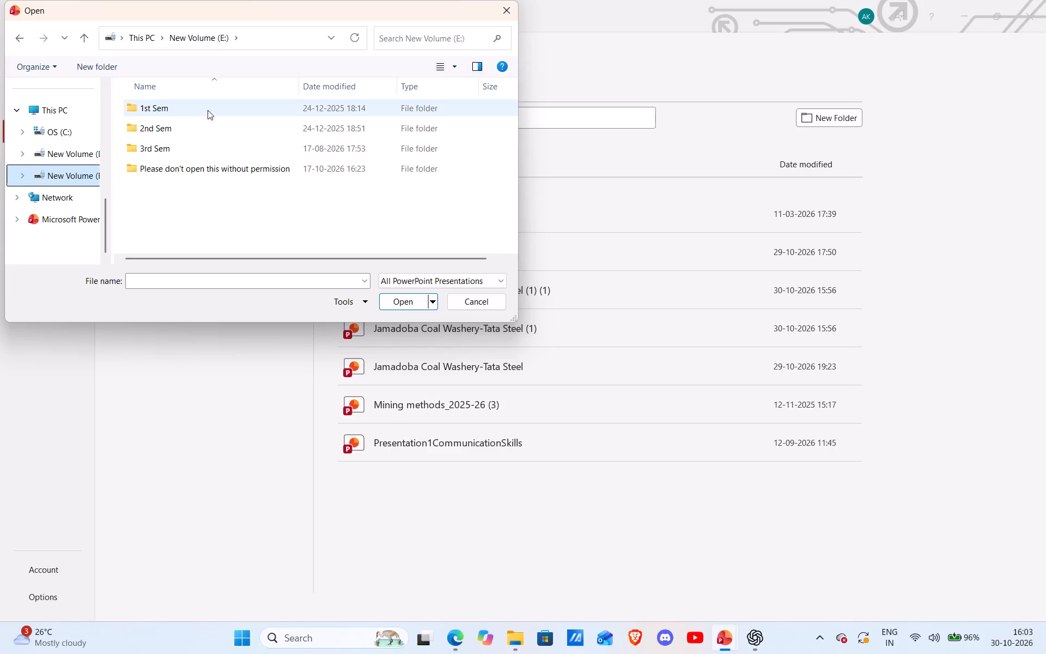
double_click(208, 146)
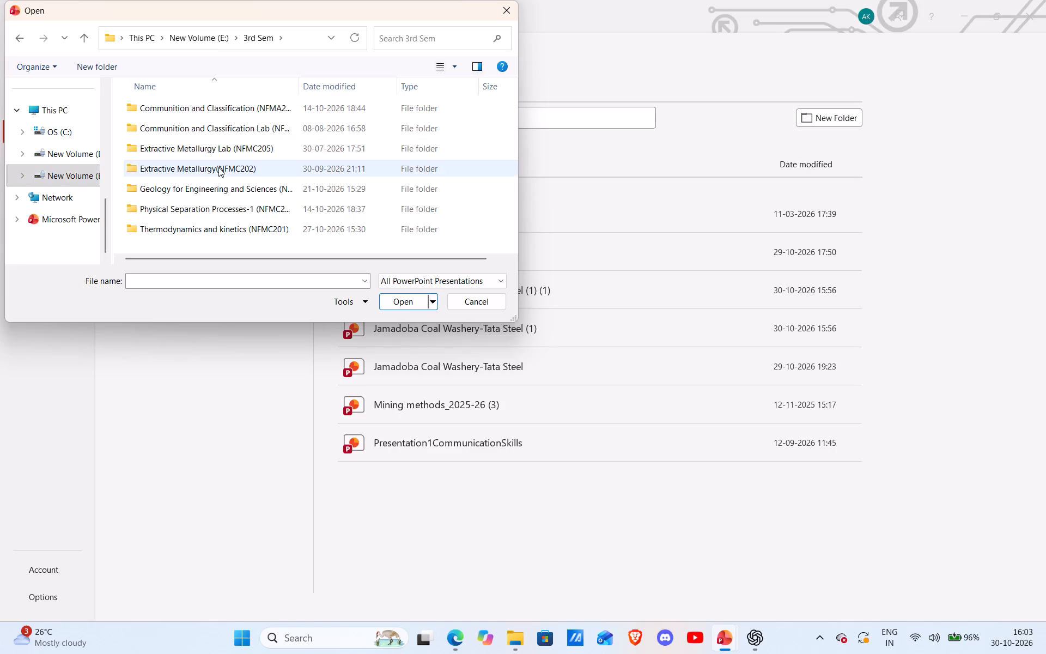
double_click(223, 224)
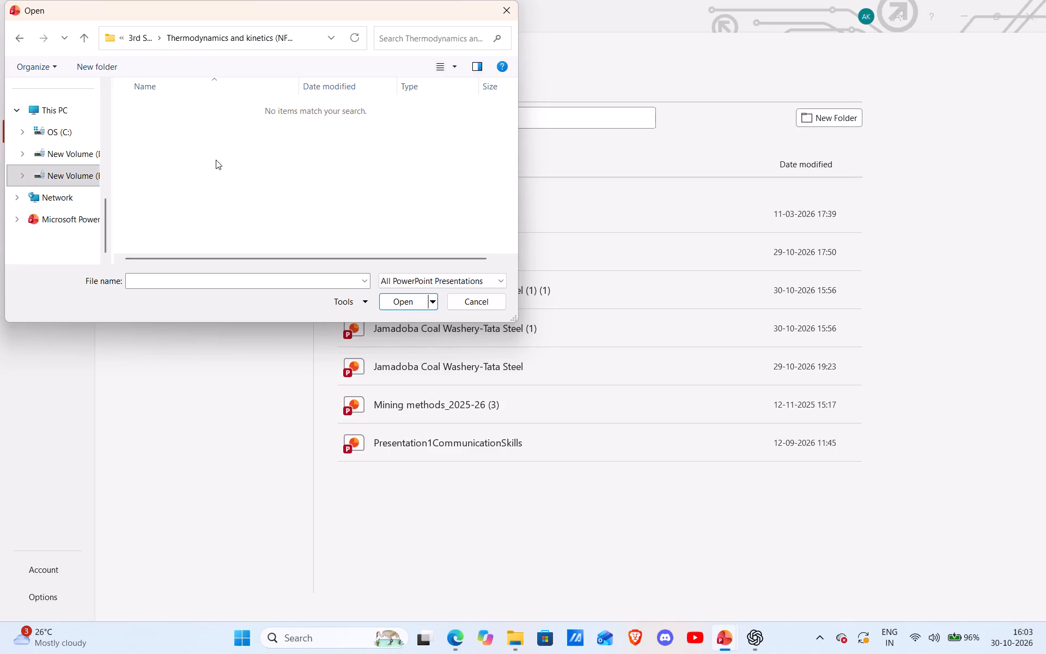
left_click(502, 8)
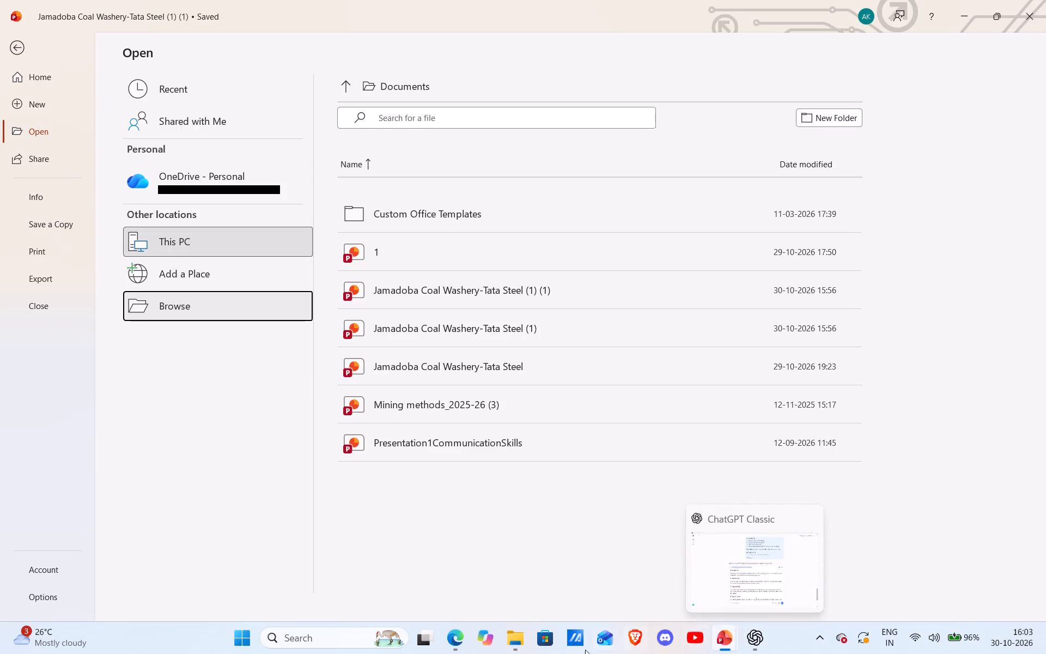
Switch to Edge and search the web for "iit ism dhanbad" in a new tab.
left_click(450, 629)
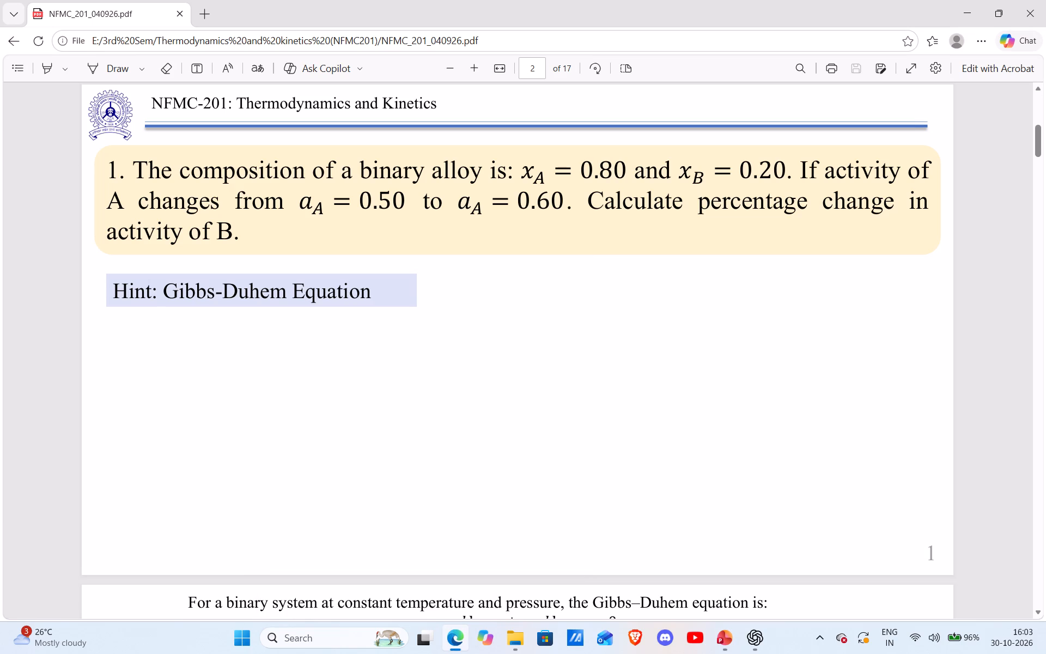
left_click(199, 16)
left_click(335, 150)
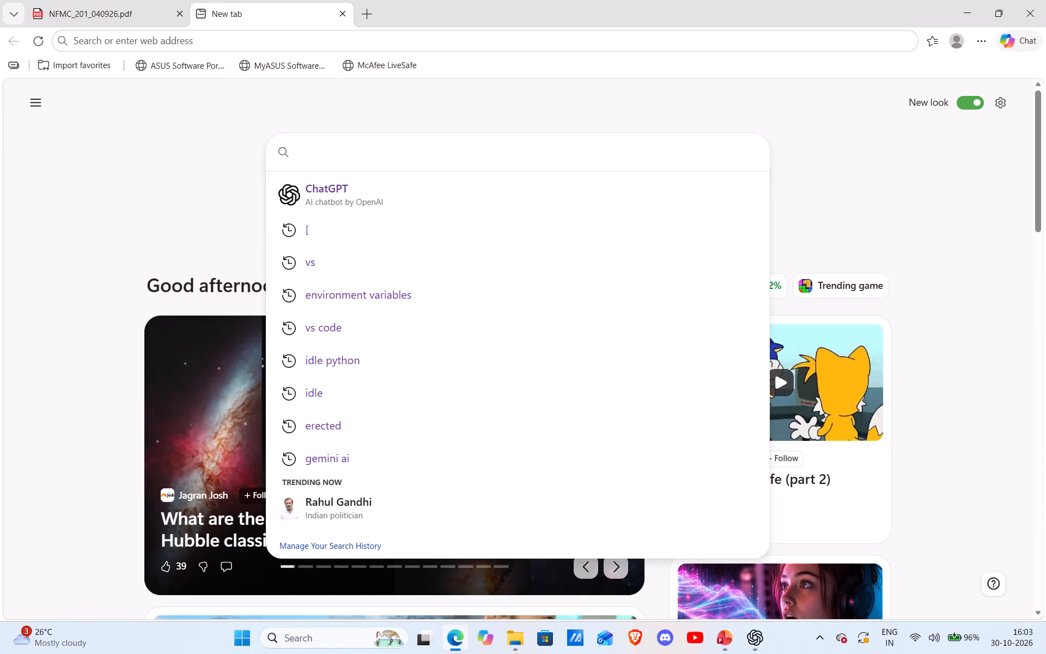
type("iit ism dhanbad")
key("space")
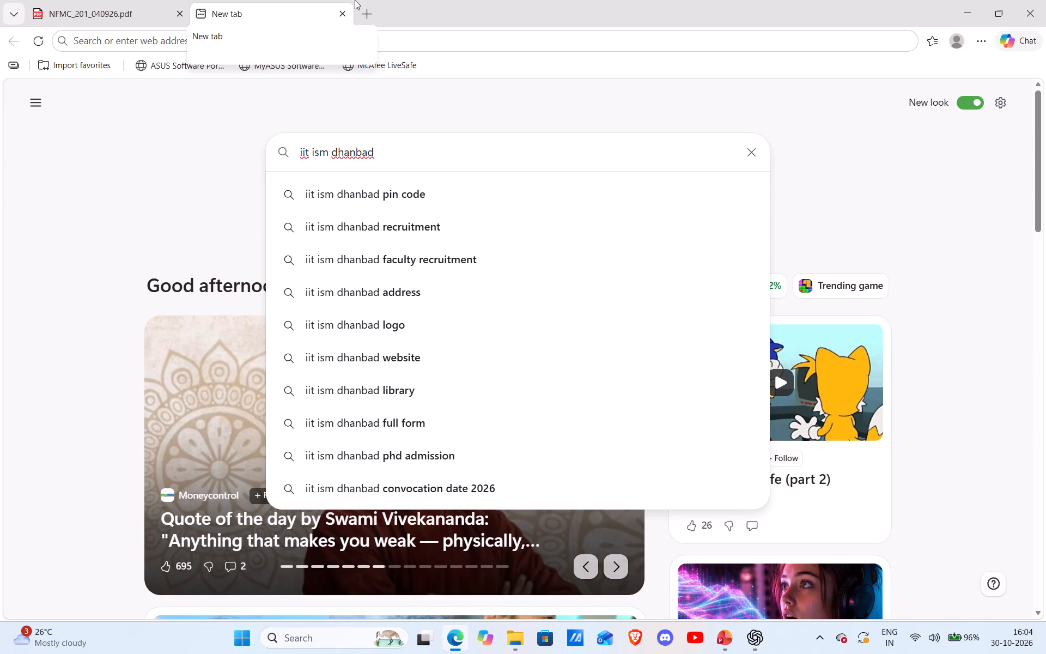
key("Return")
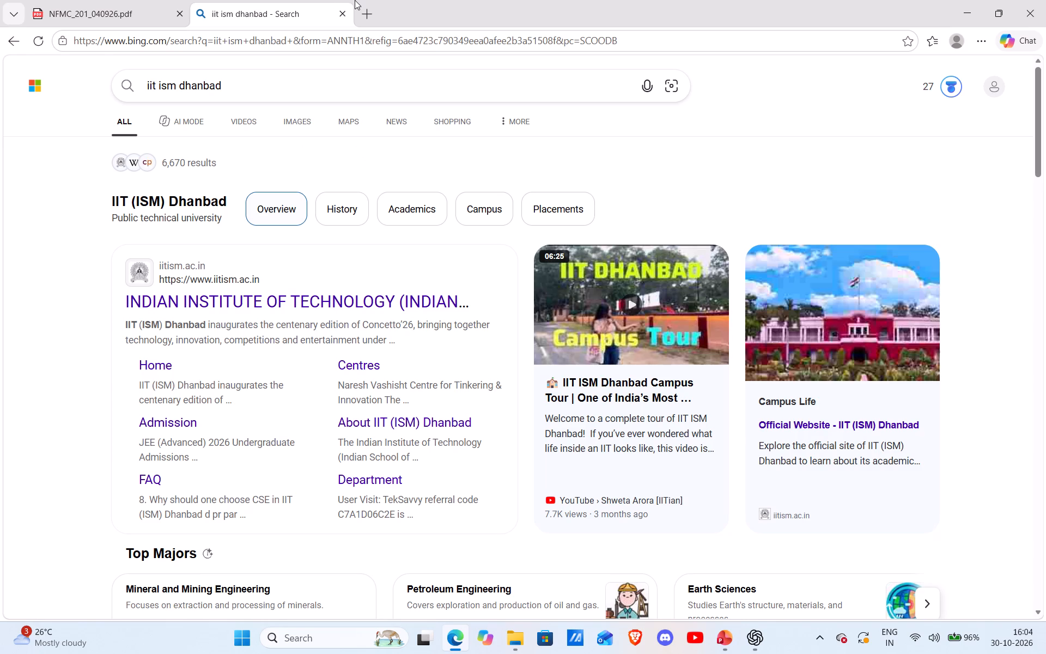
Look through the image results for "iit ism dhanbad" for campus pictures and institute logos.
left_click(299, 116)
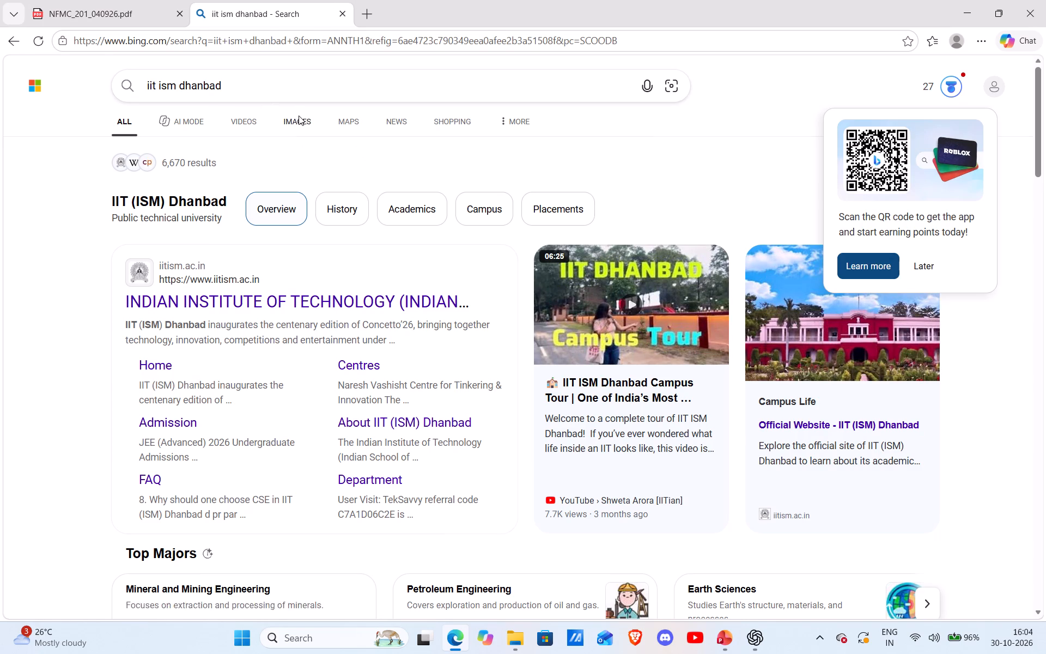
scroll(346, 330, "down", 5)
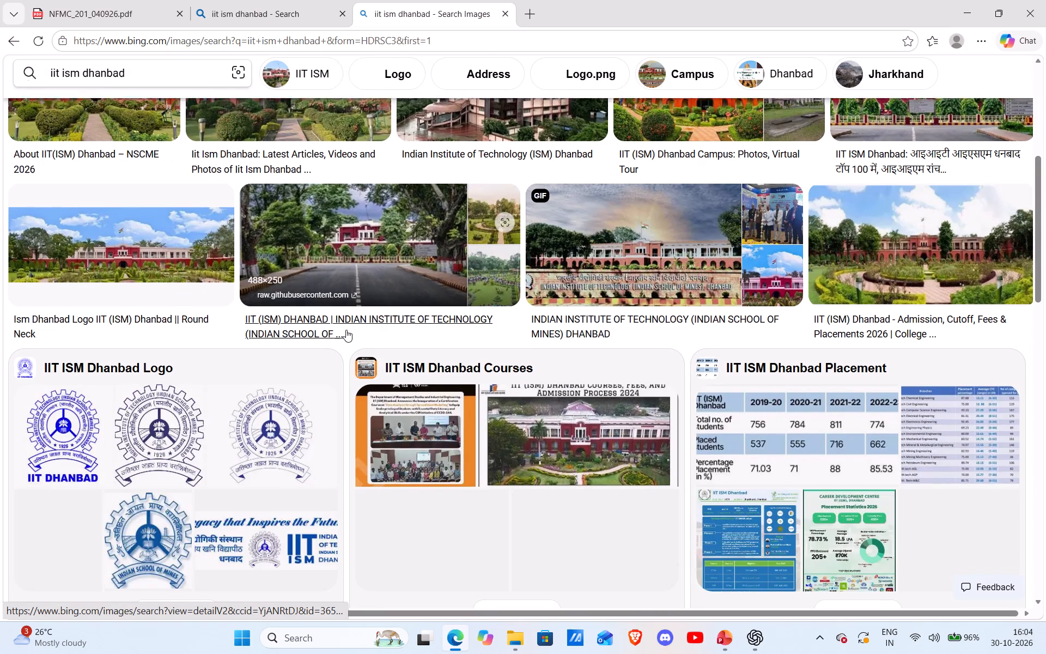
scroll(346, 330, "down", 2)
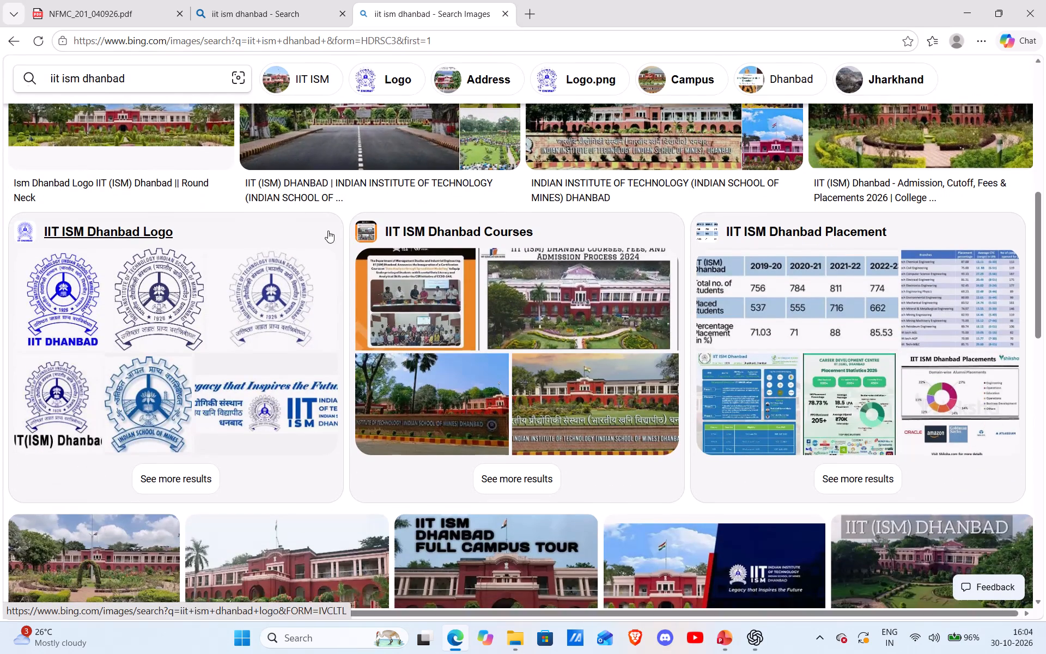
scroll(415, 265, "down", 3)
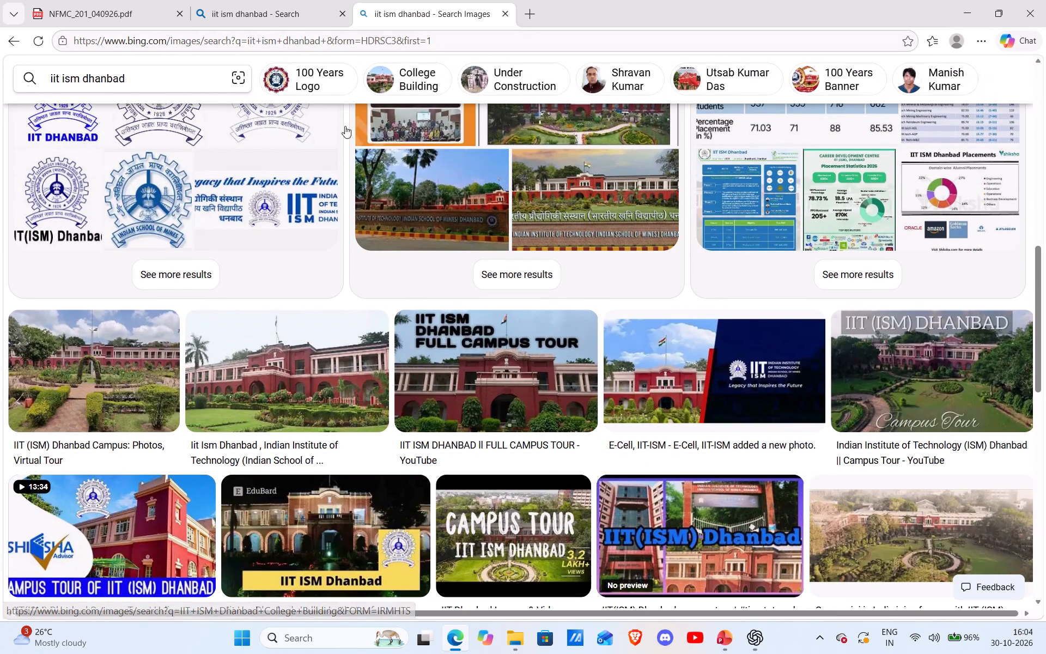
scroll(263, 207, "up", 4)
Search the images for "iit ism dhanbad png" and open the IIT (ISM) Dhanbad logo from Wikipedia.
left_click(165, 78)
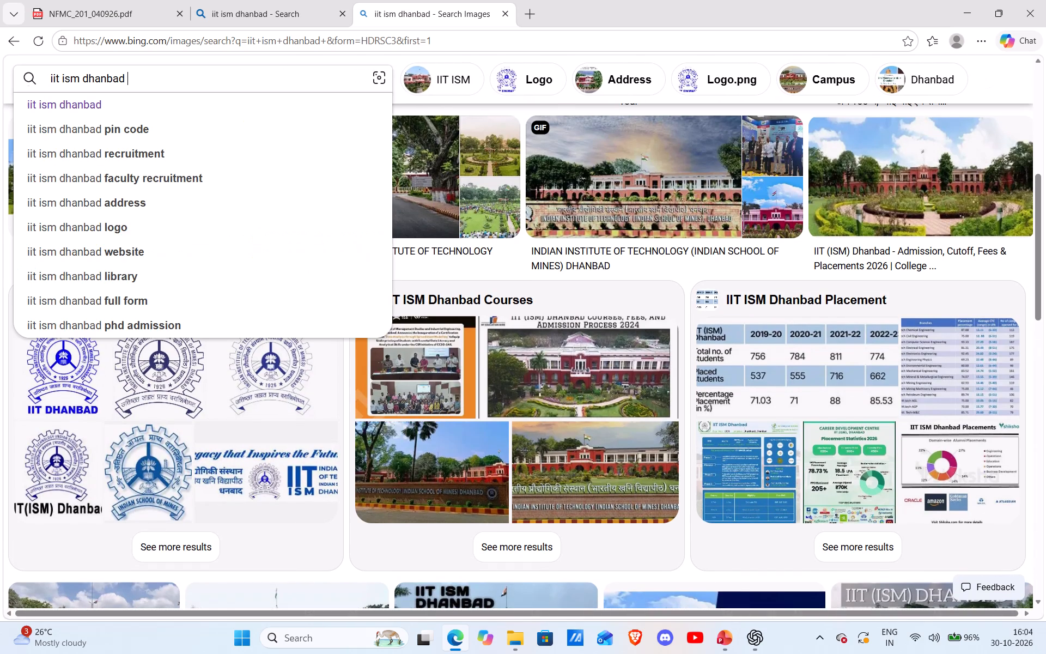
key("space")
type("png")
key("Return")
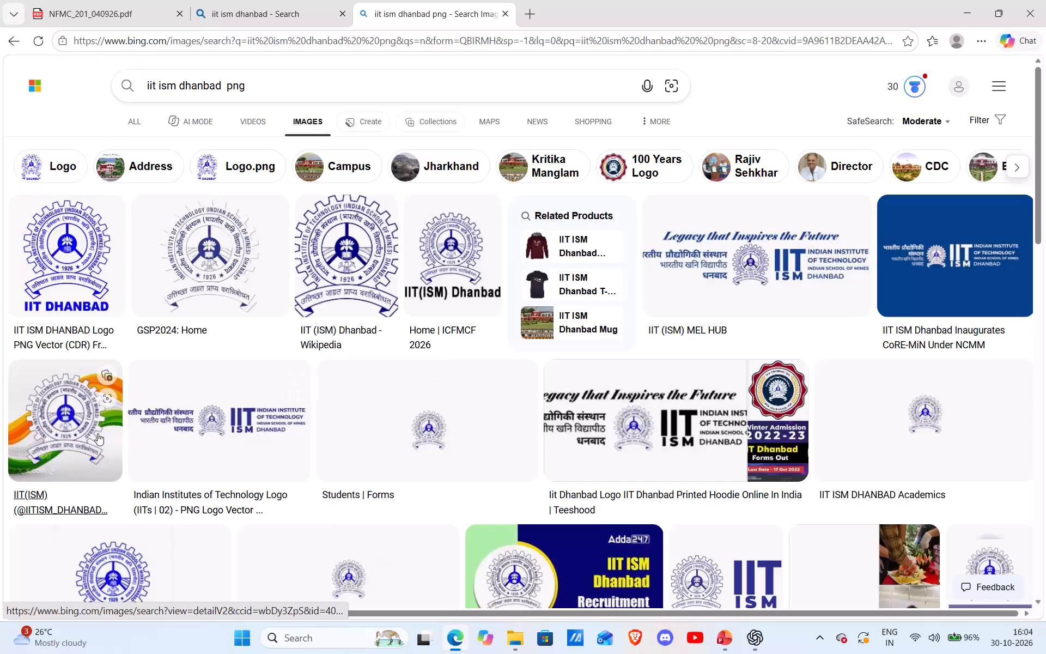
scroll(80, 450, "down", 3)
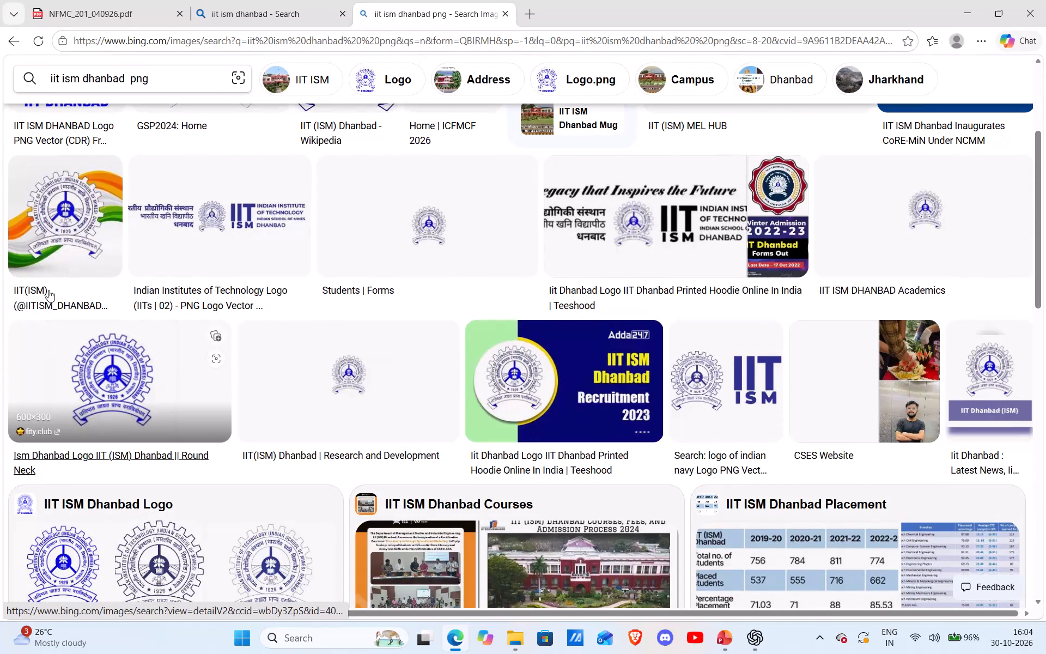
left_click(54, 203)
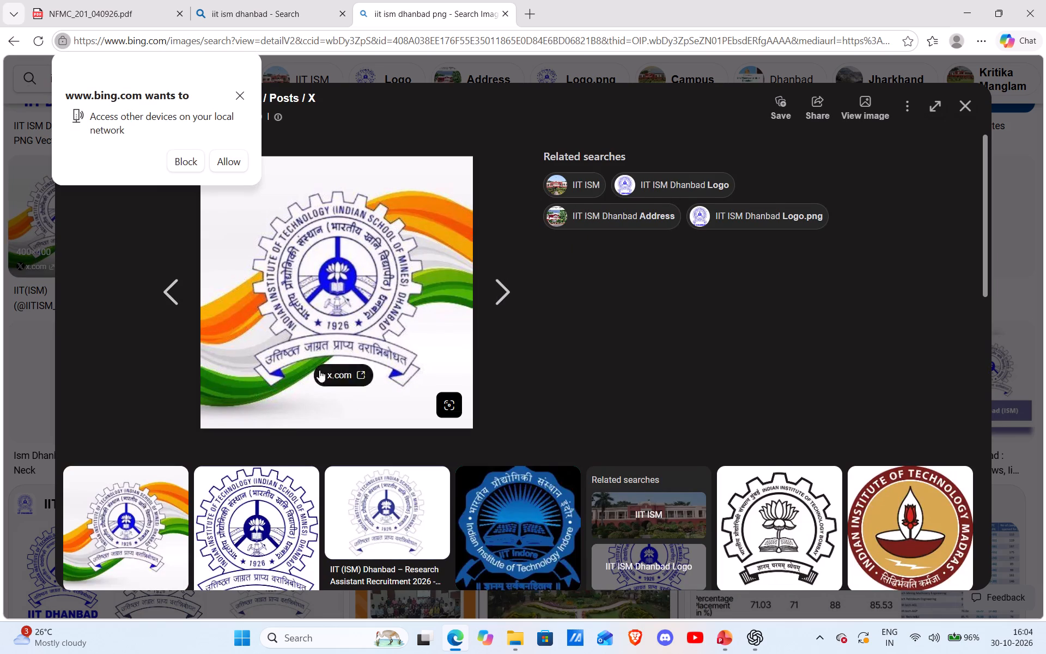
scroll(236, 471, "down", 3)
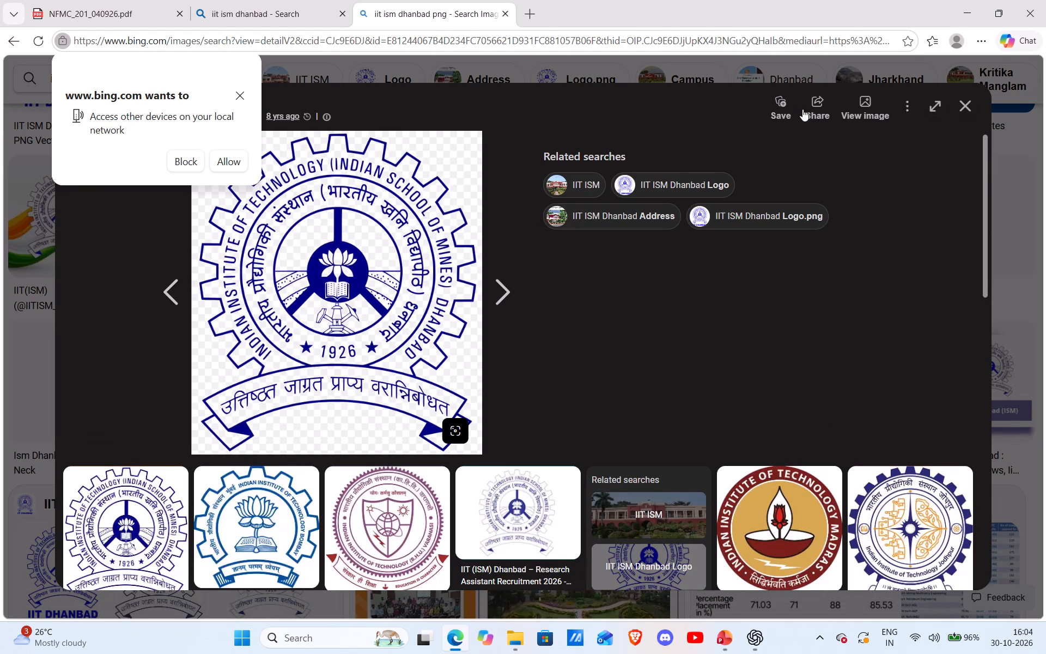
left_click(242, 94)
Save the Wikipedia logo image as IIT_(ISM)_Dhanbad_Logo.svg in the Screenshots folder inside Pictures.
right_click(305, 246)
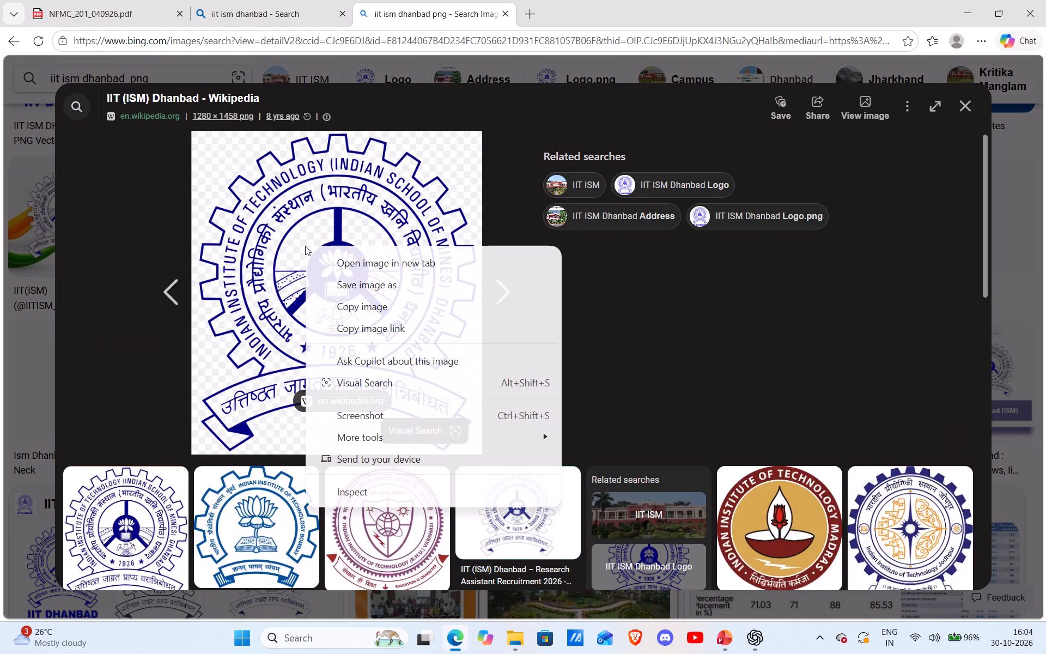
left_click(373, 277)
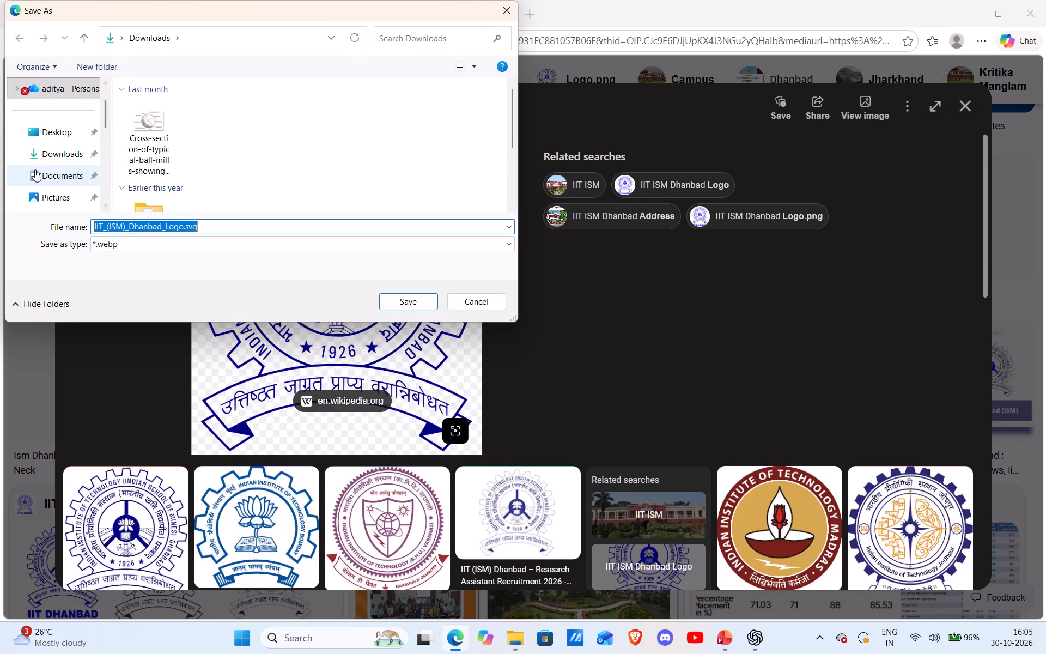
left_click(45, 154)
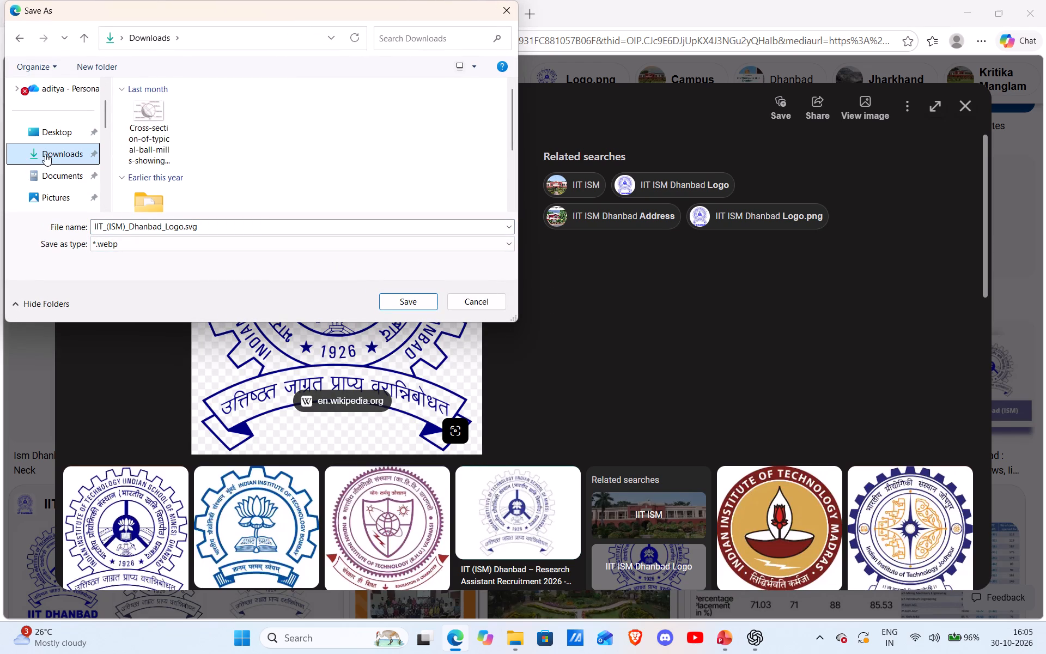
scroll(45, 154, "down", 1)
left_click(51, 132)
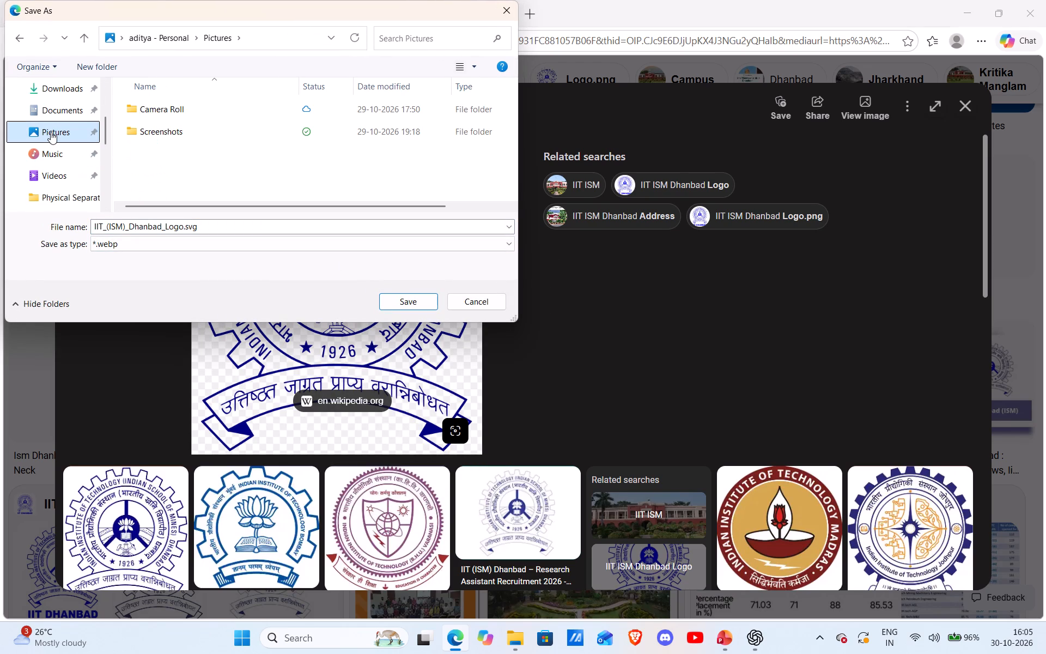
double_click(148, 124)
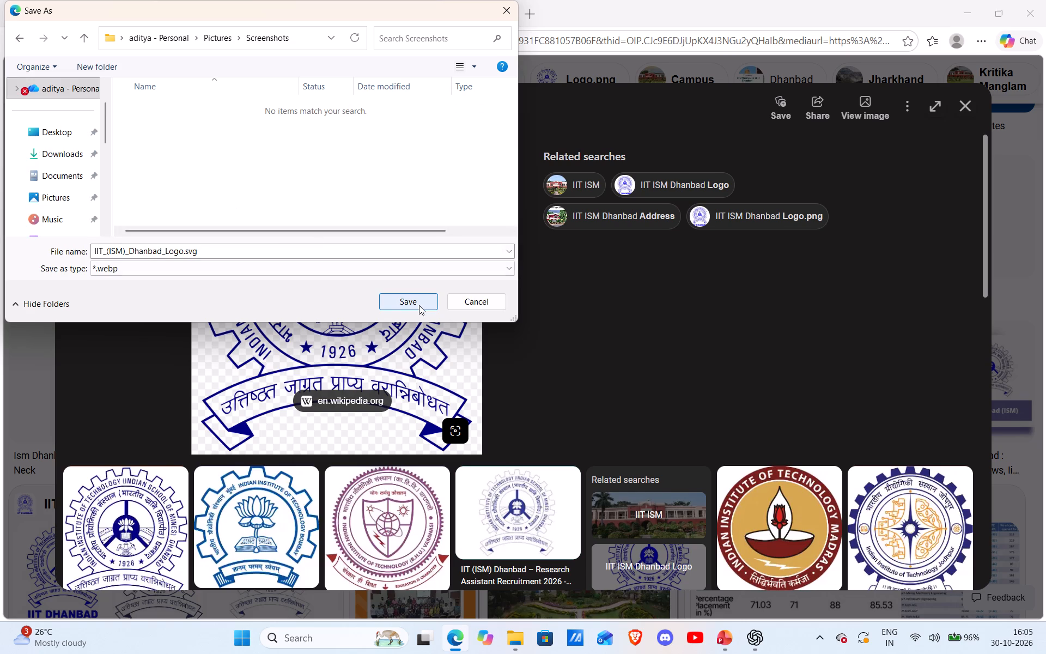
left_click(419, 305)
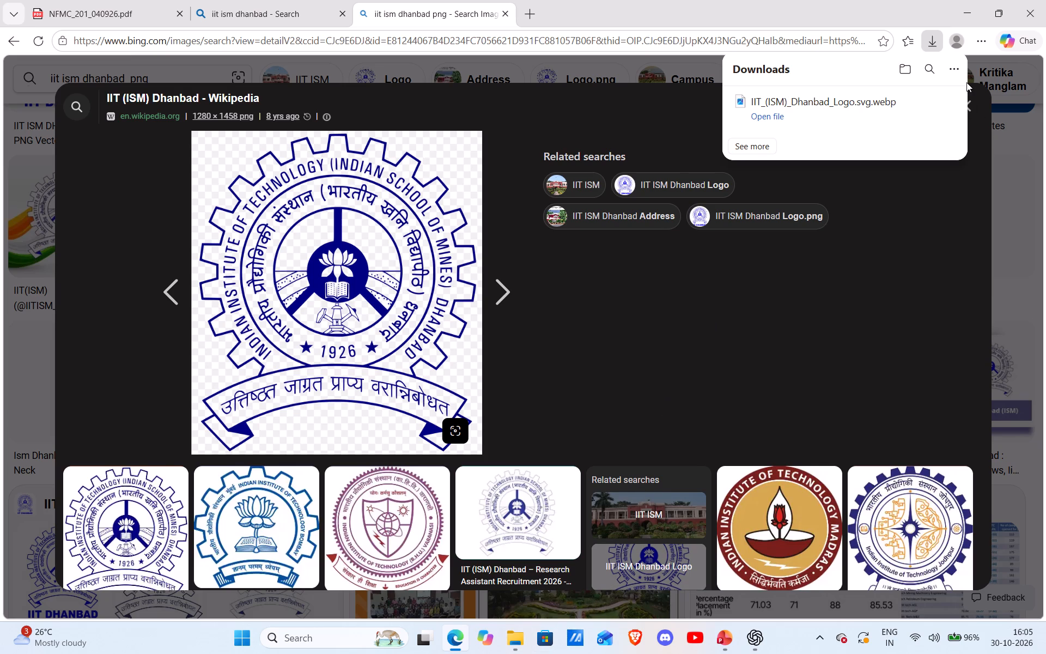
left_click(951, 190)
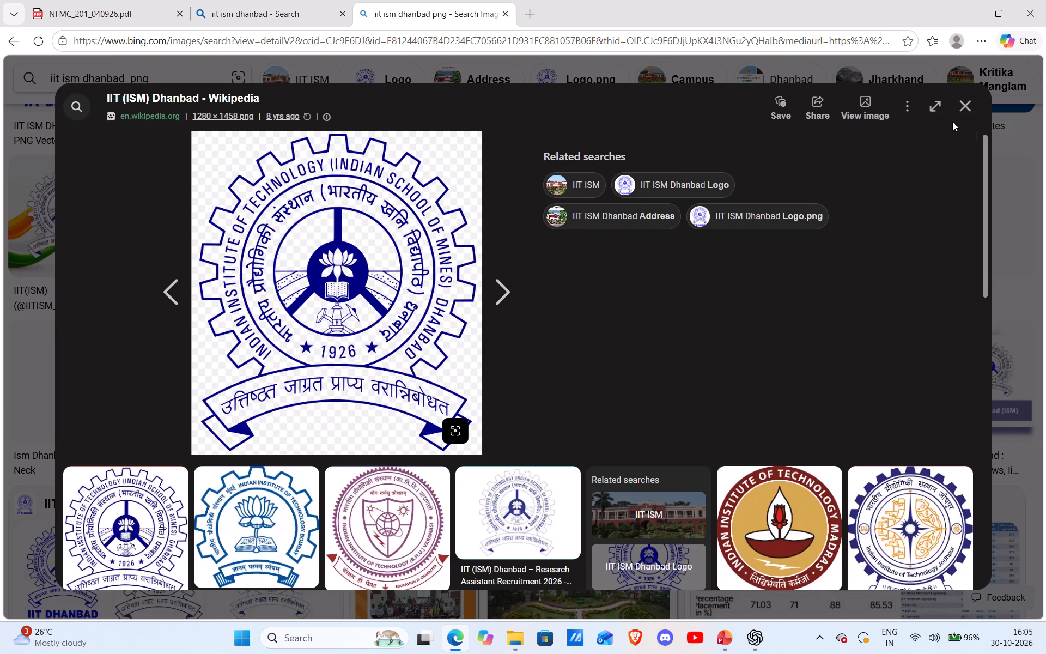
left_click(966, 99)
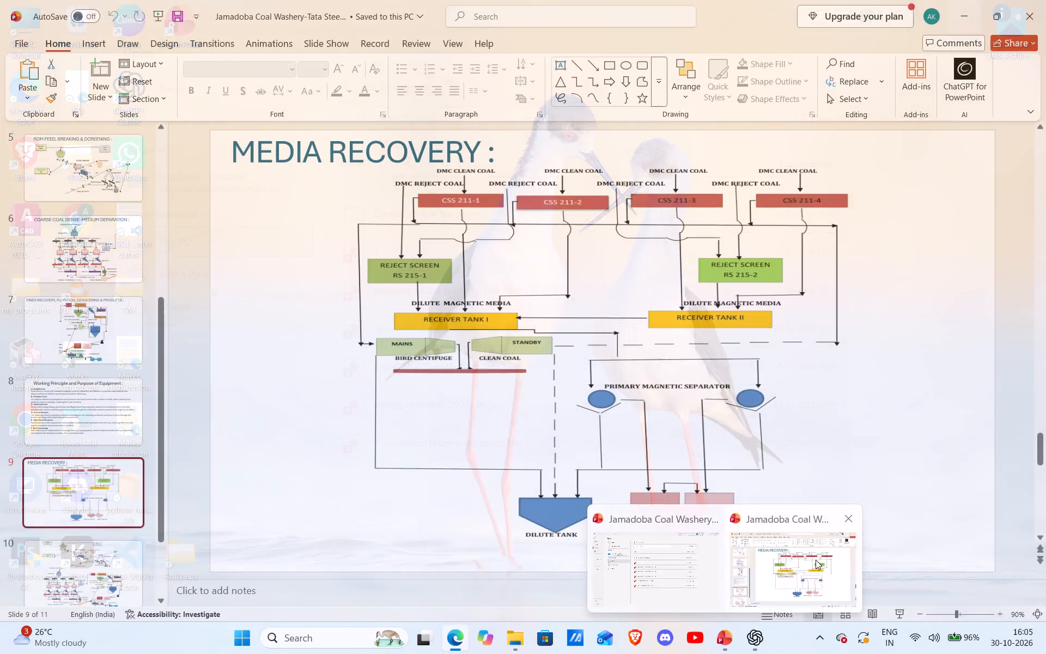
Switch to the Jamadoba Coal Washery presentation in PowerPoint and go to the blank title slide, slide 1.
left_click(816, 559)
scroll(226, 300, "up", 3)
scroll(88, 274, "up", 11)
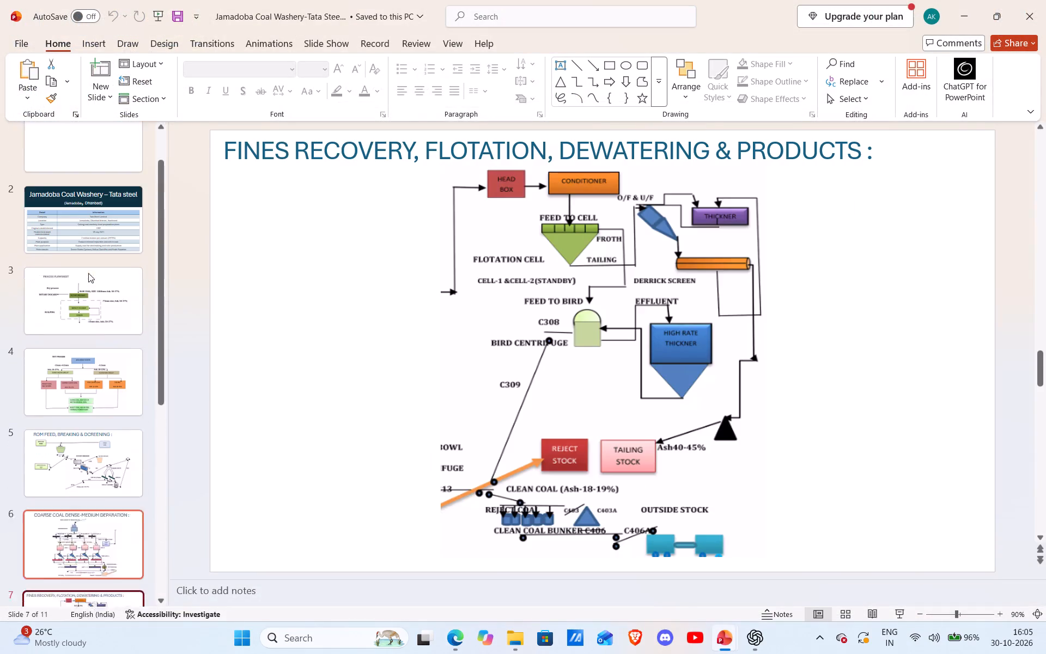
scroll(88, 273, "up", 8)
left_click(87, 175)
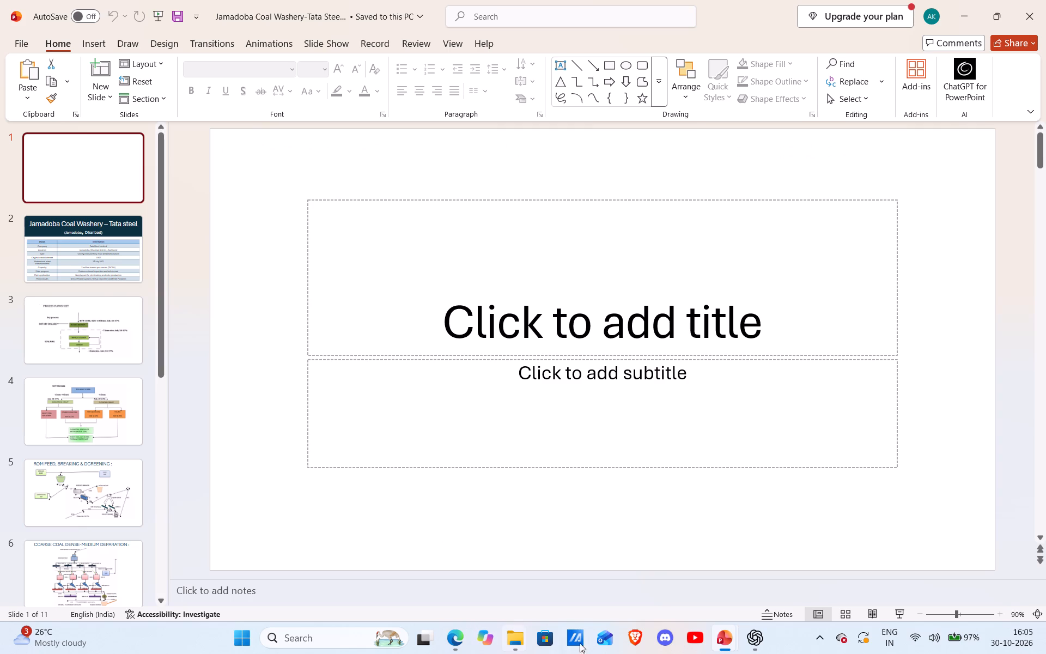
Switch to File Explorer and copy IIT_(ISM)_Dhanbad_Logo.svg from the Screenshots folder inside Pictures.
left_click(519, 641)
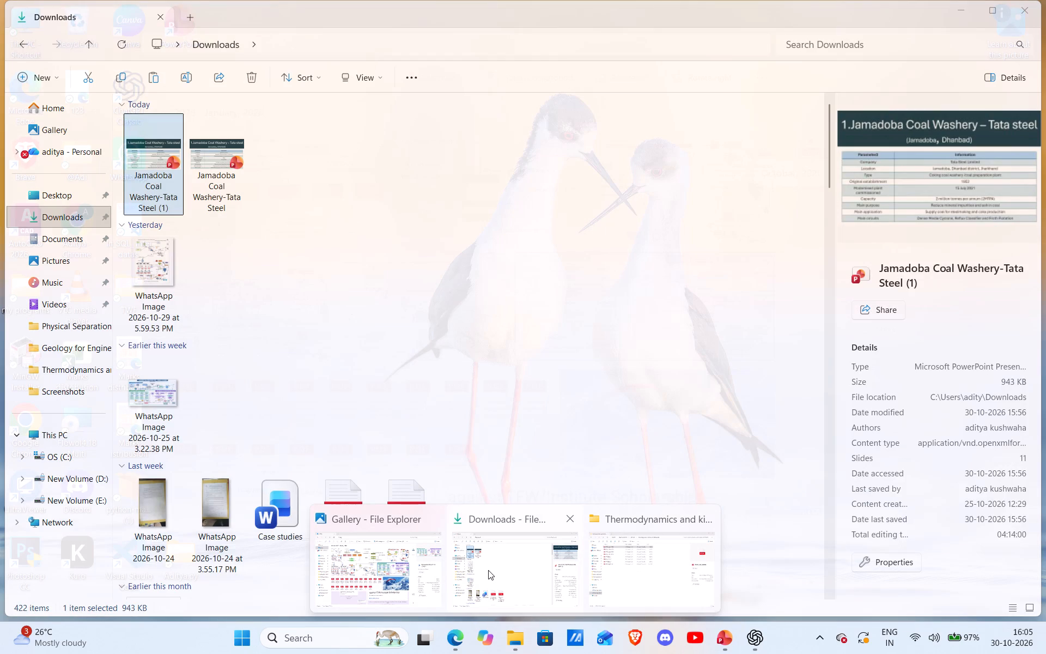
left_click(488, 570)
double_click(46, 255)
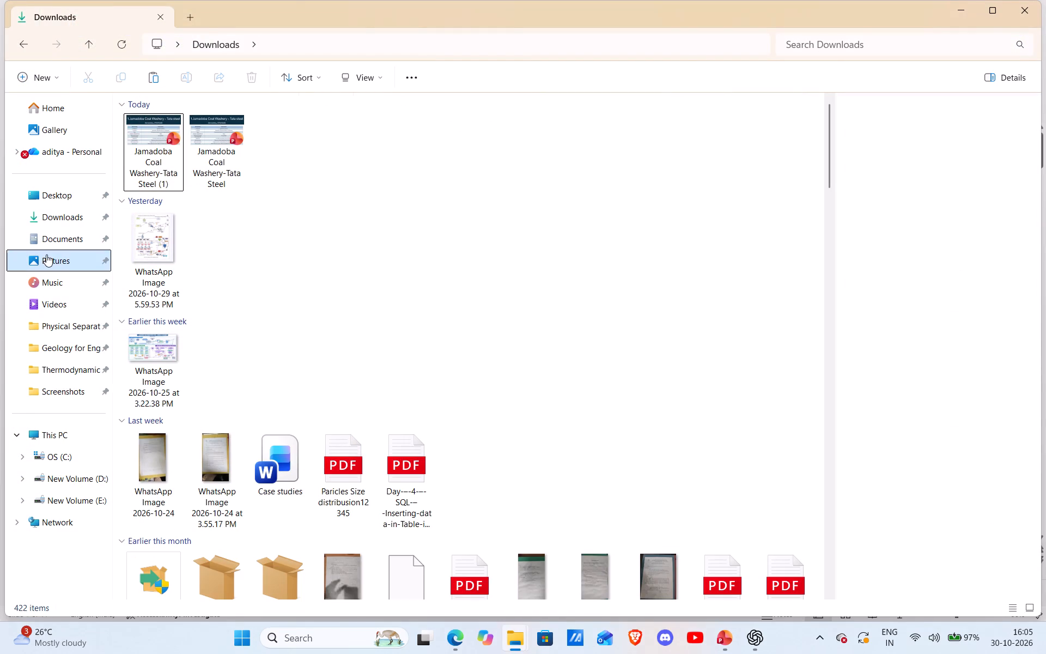
double_click(246, 137)
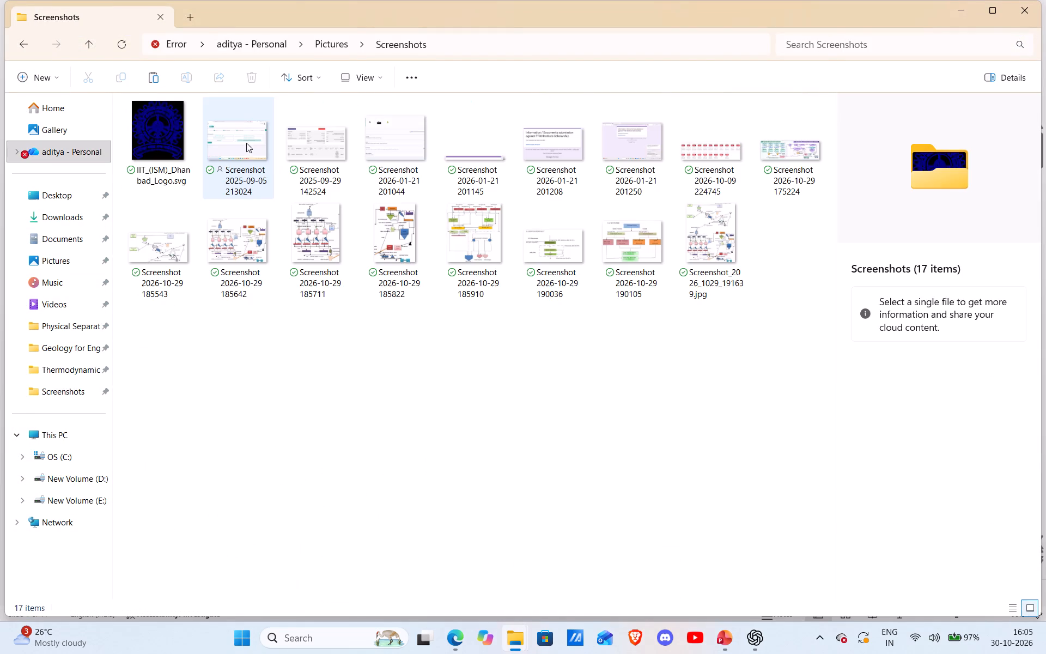
right_click(161, 125)
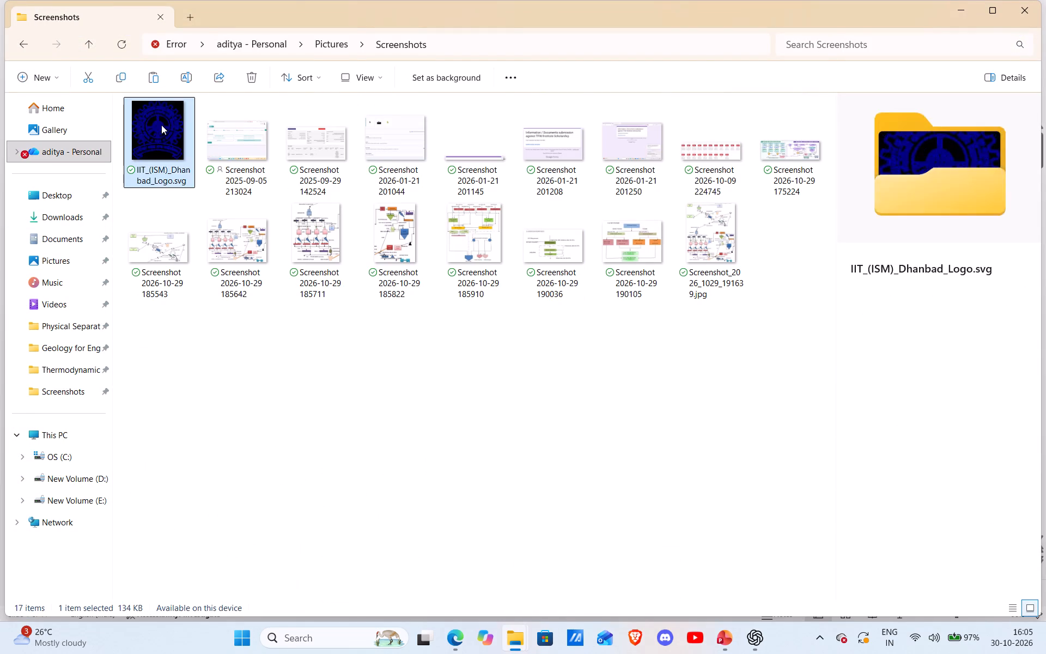
left_click(226, 141)
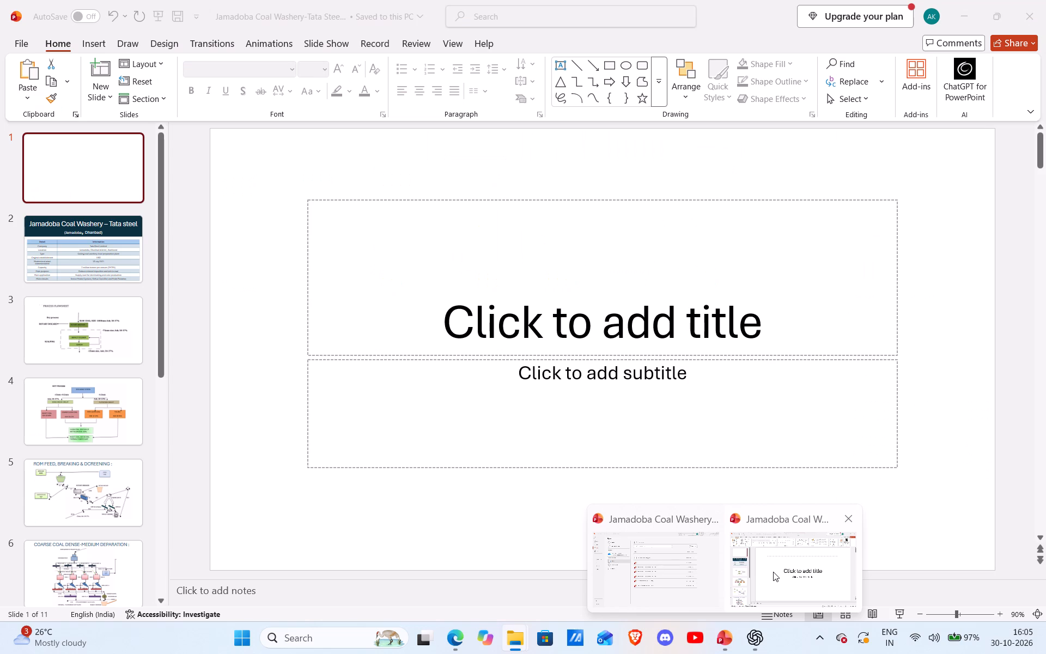
Switch back to the PowerPoint presentation and paste the copied institute logo onto slide 1.
left_click(801, 586)
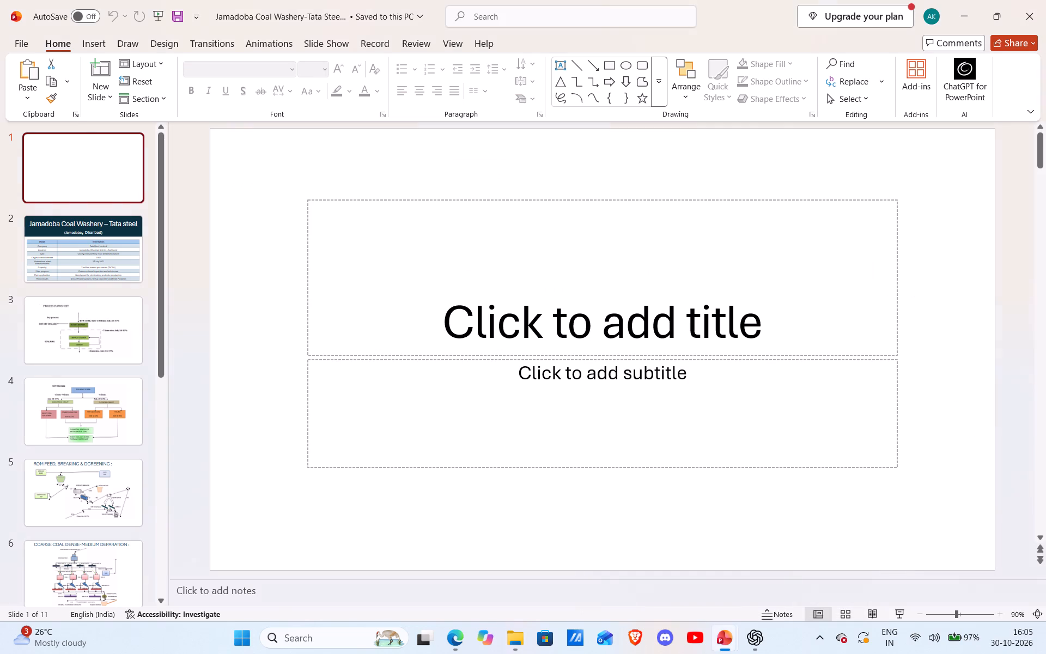
right_click(414, 258)
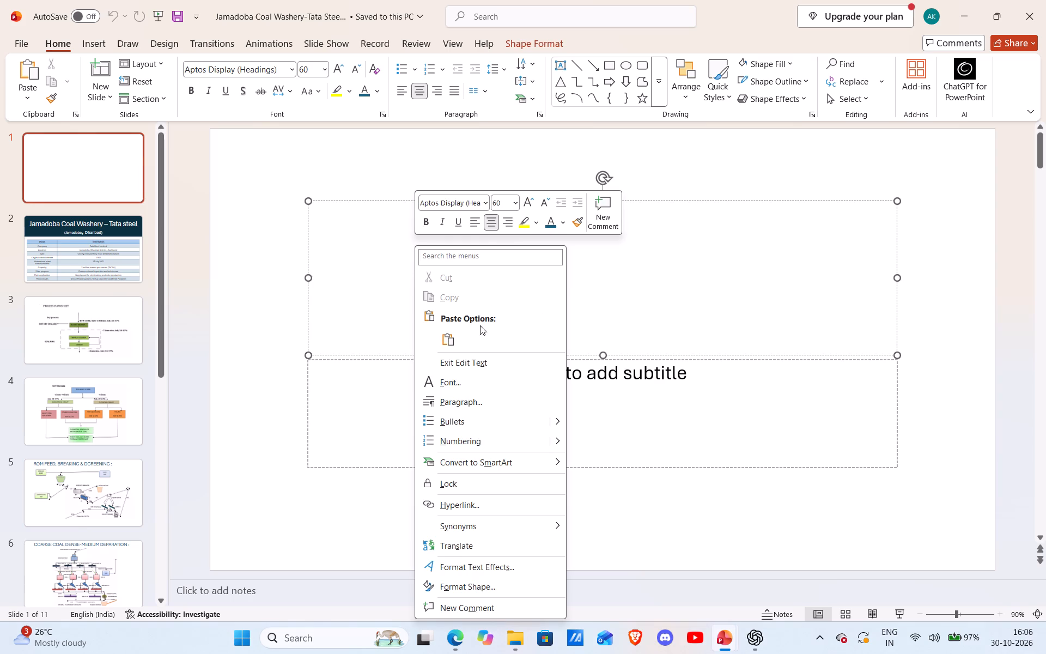
left_click(446, 342)
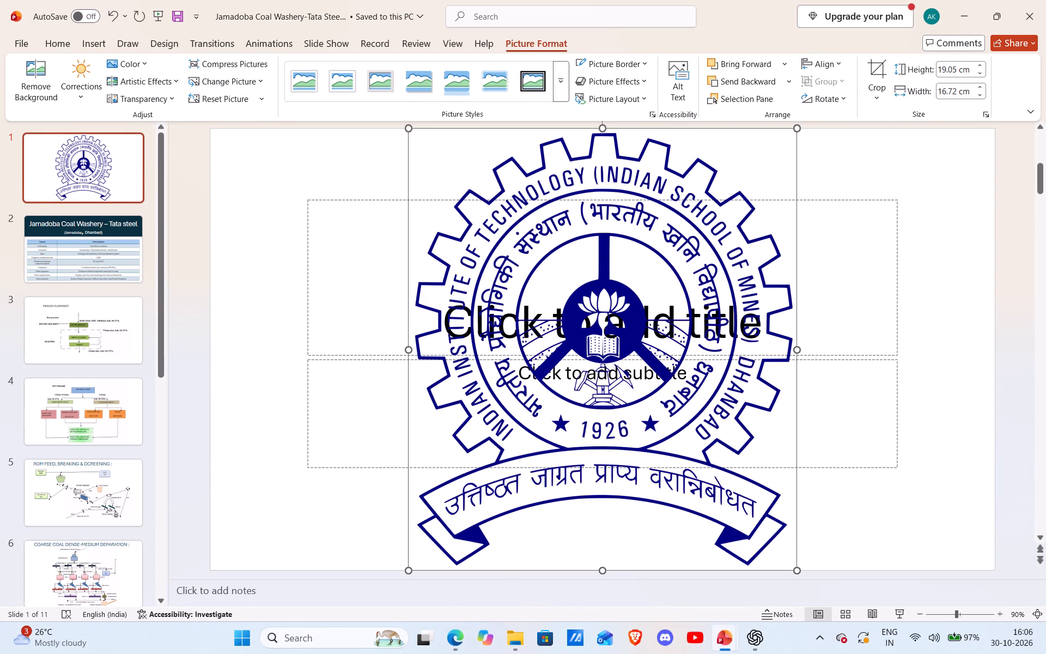
Shrink the pasted logo proportionally to about 7.2 cm high and 6.3 cm wide.
left_click_drag(796, 570, 573, 324)
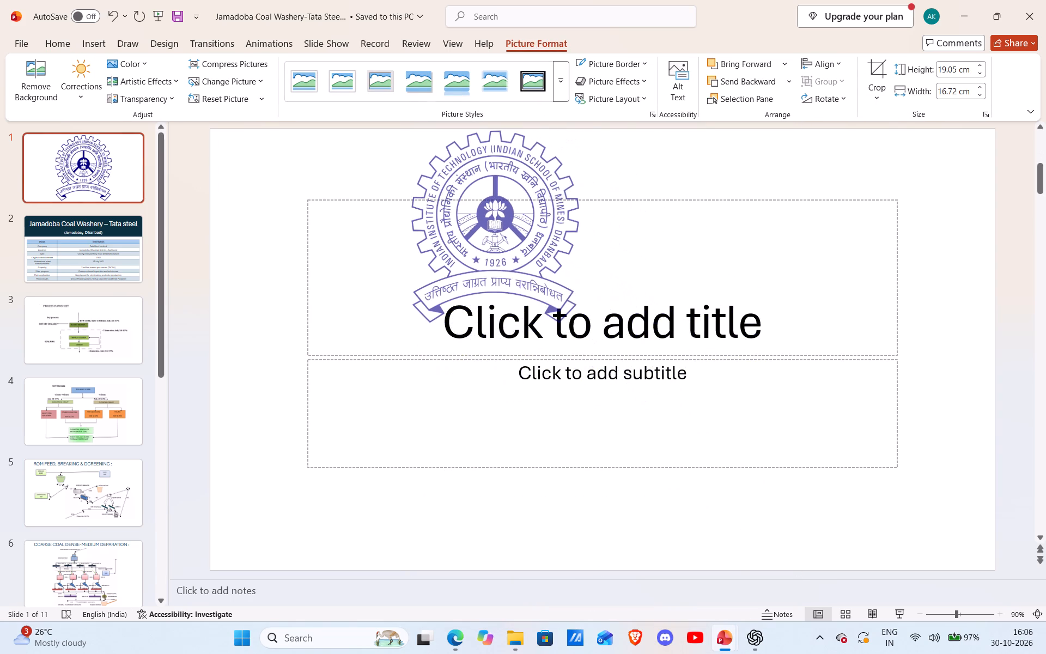
left_click_drag(573, 324, 542, 296)
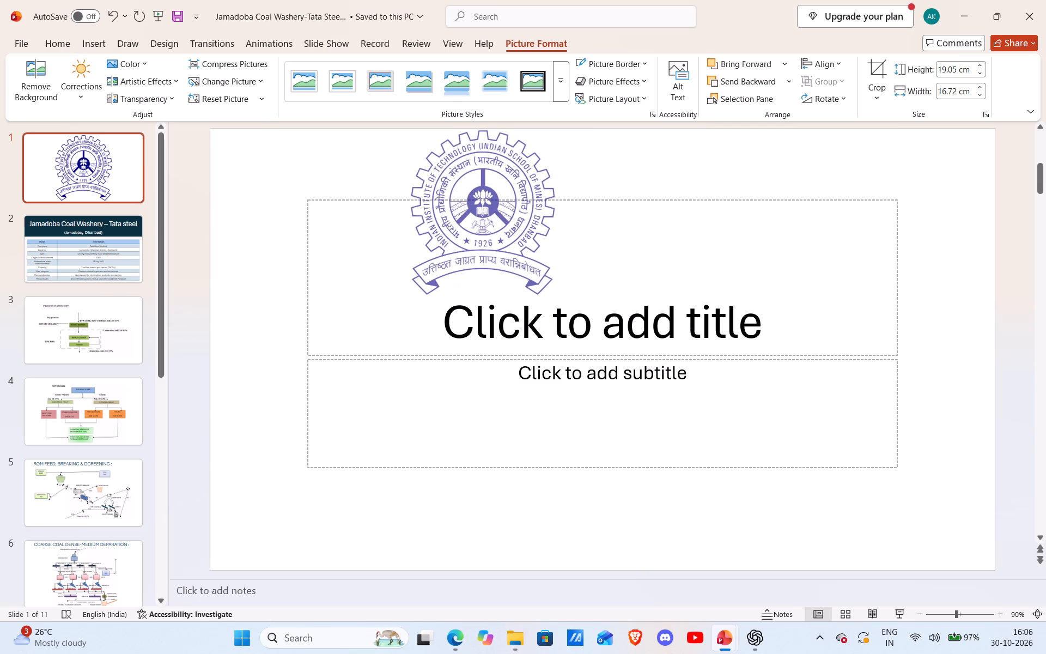
left_click_drag(542, 296, 542, 296)
Shrink the institute logo proportionally to about 6.1 cm high and 5.4 cm wide, placing it in the slide's upper-right corner.
left_click_drag(490, 202, 317, 216)
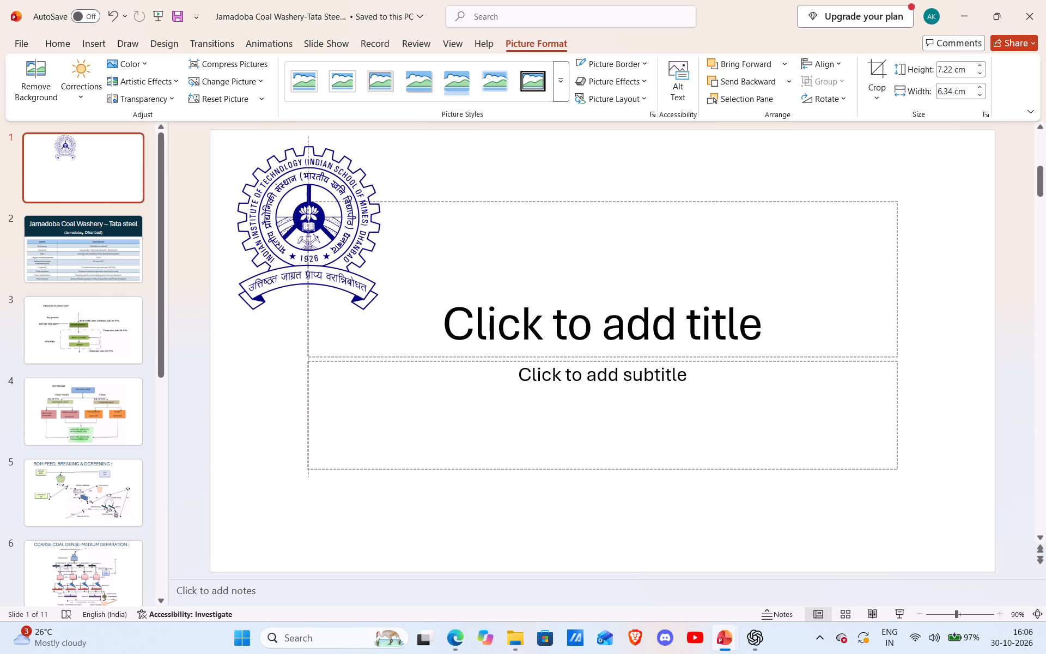
left_click_drag(317, 216, 584, 220)
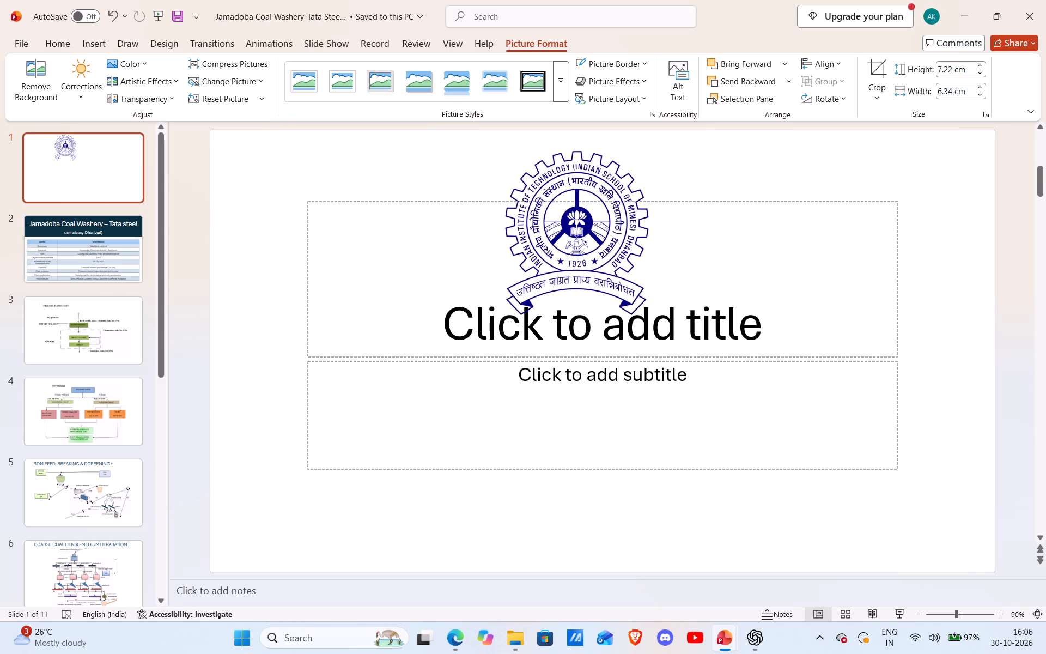
left_click_drag(584, 220, 589, 225)
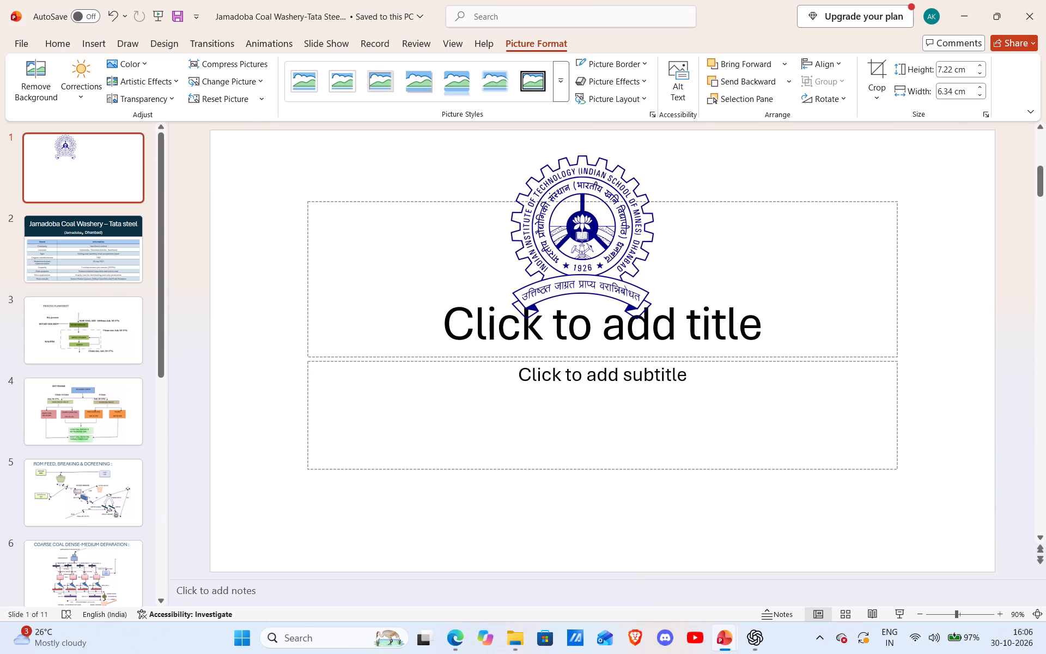
left_click_drag(589, 225, 865, 183)
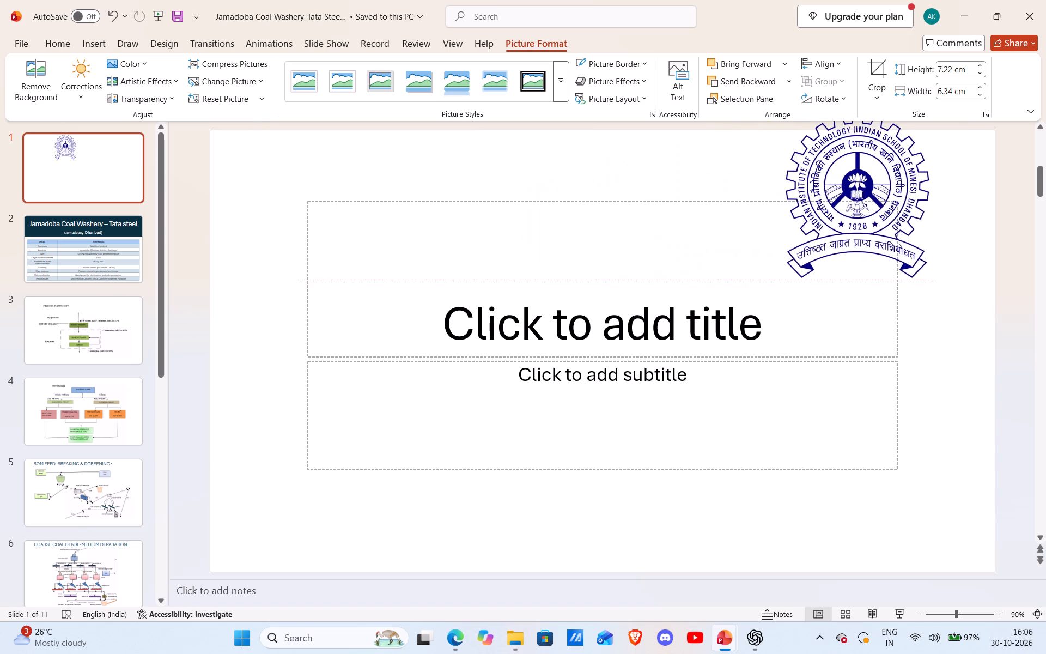
left_click_drag(865, 183, 907, 196)
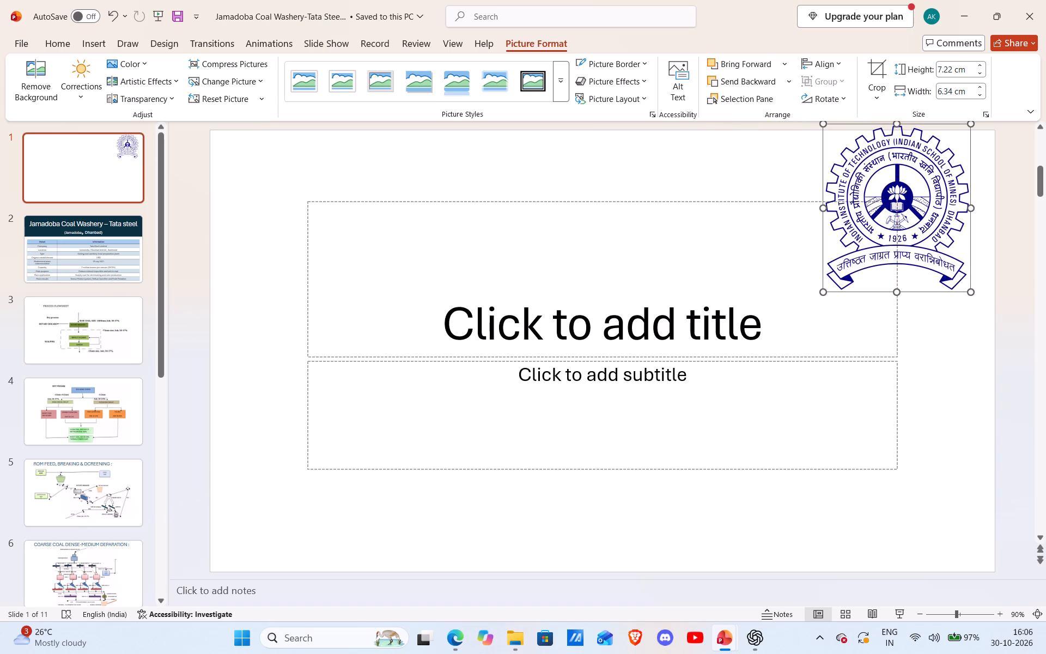
left_click_drag(972, 291, 944, 266)
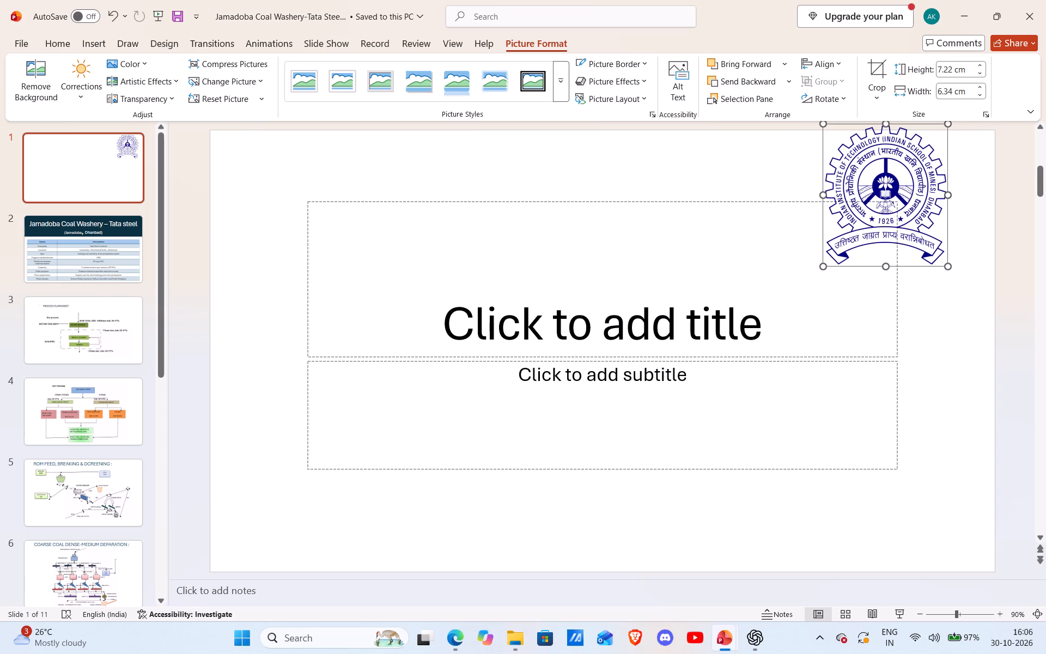
left_click_drag(898, 191, 941, 202)
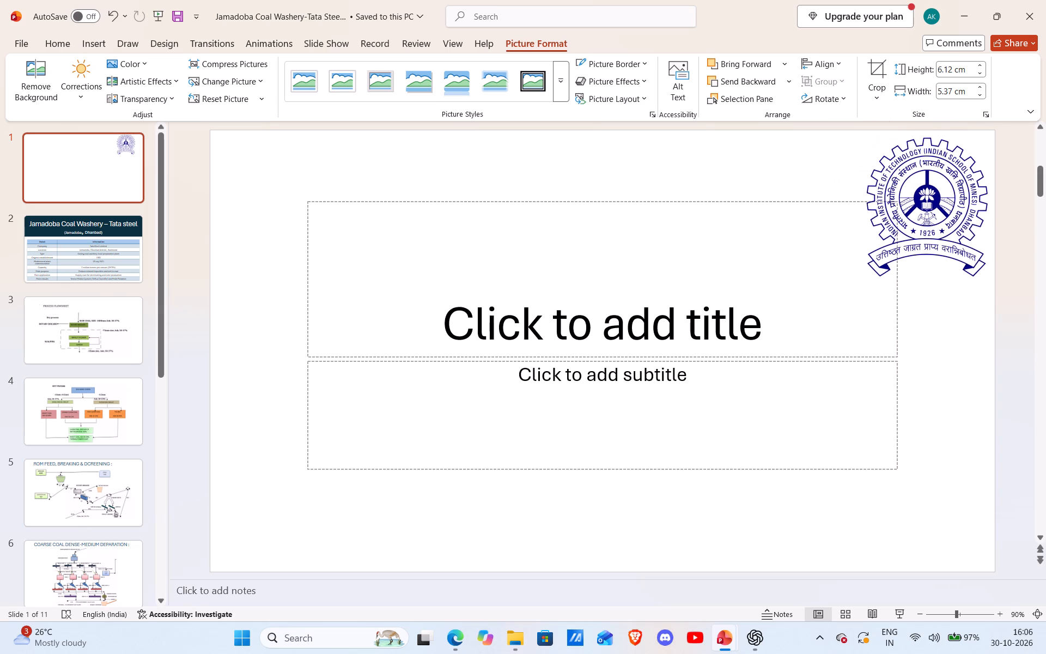
left_click_drag(941, 202, 936, 209)
left_click(928, 423)
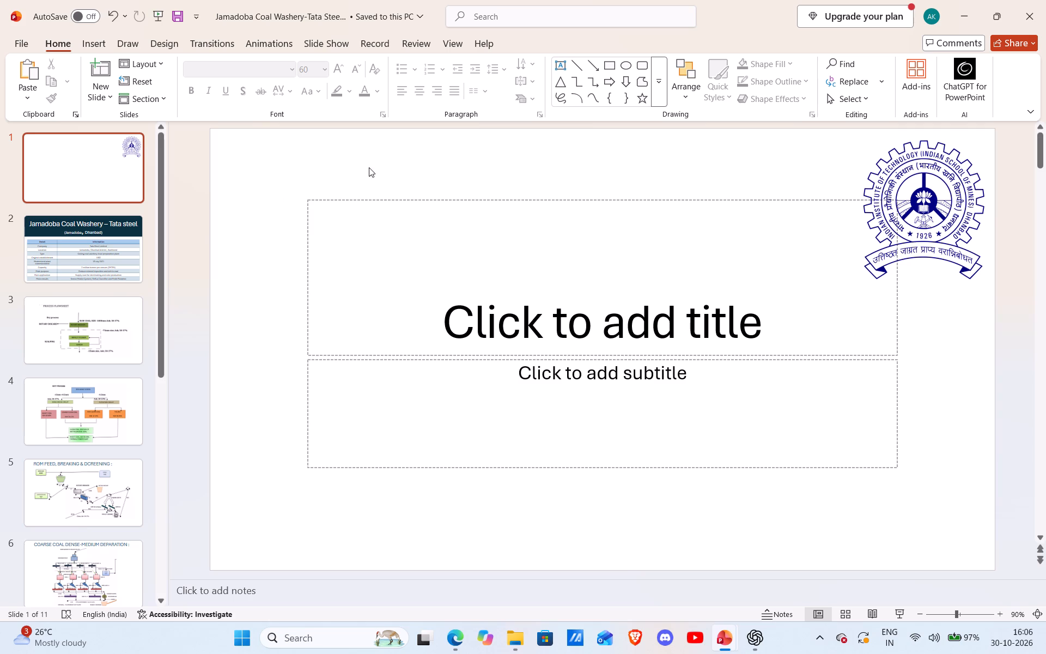
Move the institute logo to the upper-left corner of slide 1, with a small margin from the slide edges.
left_click_drag(920, 189, 304, 190)
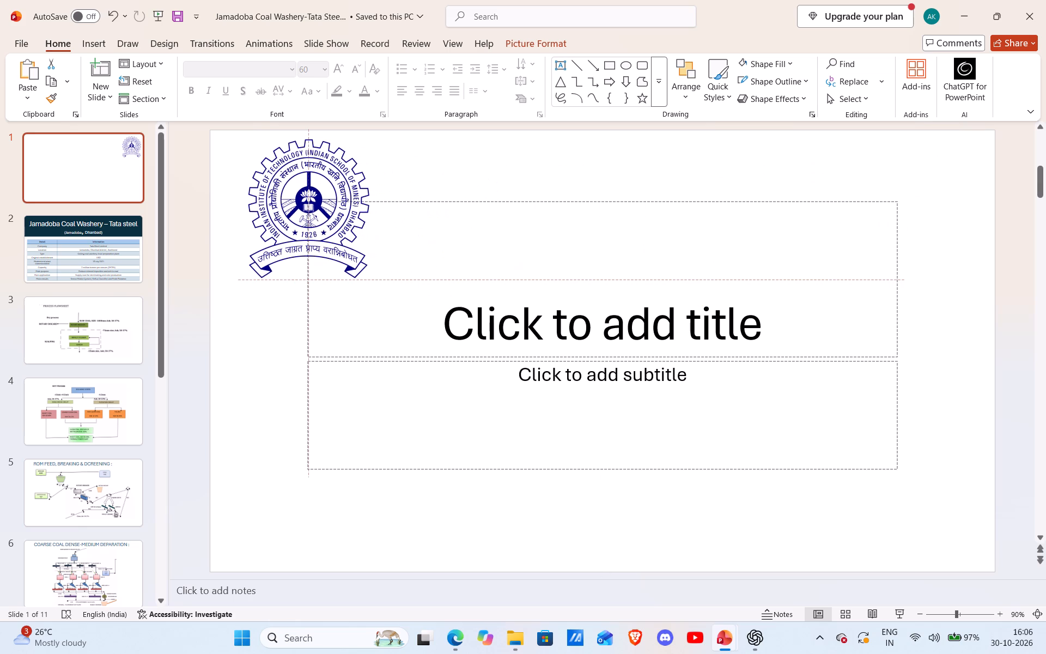
left_click_drag(304, 190, 301, 199)
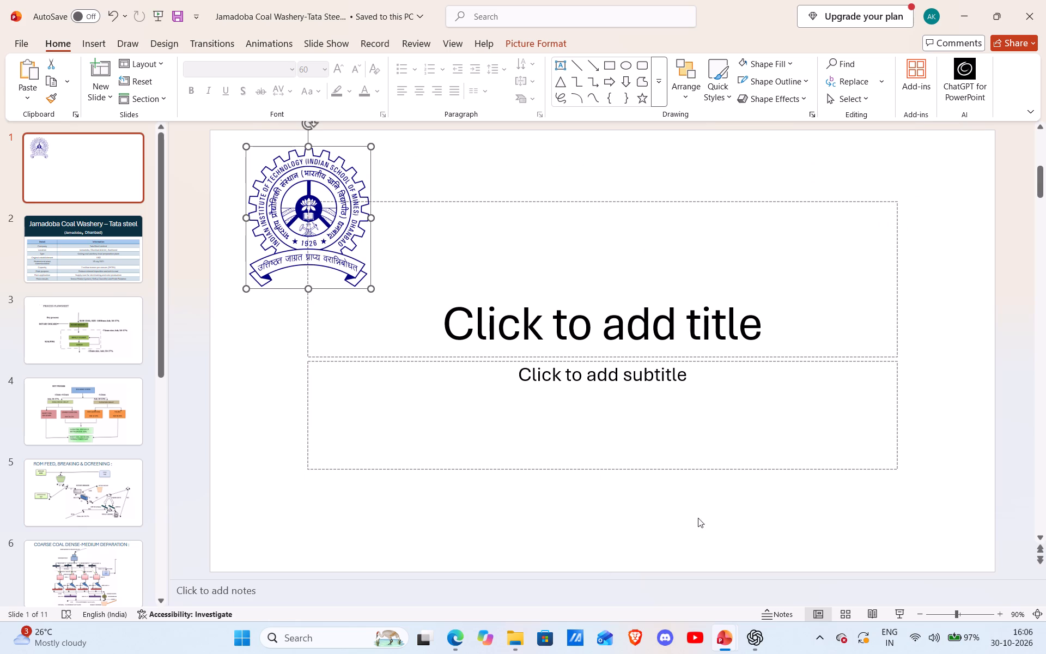
left_click(646, 529)
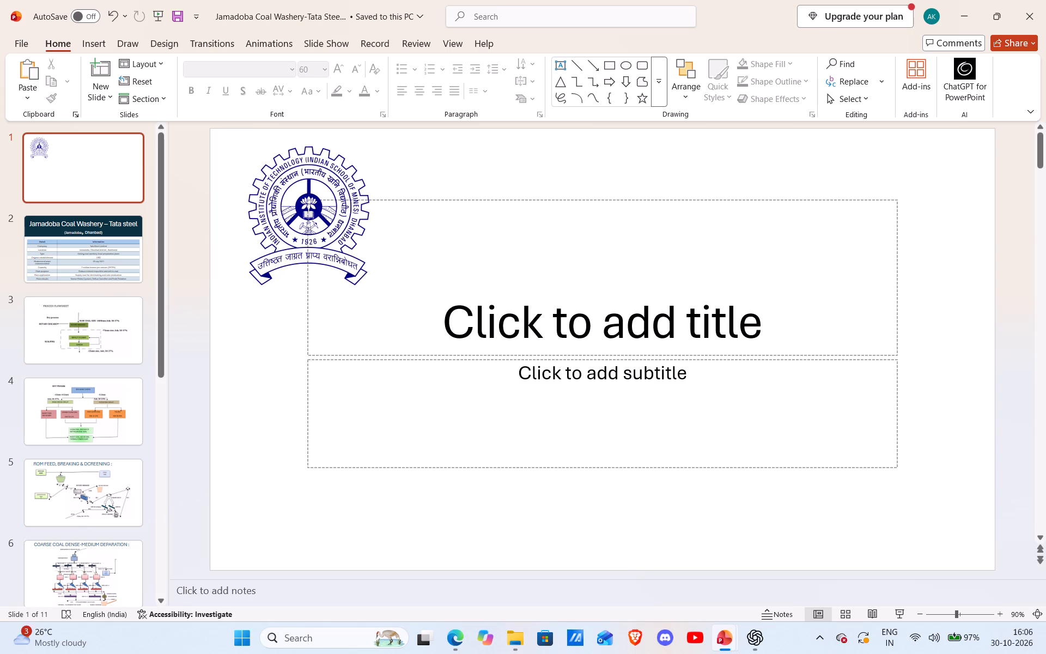
left_click(319, 227)
left_click_drag(319, 227, 310, 225)
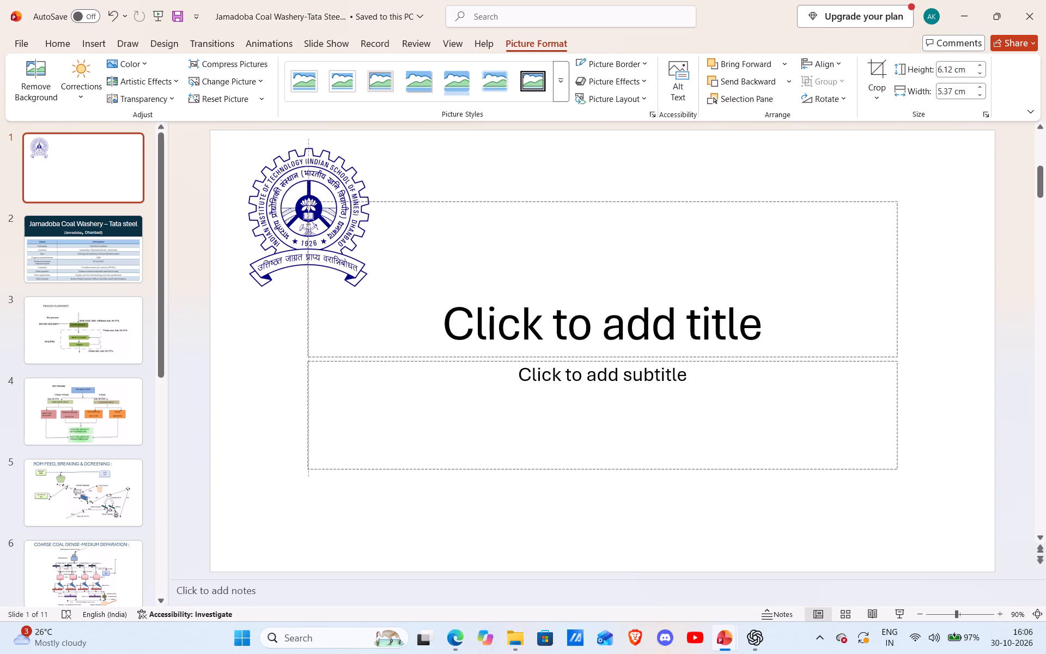
left_click_drag(310, 225, 303, 222)
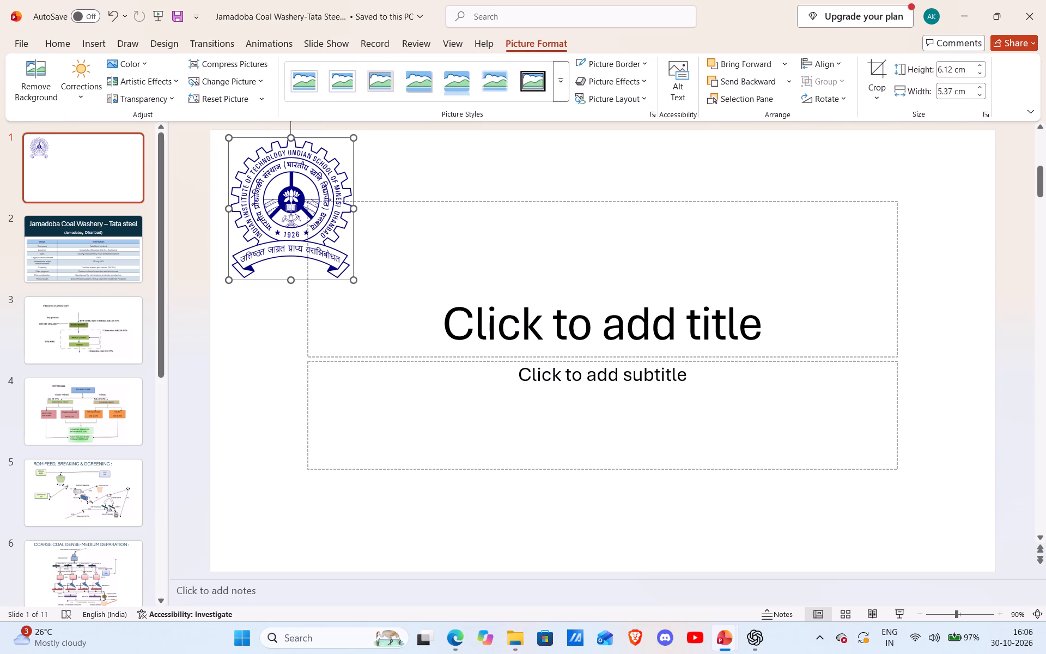
left_click(366, 514)
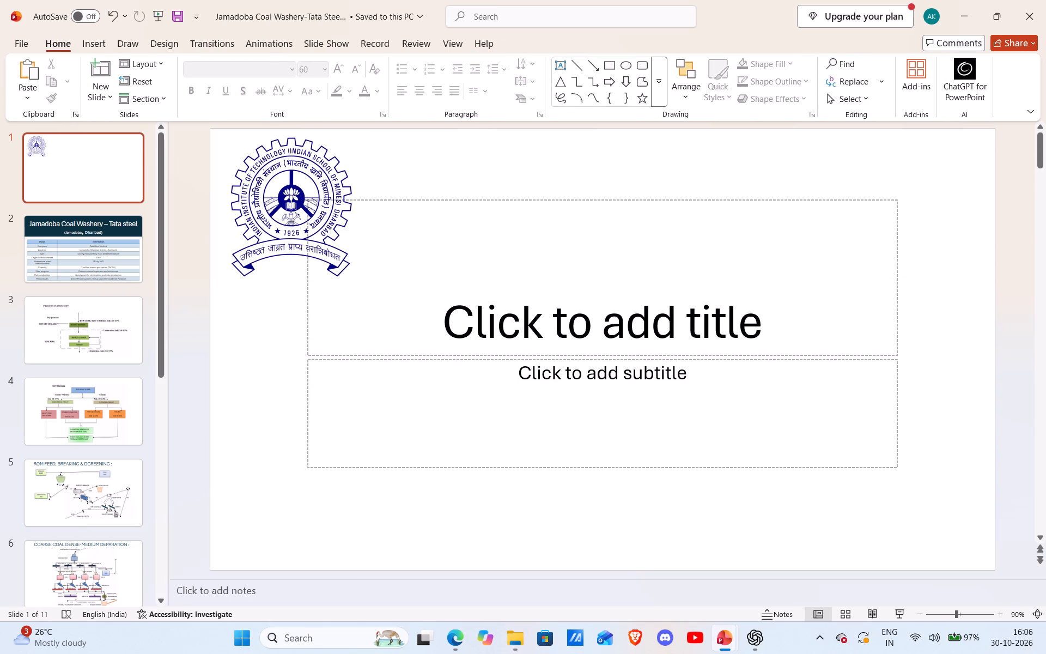
Cut the empty title placeholder from slide 1.
right_click(590, 331)
left_click(835, 289)
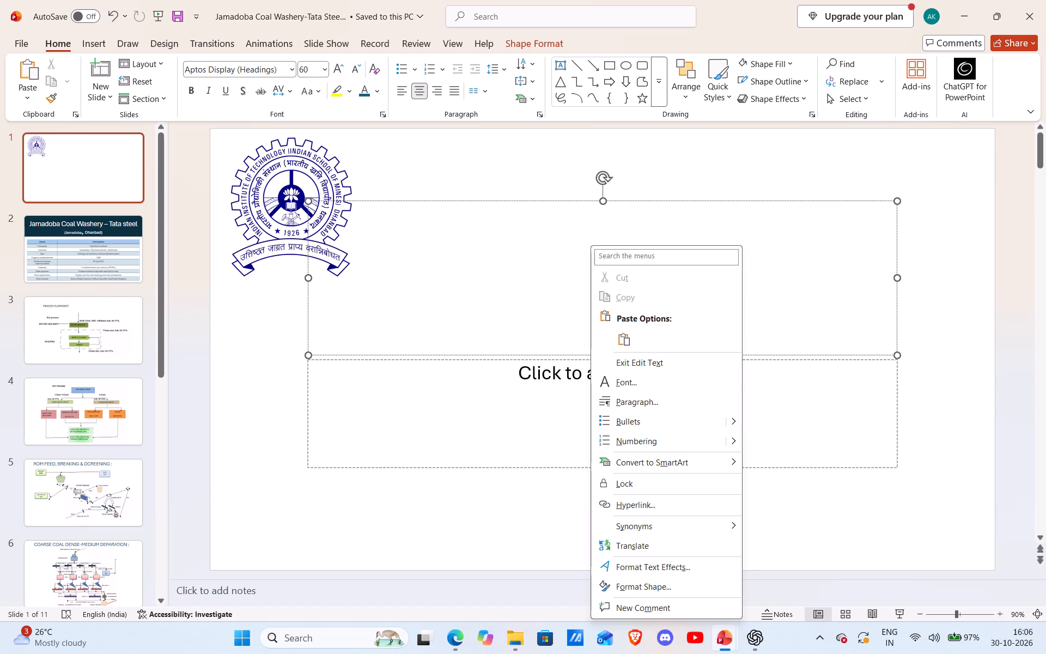
left_click(896, 298)
right_click(896, 298)
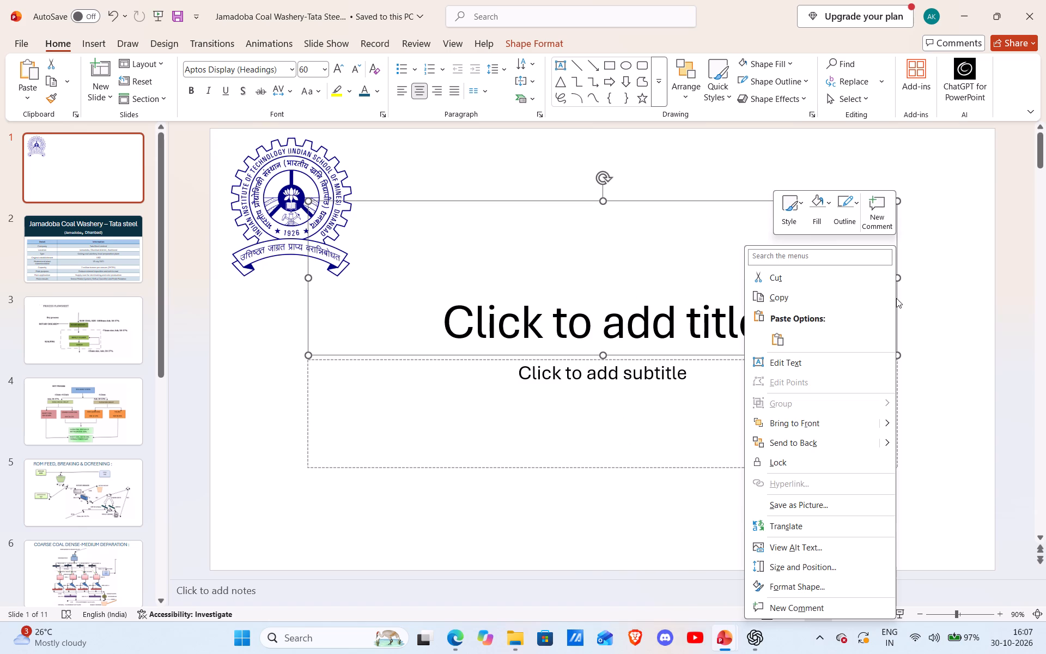
left_click(826, 284)
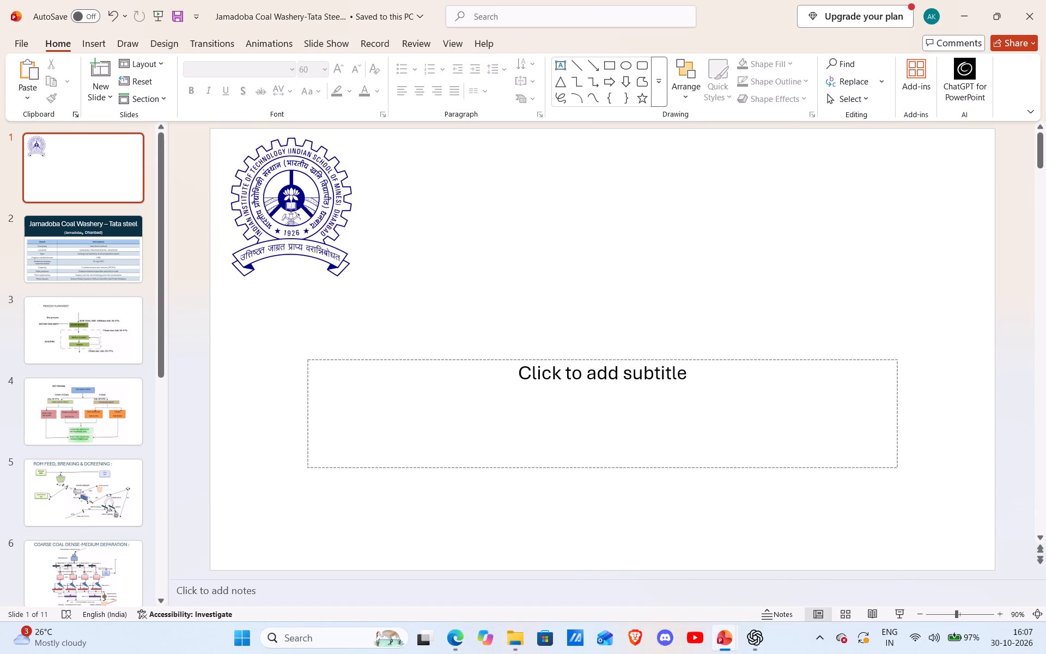
Cut the empty subtitle placeholder from slide 1.
right_click(896, 381)
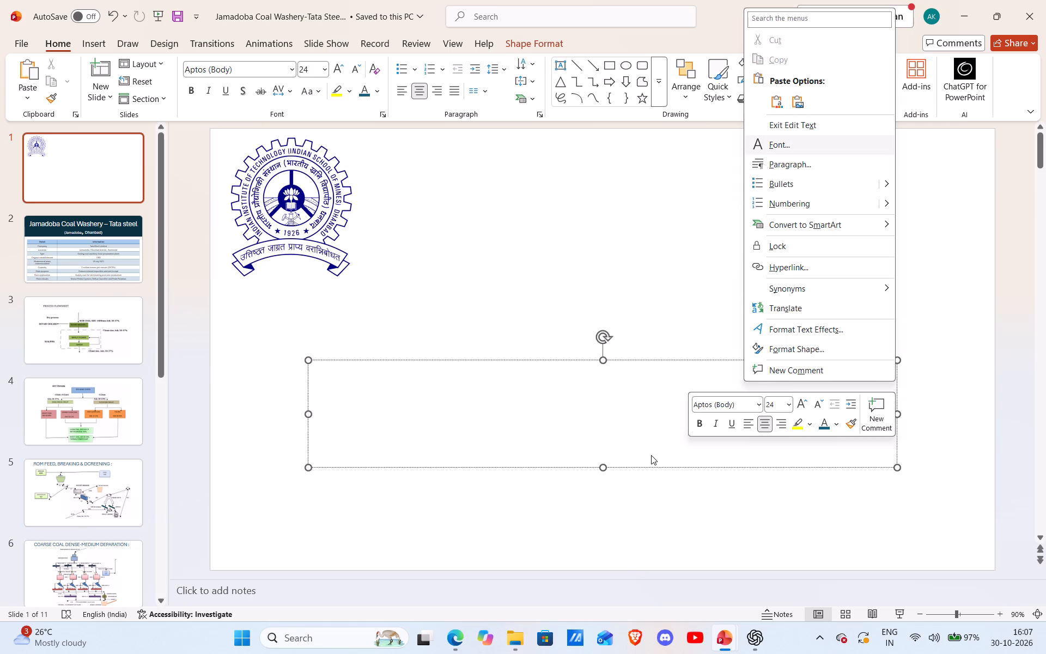
key("BackSpace")
key("Delete")
left_click(475, 468)
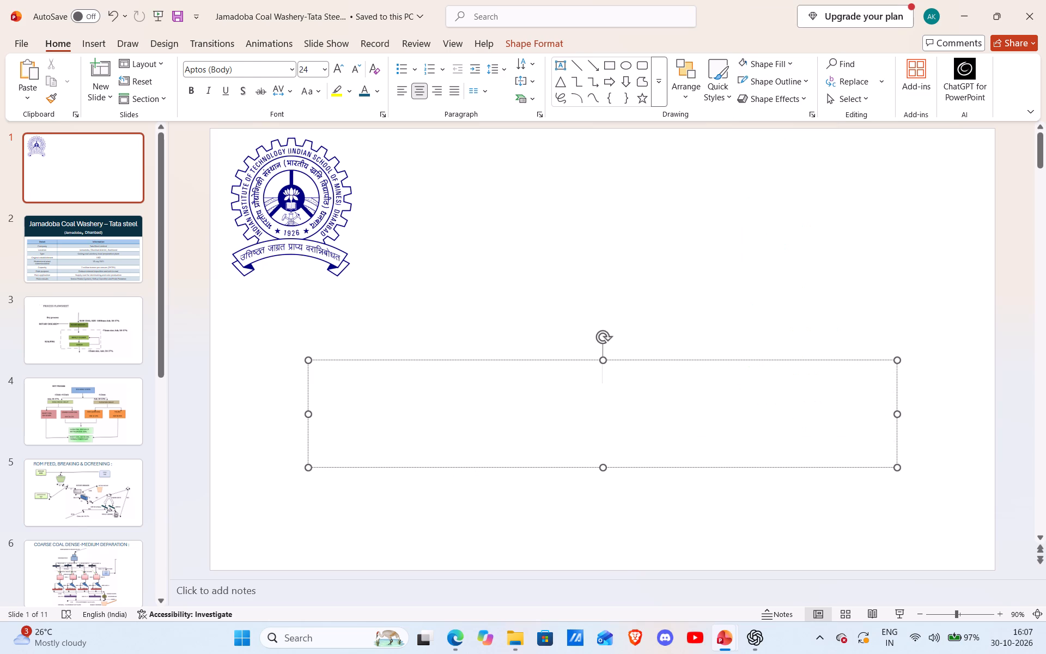
key("BackSpace")
key("Delete")
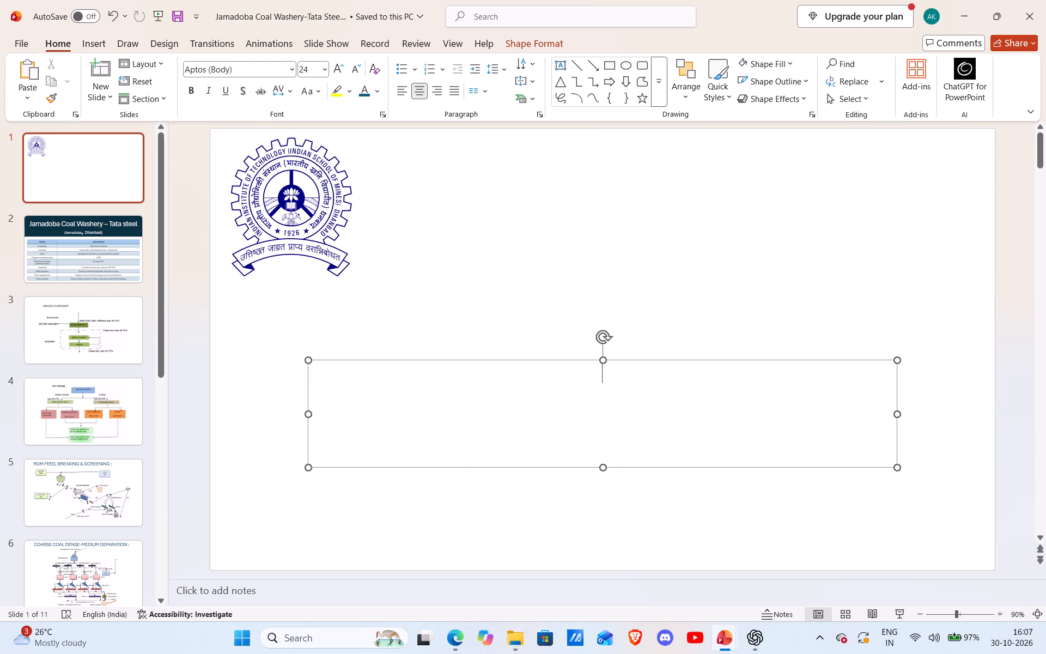
right_click(475, 468)
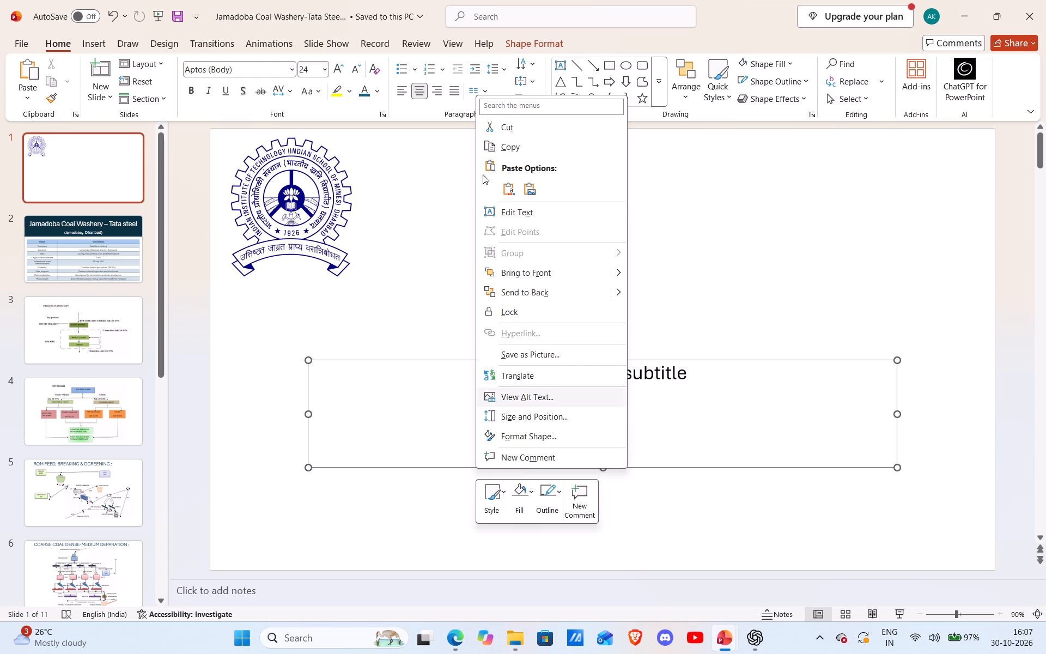
left_click(519, 128)
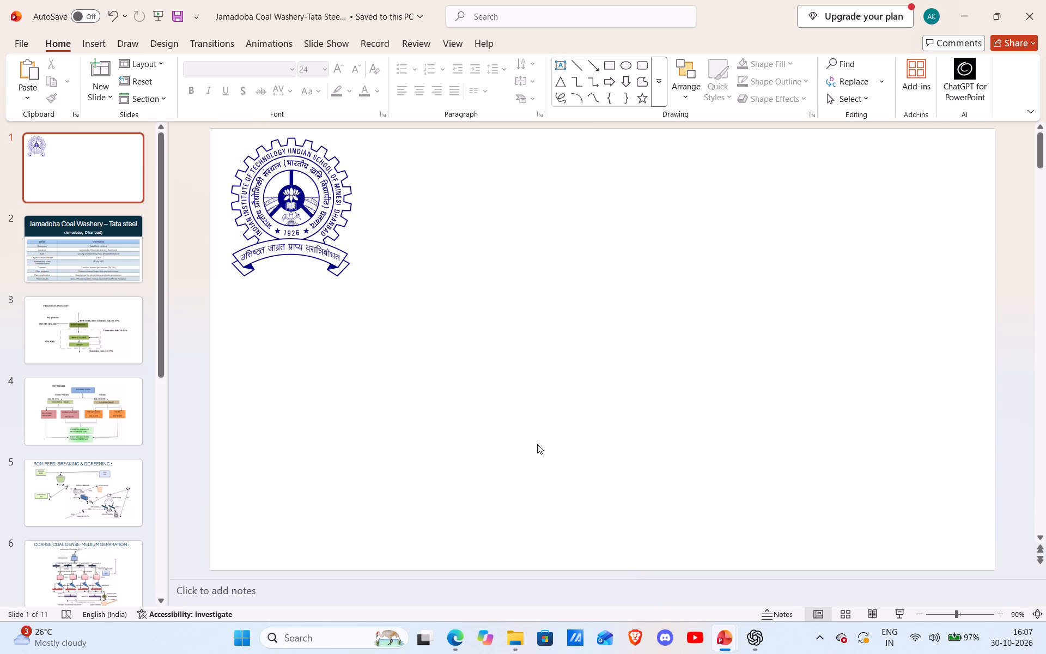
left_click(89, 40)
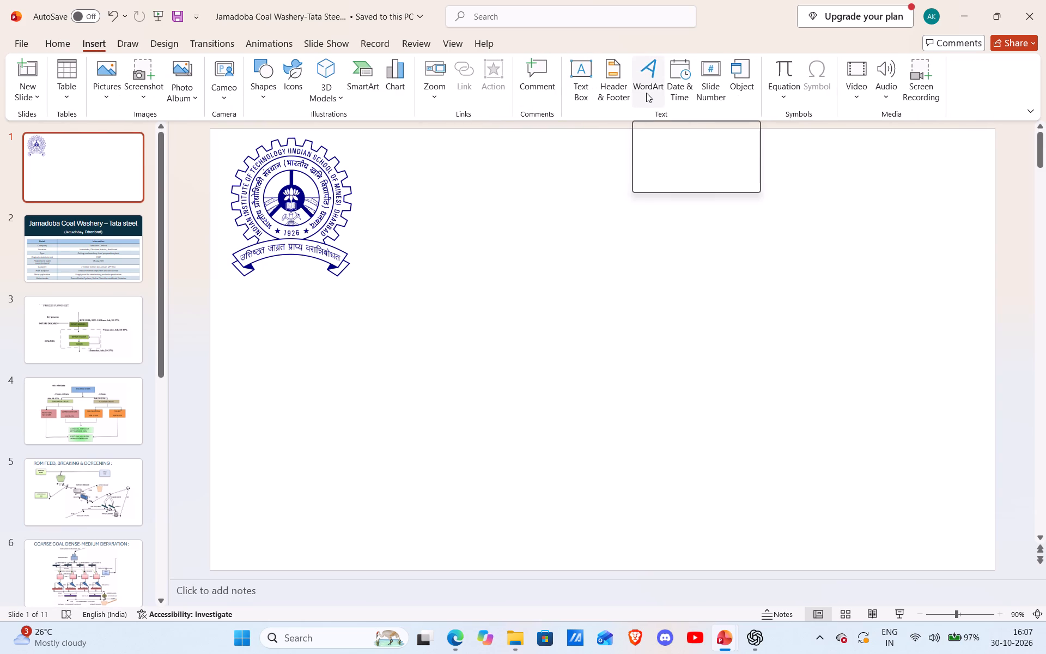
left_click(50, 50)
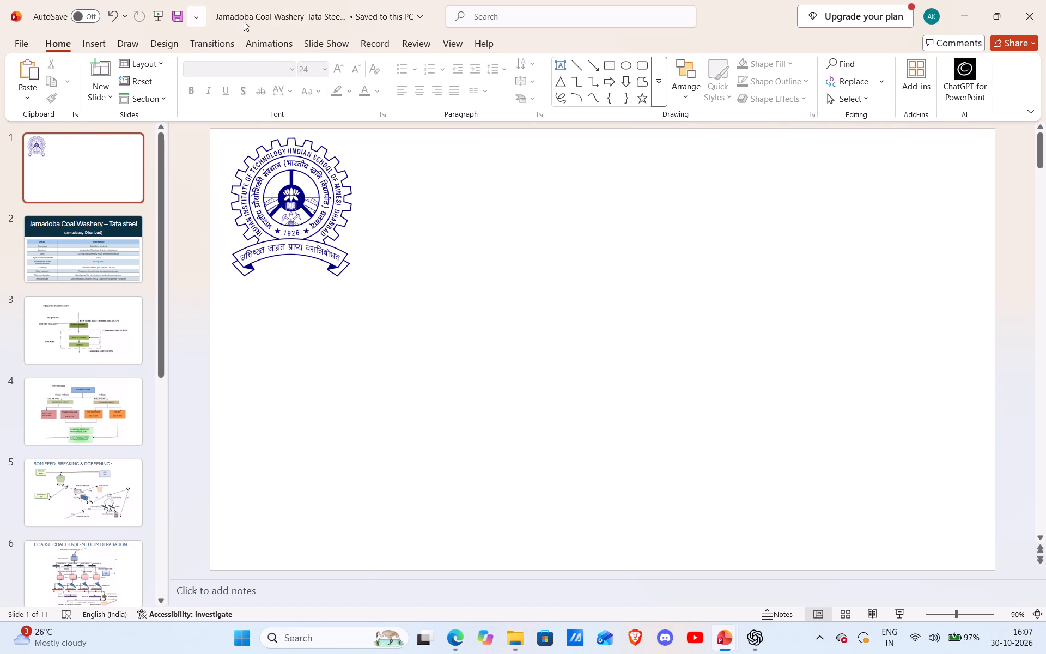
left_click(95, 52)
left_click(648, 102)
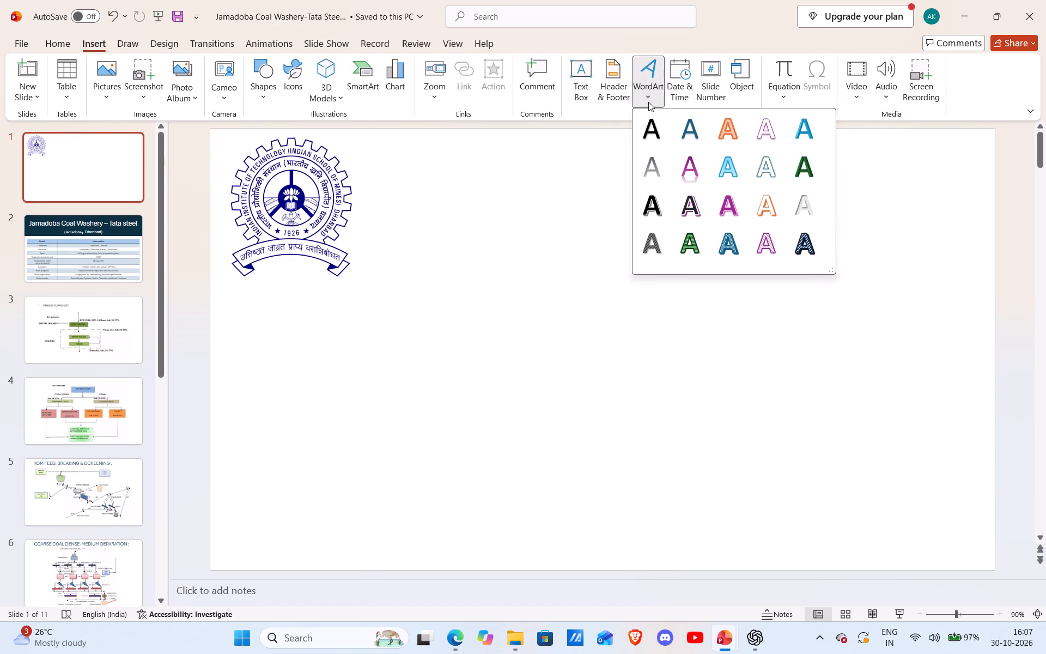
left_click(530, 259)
Insert an empty one-line text box beside the logo at mid-logo height, stretching almost to the slide's right edge.
left_click(576, 81)
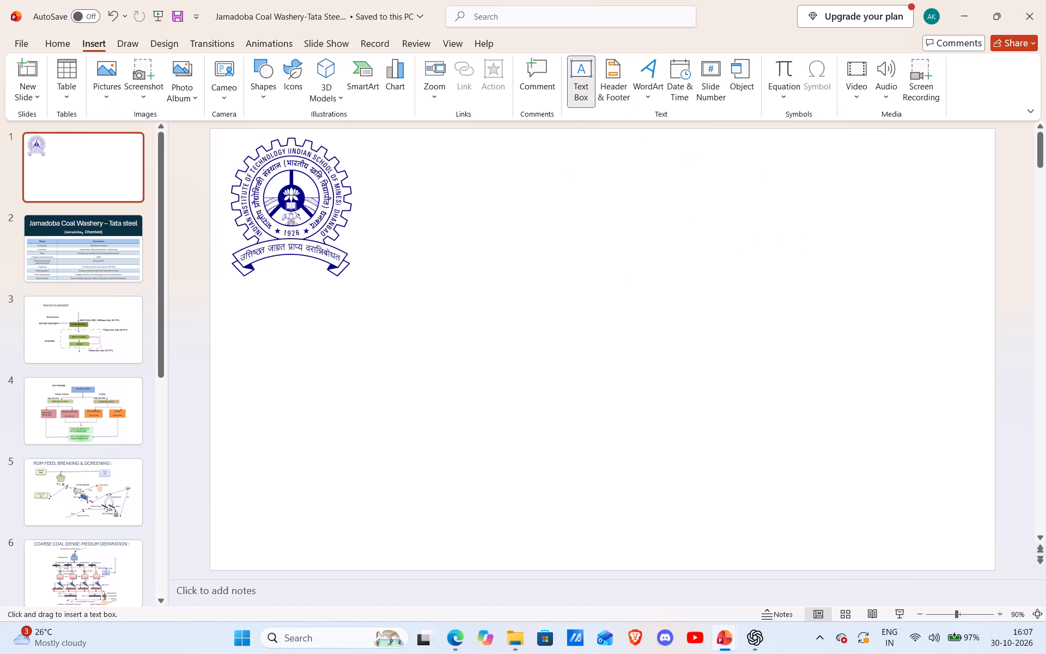
left_click(429, 280)
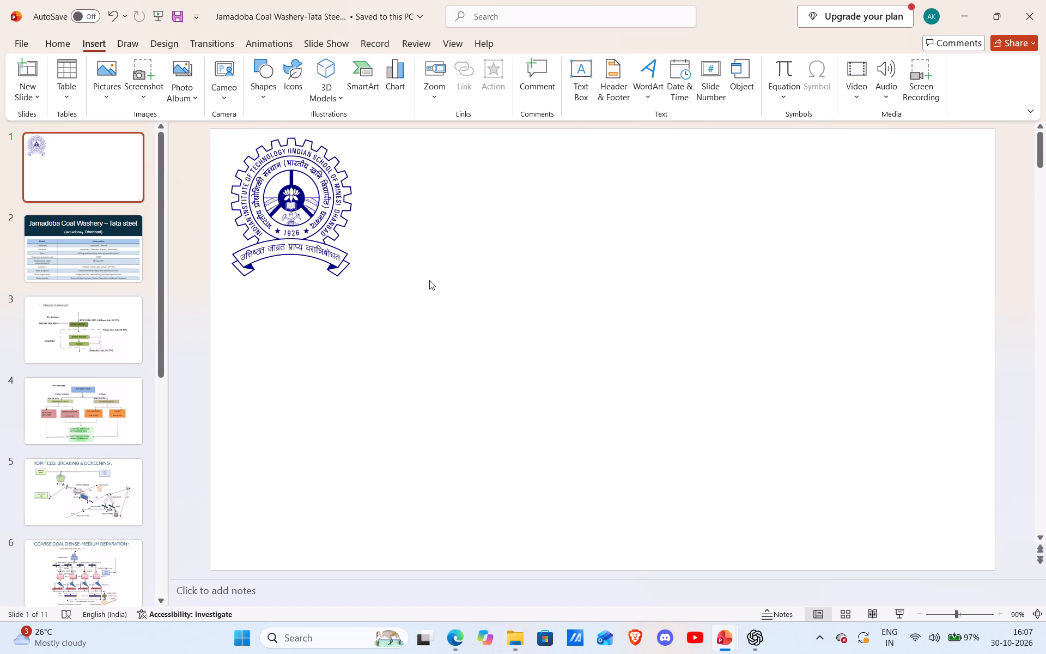
left_click_drag(441, 288, 799, 277)
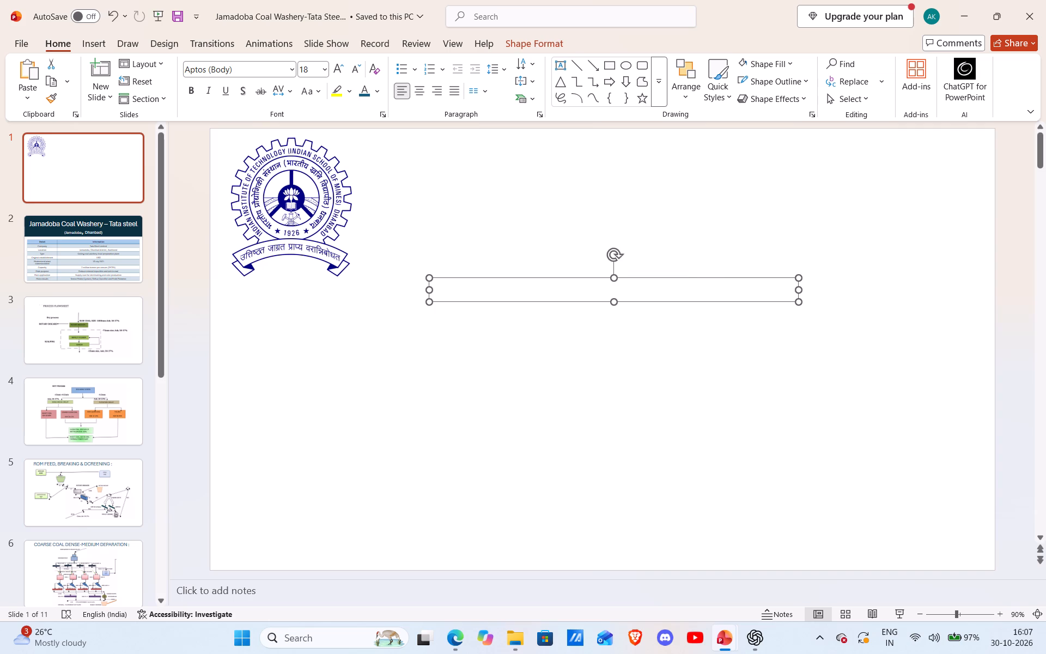
left_click_drag(629, 293, 616, 217)
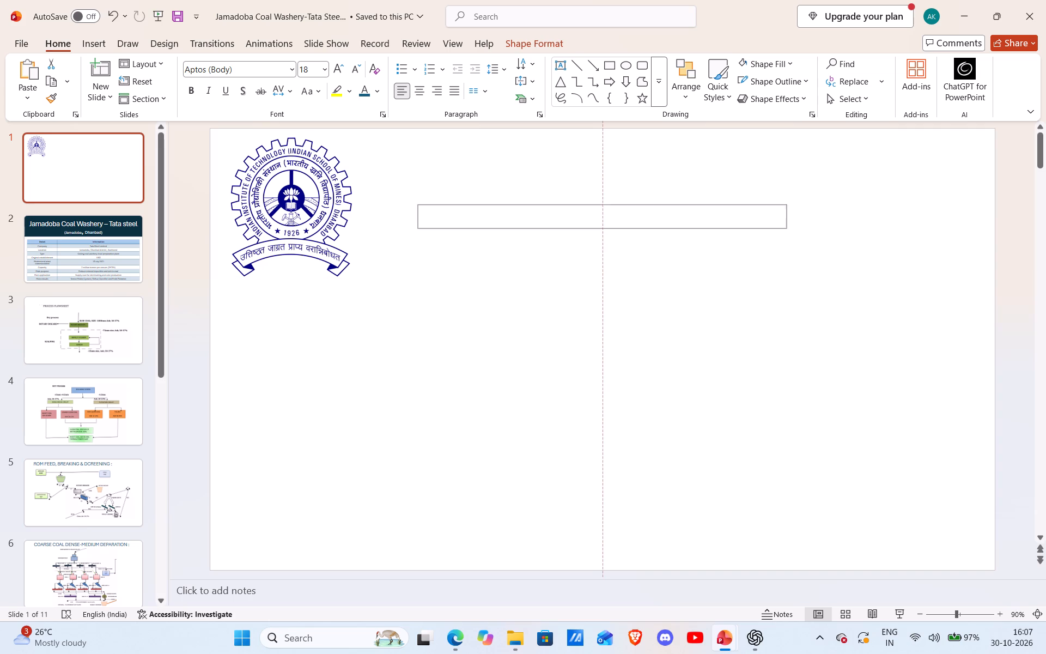
left_click_drag(616, 217, 583, 197)
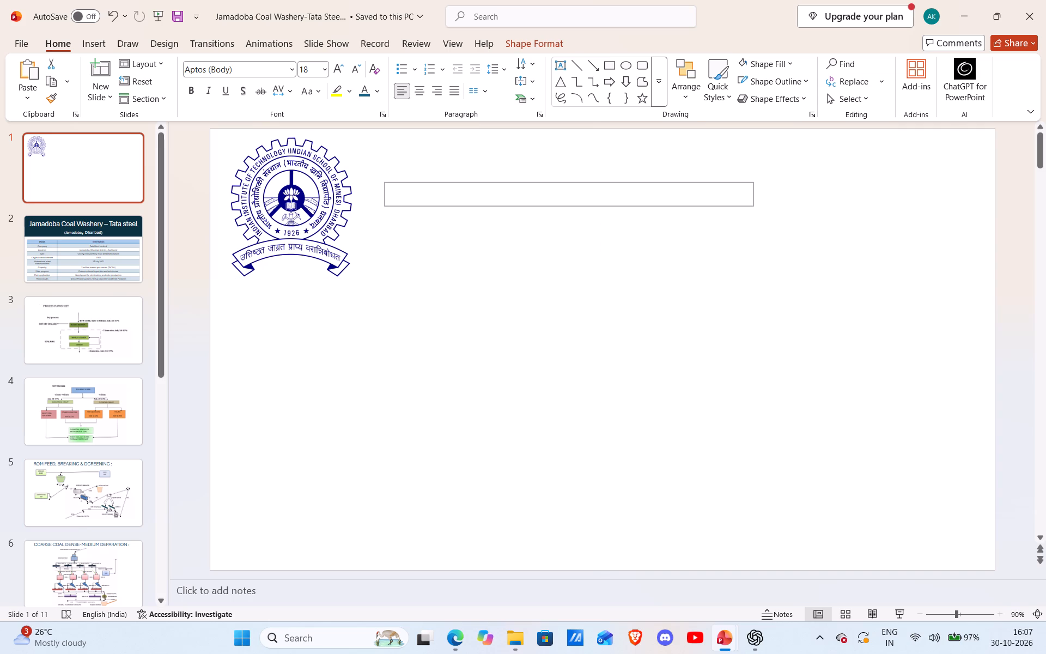
left_click_drag(583, 197, 583, 206)
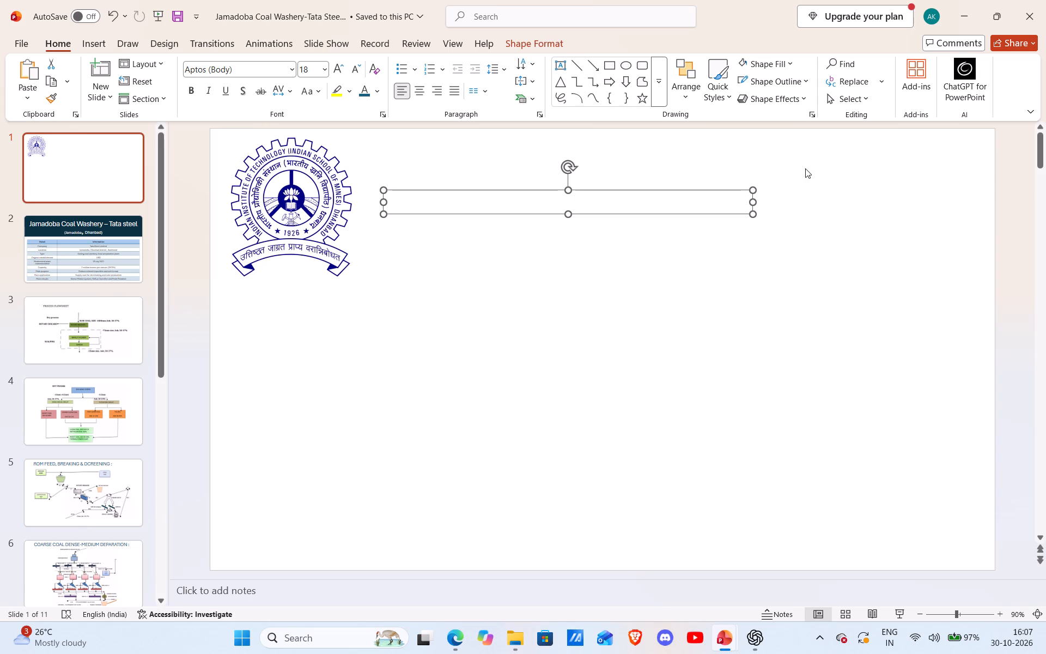
left_click_drag(752, 201, 863, 200)
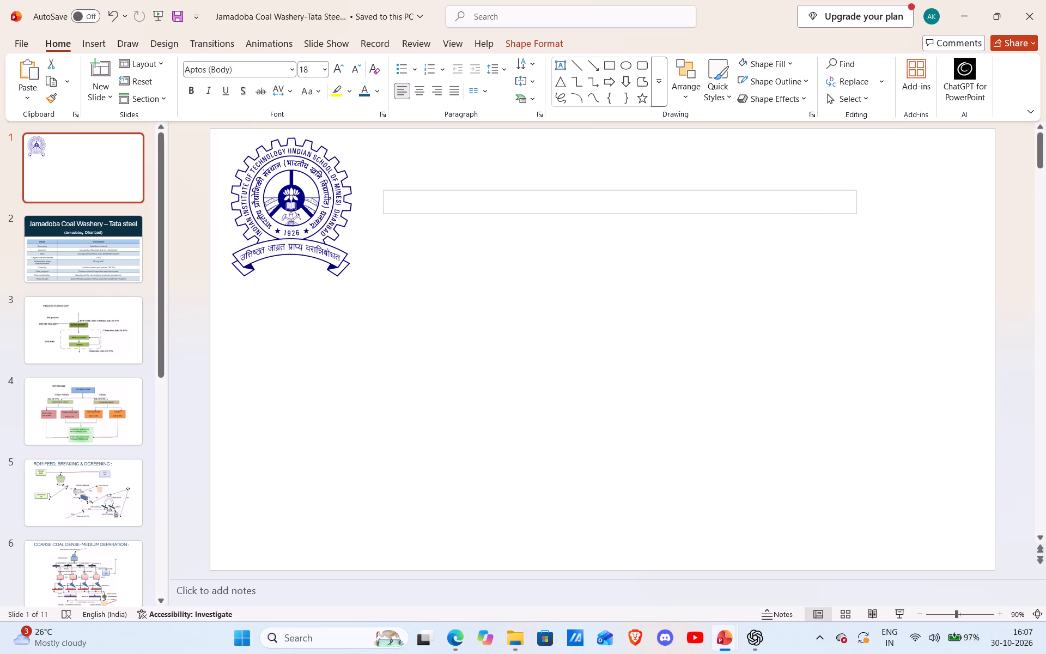
left_click_drag(863, 200, 946, 202)
left_click_drag(946, 202, 936, 207)
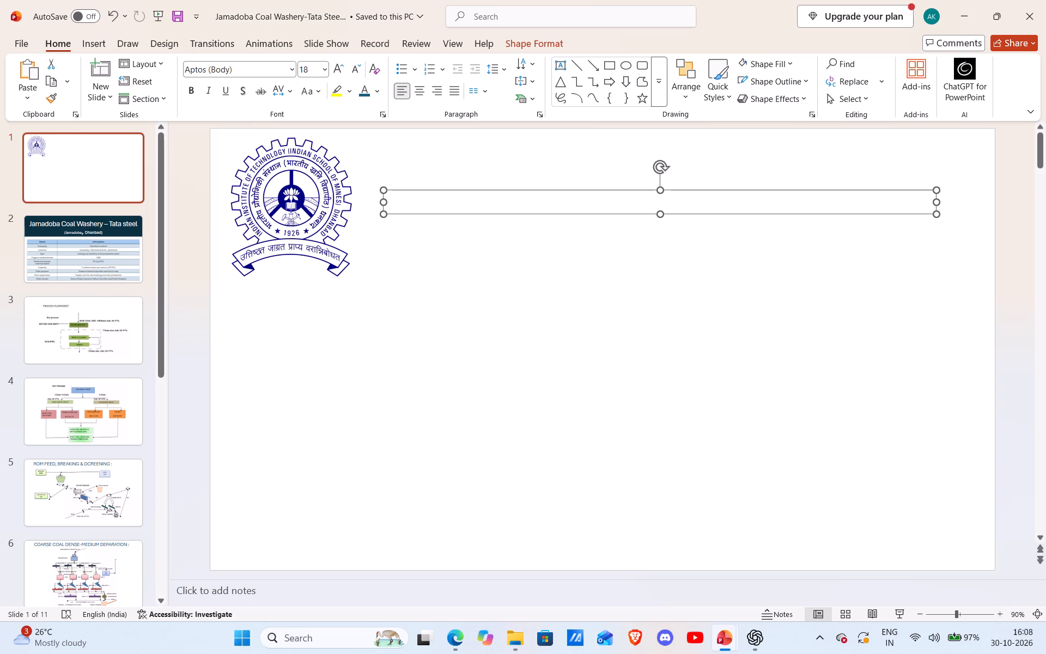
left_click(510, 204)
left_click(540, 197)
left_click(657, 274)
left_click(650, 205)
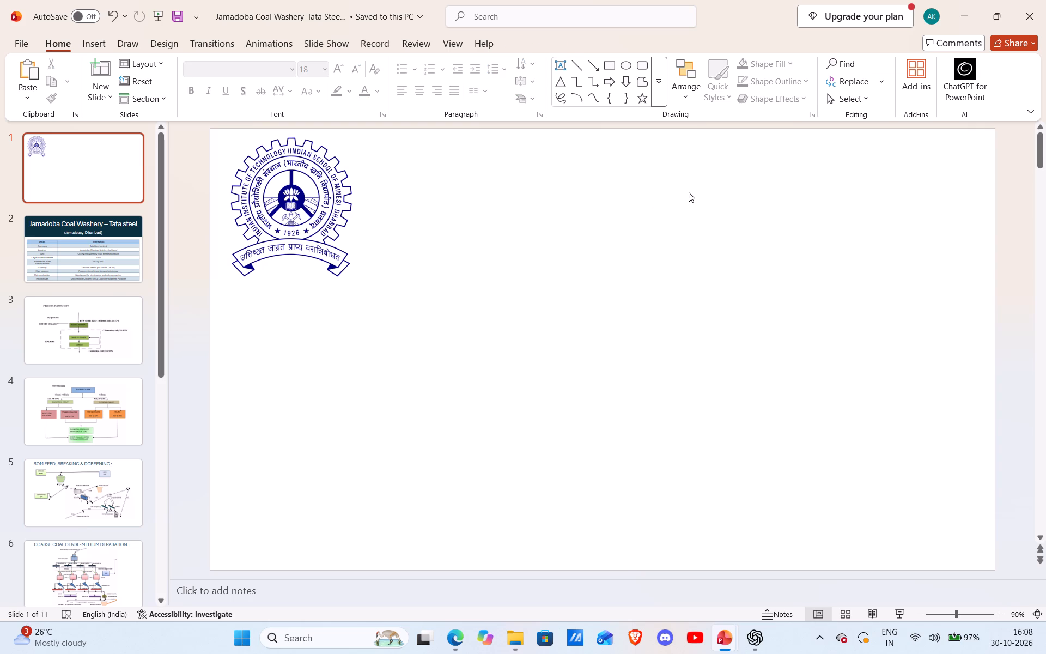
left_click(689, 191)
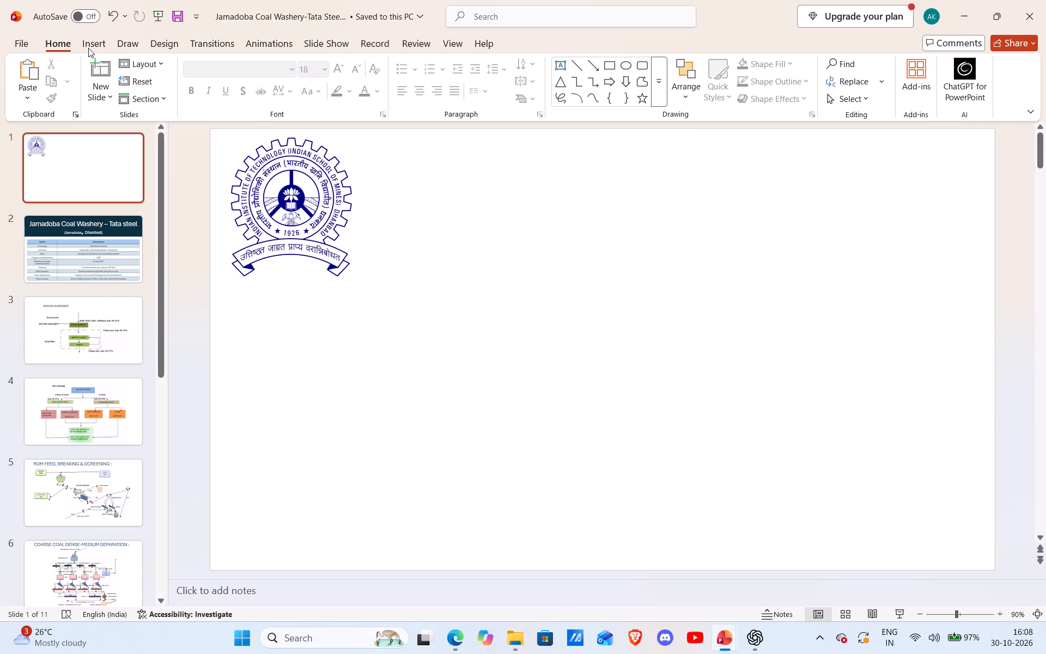
Insert a one-line text box beside the logo at mid-logo height and widen it almost to the slide's right edge.
left_click(88, 47)
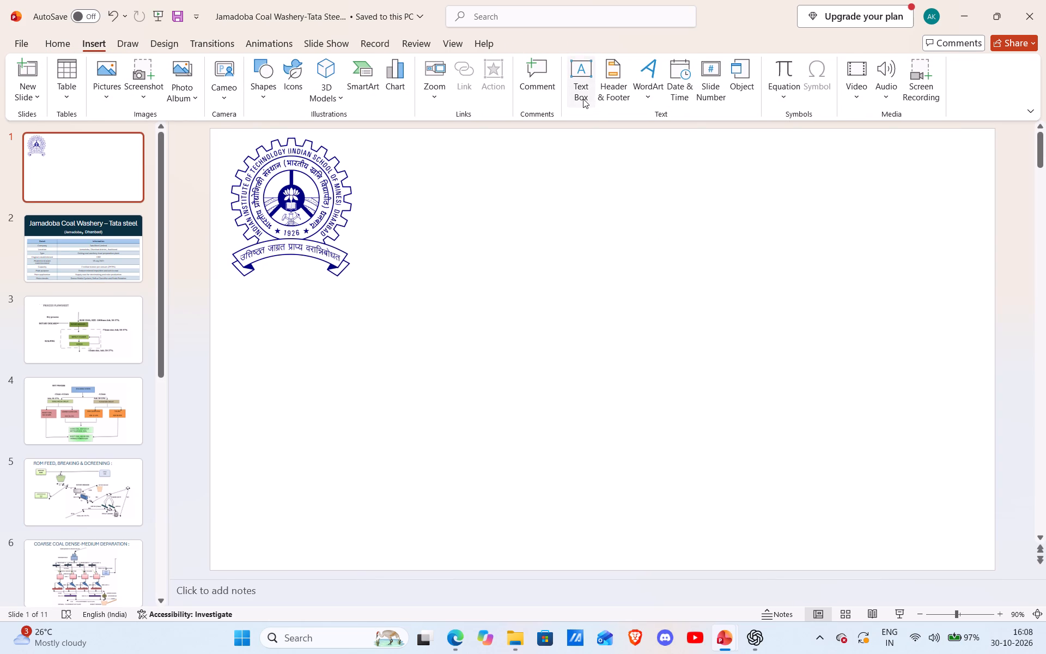
left_click(583, 99)
left_click(597, 214)
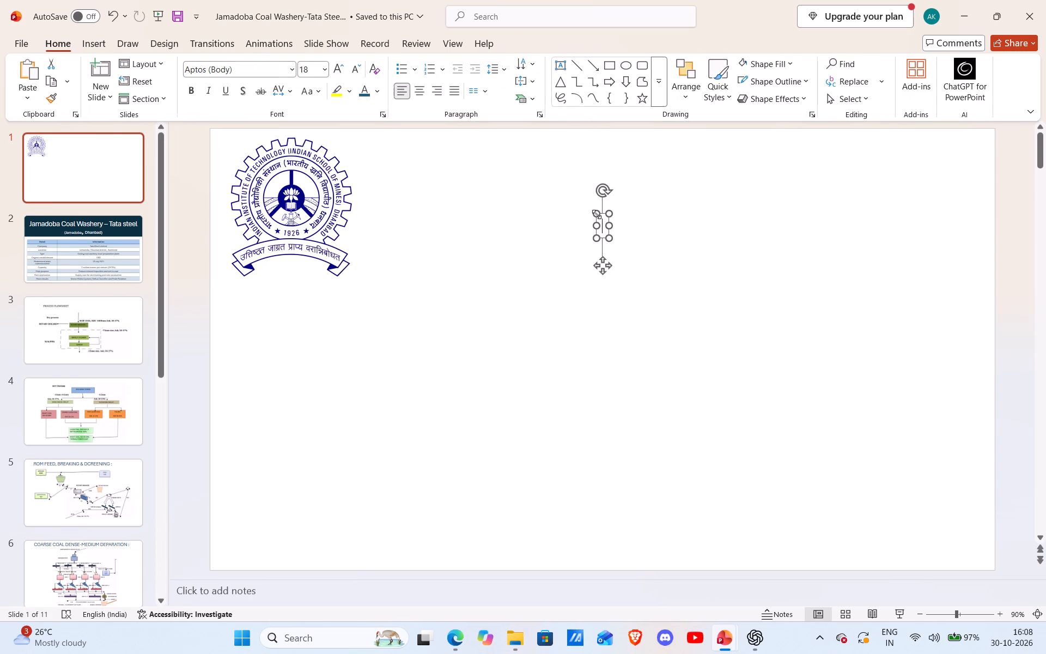
left_click_drag(601, 219, 427, 183)
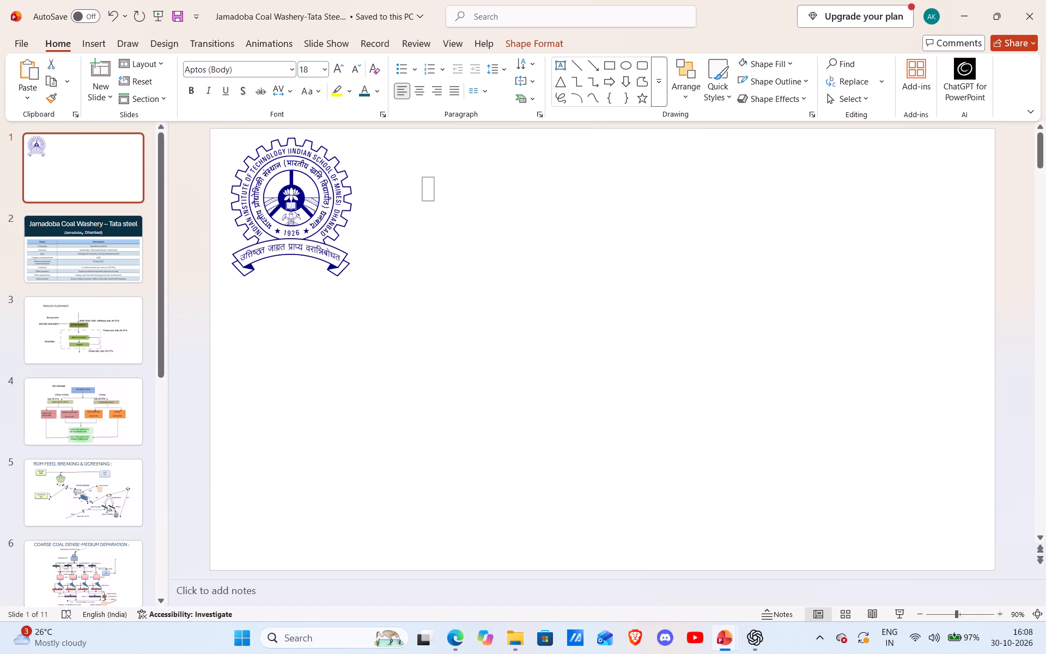
left_click_drag(427, 183, 395, 186)
left_click_drag(402, 195, 936, 187)
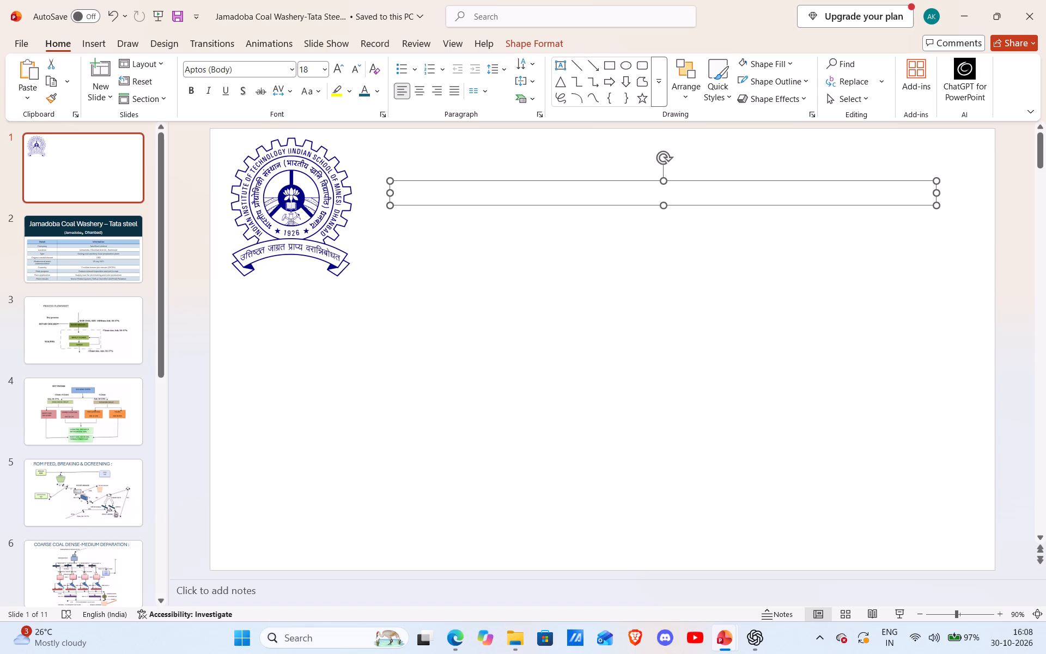
Enter the heading "NFMC202 – Physical Separation Processes-I" in the new text box.
key("n")
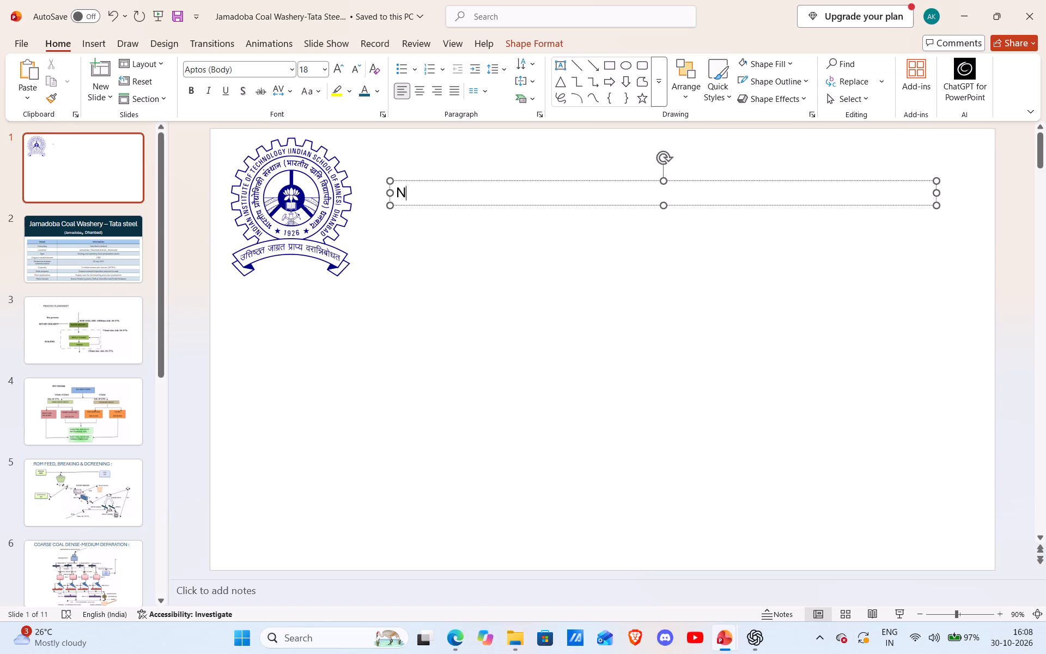
type("NN")
key("BackSpace")
key("BackSpace")
type("FMC")
type("202")
key("space")
type("-")
key("space")
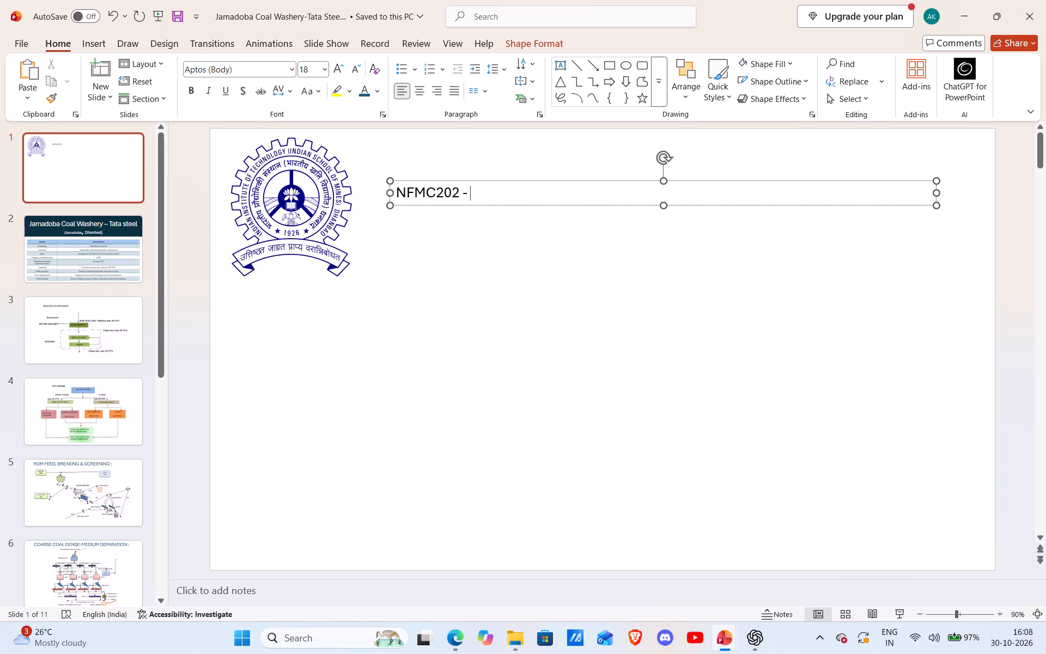
key("p")
type("hysical")
key("space")
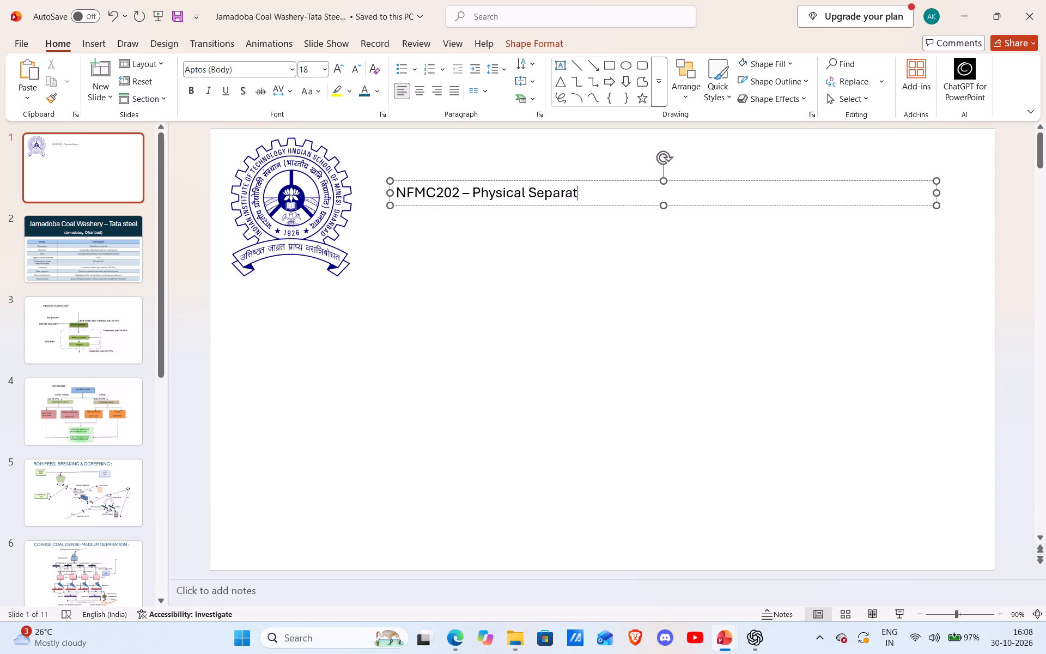
type("rocesses")
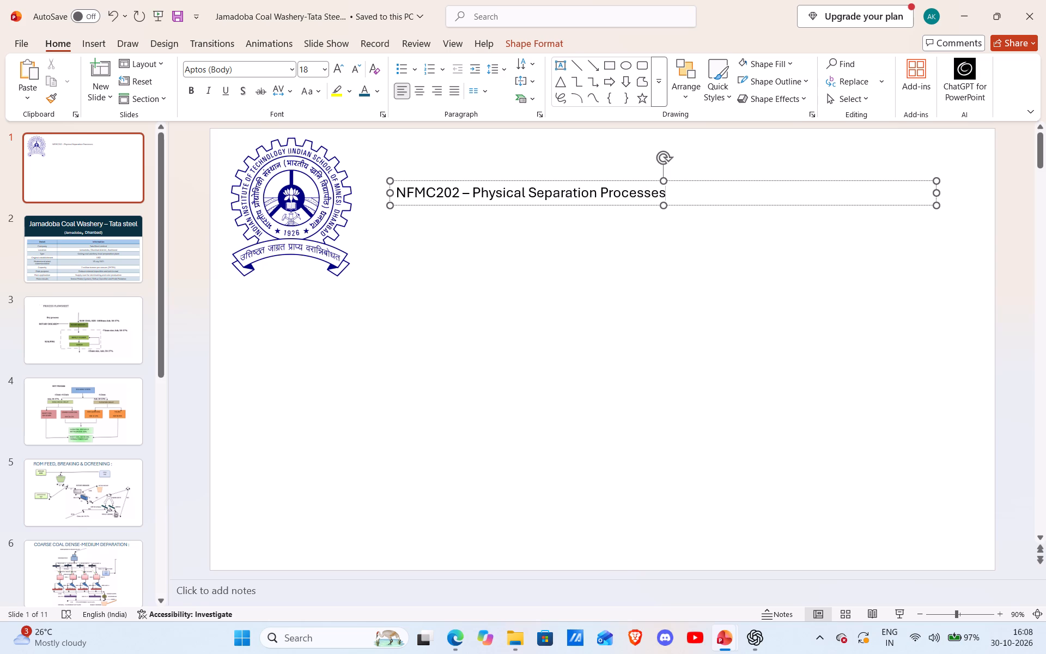
key("minus")
key("i")
key("BackSpace")
key("i")
Change the course code in the heading to NFMC203.
left_click(459, 193)
key("BackSpace")
key("3")
left_click(493, 285)
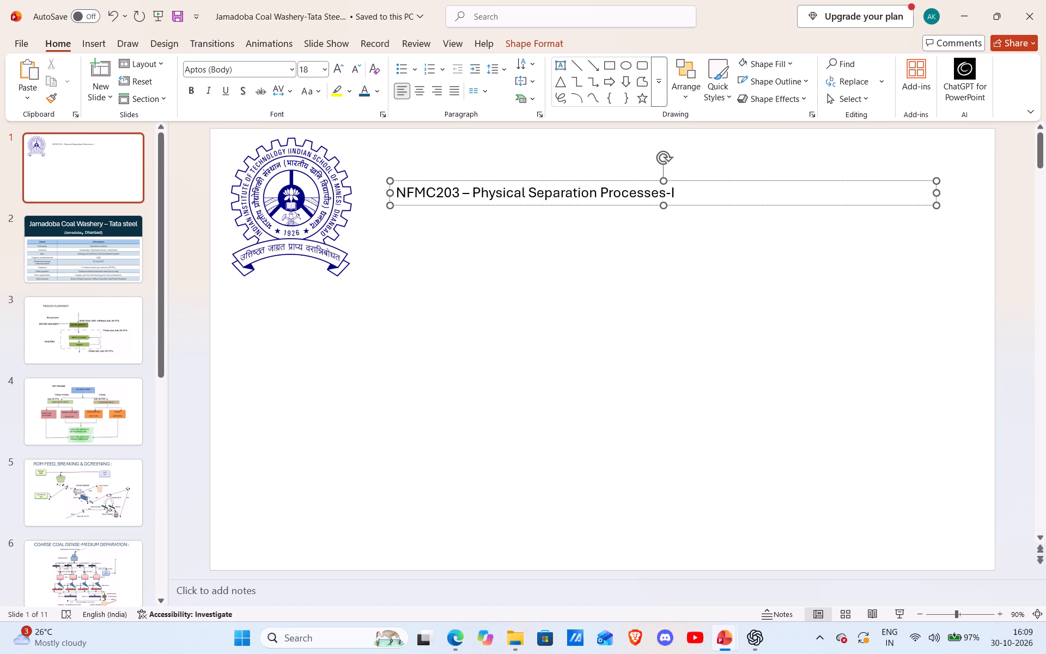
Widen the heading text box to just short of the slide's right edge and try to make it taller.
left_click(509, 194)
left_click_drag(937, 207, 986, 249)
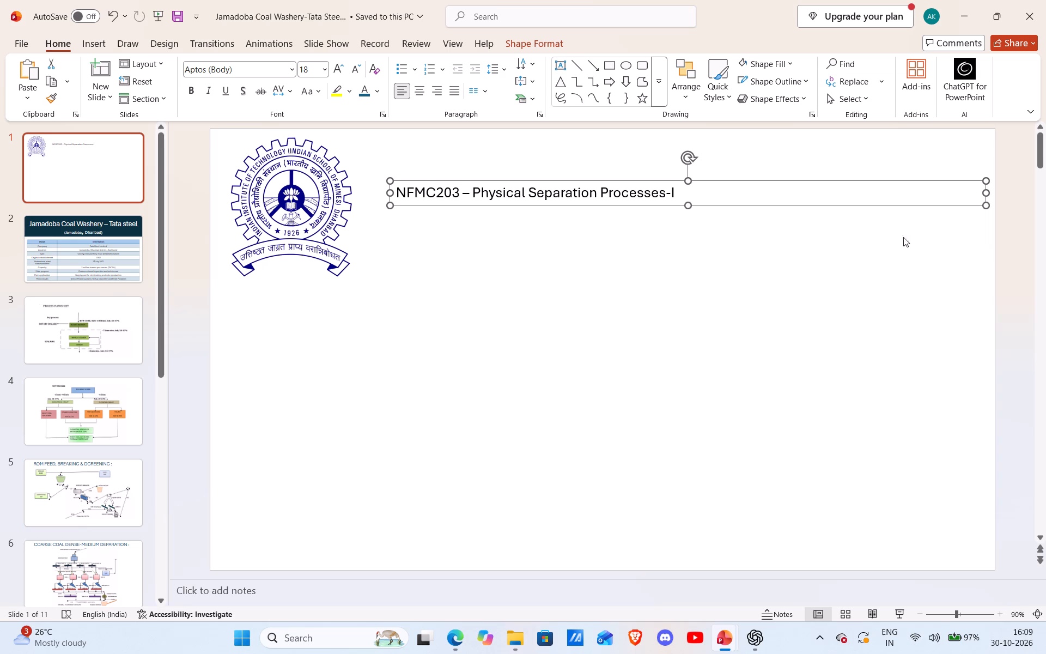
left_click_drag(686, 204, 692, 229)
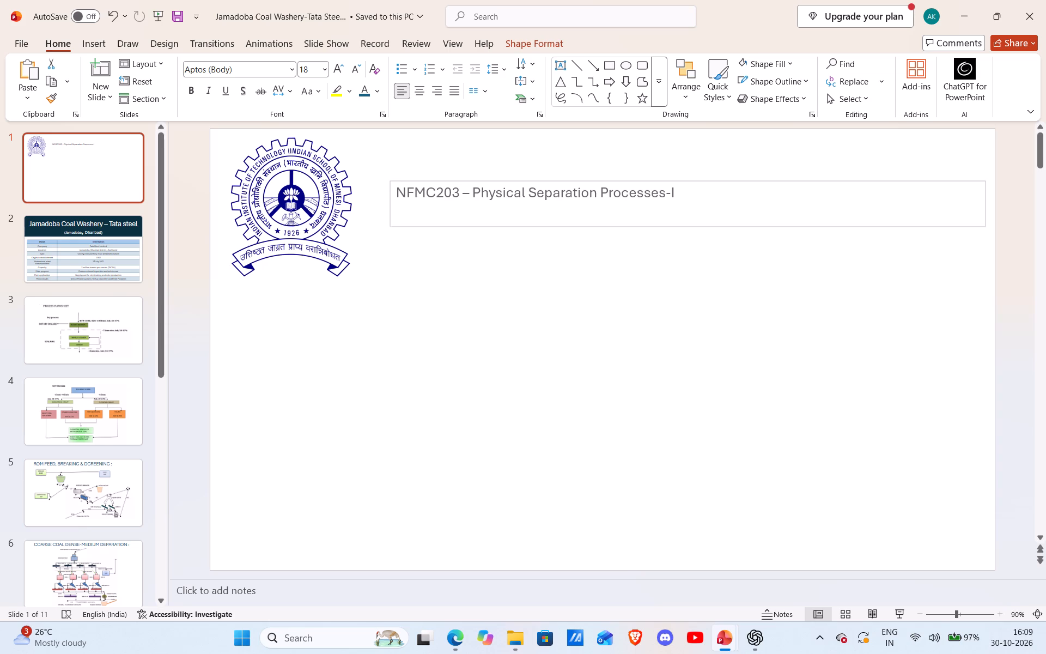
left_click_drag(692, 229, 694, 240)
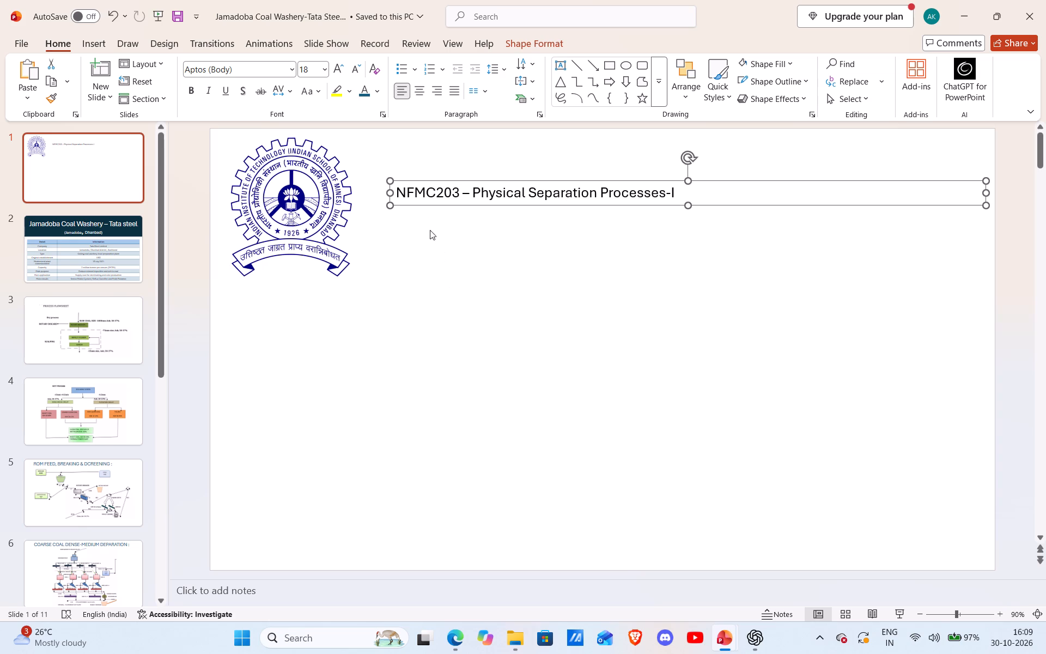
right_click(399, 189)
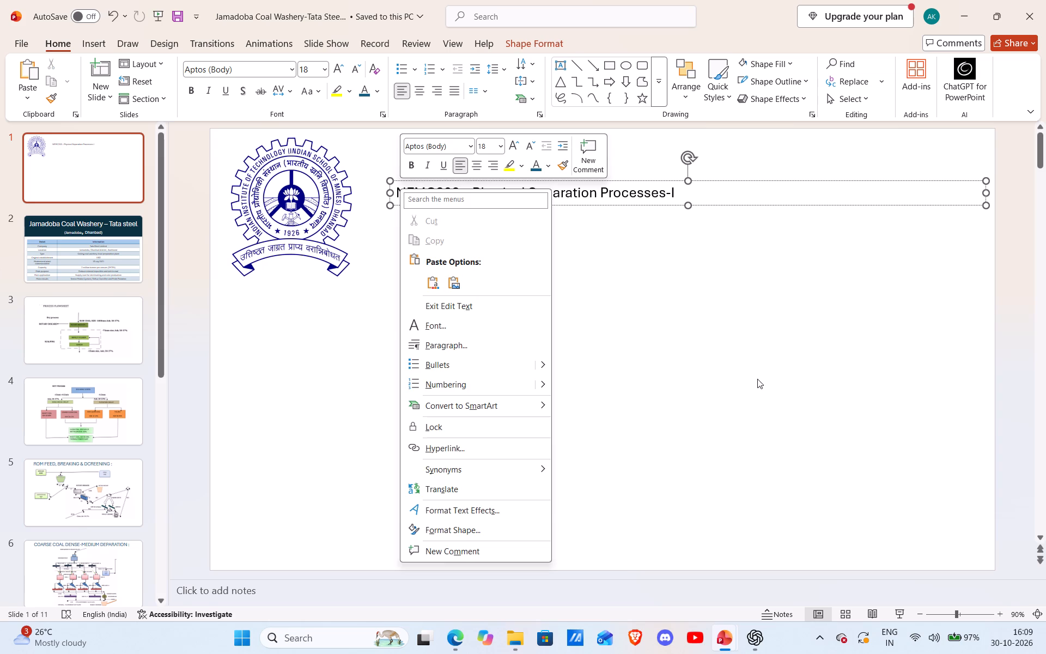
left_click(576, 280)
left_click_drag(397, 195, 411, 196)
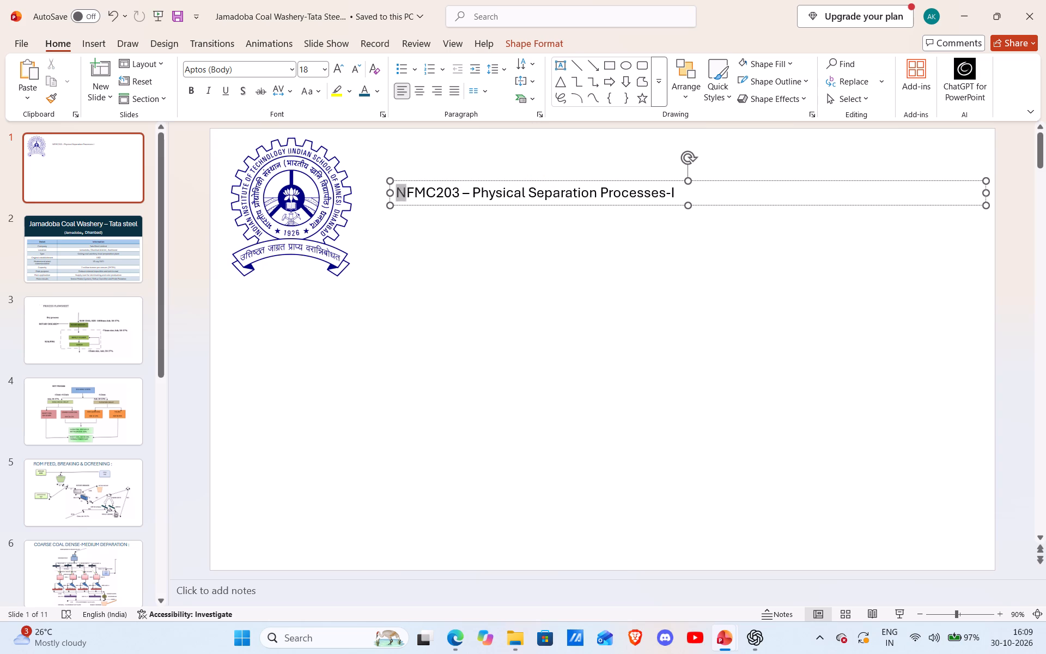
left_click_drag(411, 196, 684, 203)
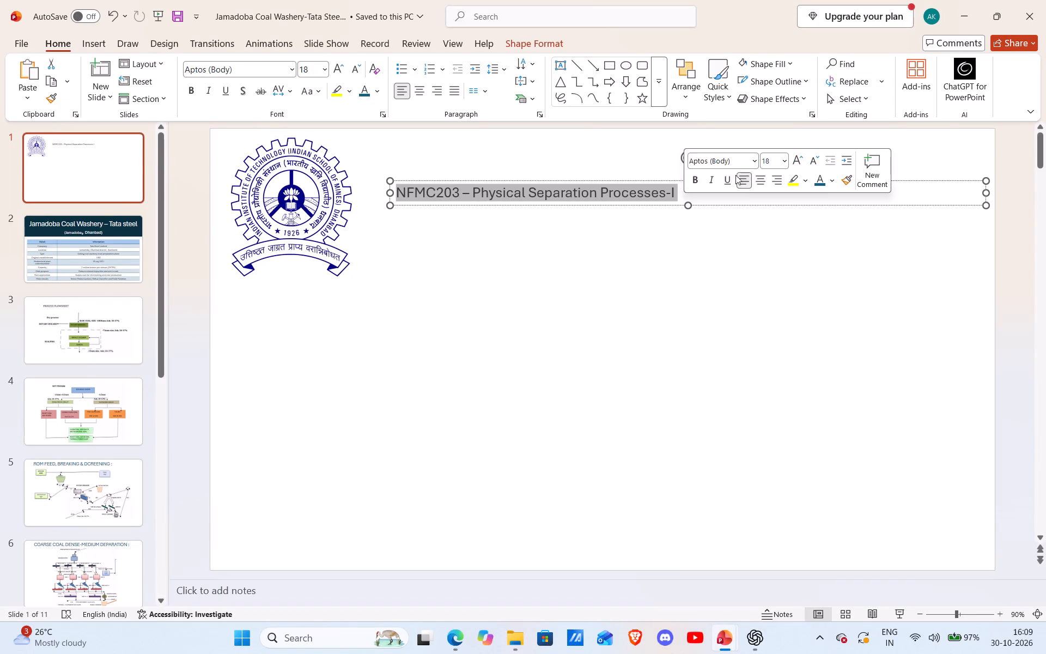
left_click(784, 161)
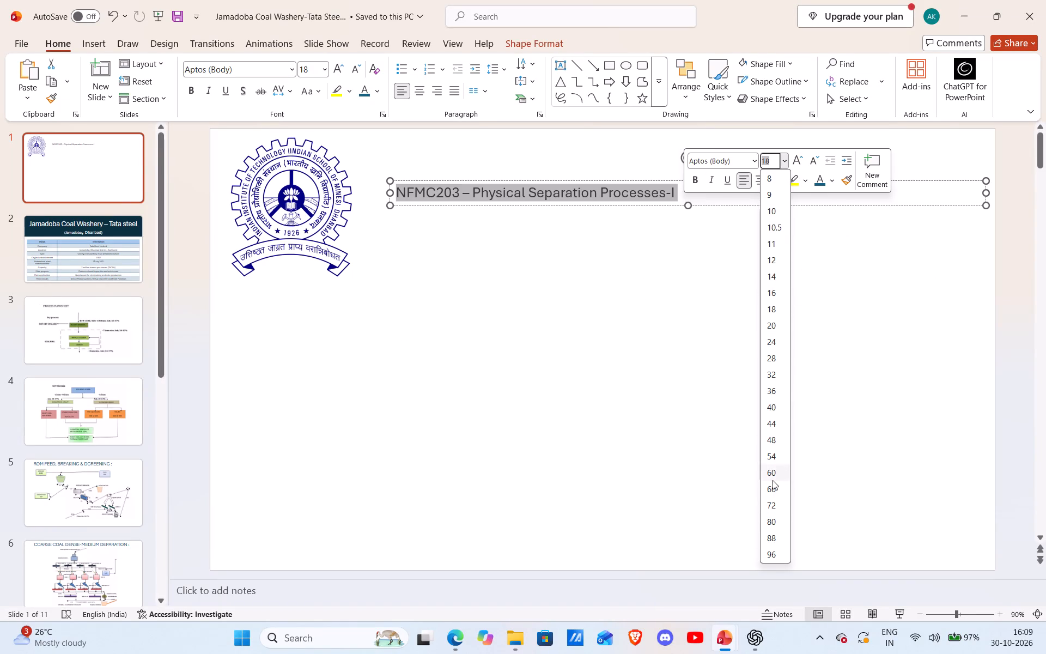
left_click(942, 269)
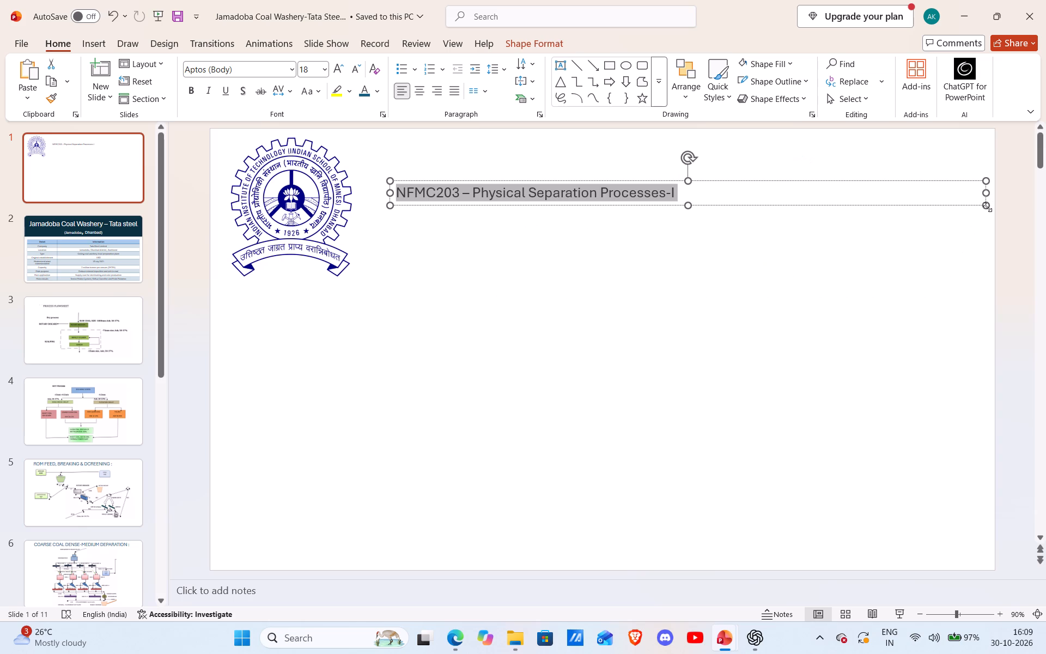
Narrow the heading text box slightly from its right side and try to extend its height downward and upward.
left_click_drag(987, 204, 971, 269)
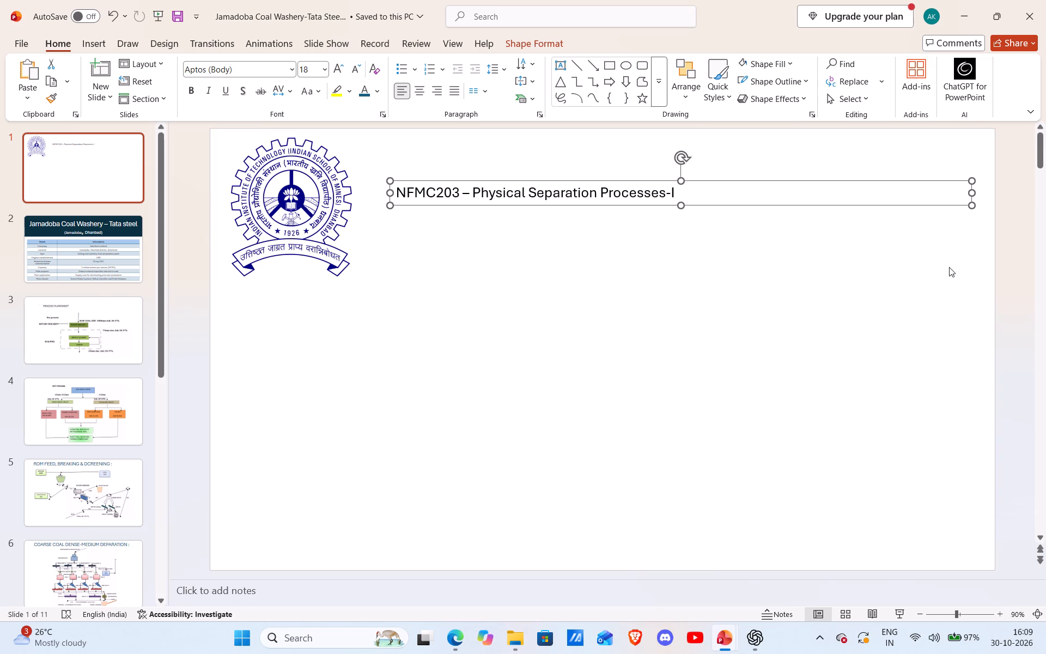
left_click_drag(680, 204, 675, 262)
left_click_drag(682, 183, 686, 166)
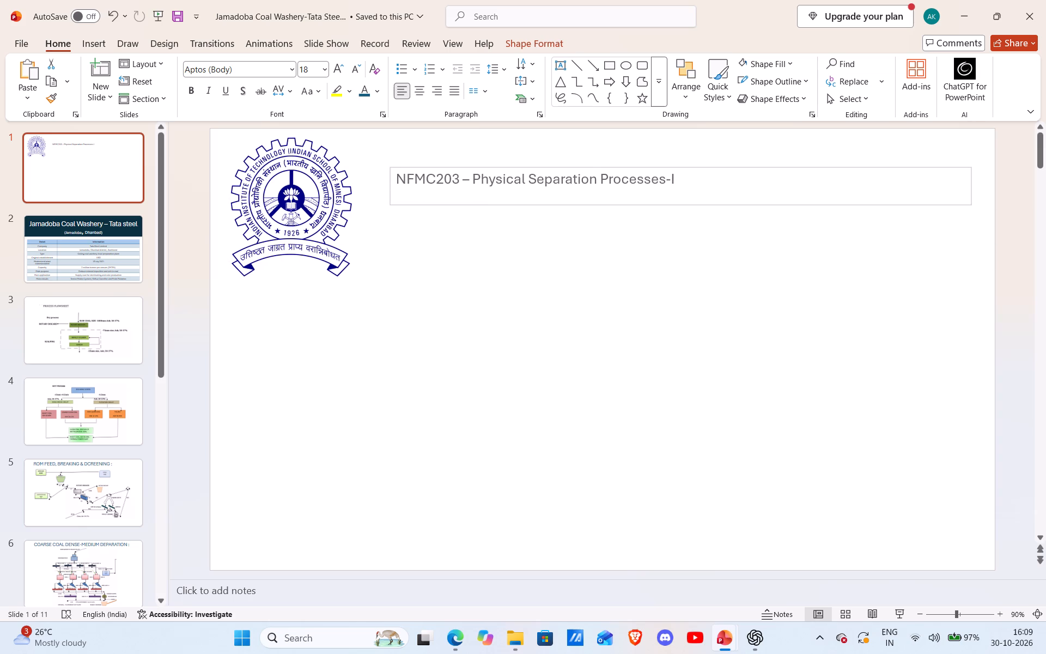
left_click_drag(686, 166, 689, 148)
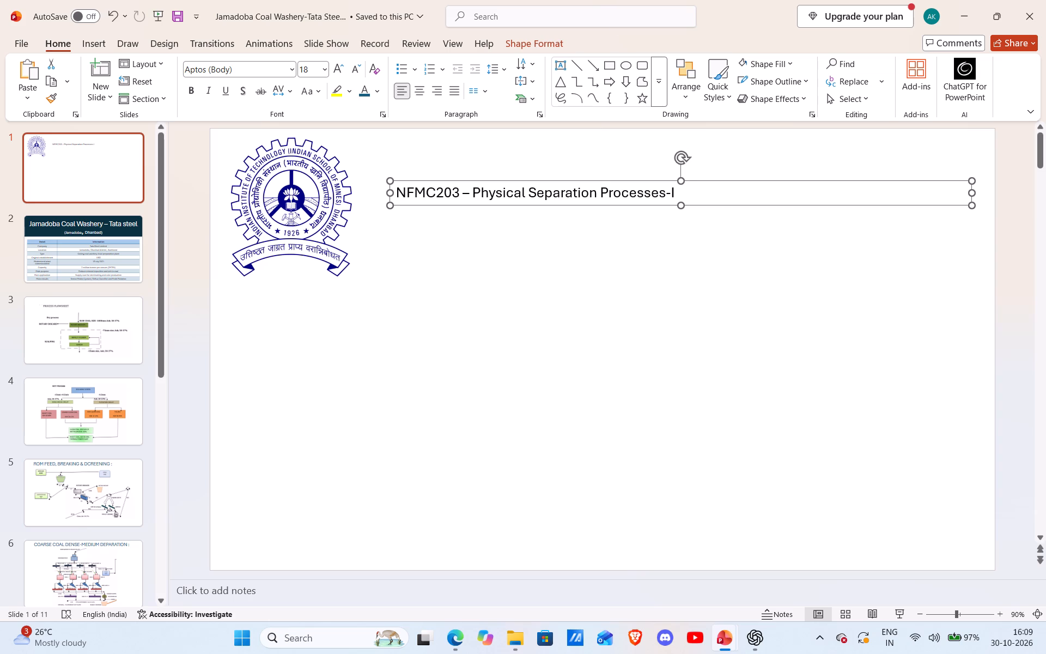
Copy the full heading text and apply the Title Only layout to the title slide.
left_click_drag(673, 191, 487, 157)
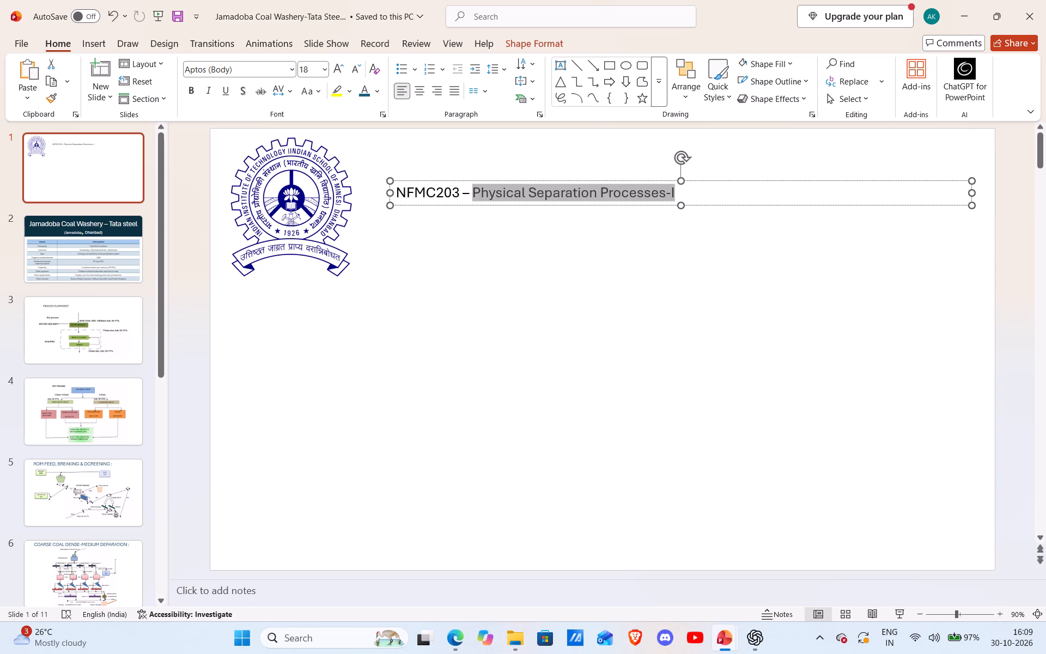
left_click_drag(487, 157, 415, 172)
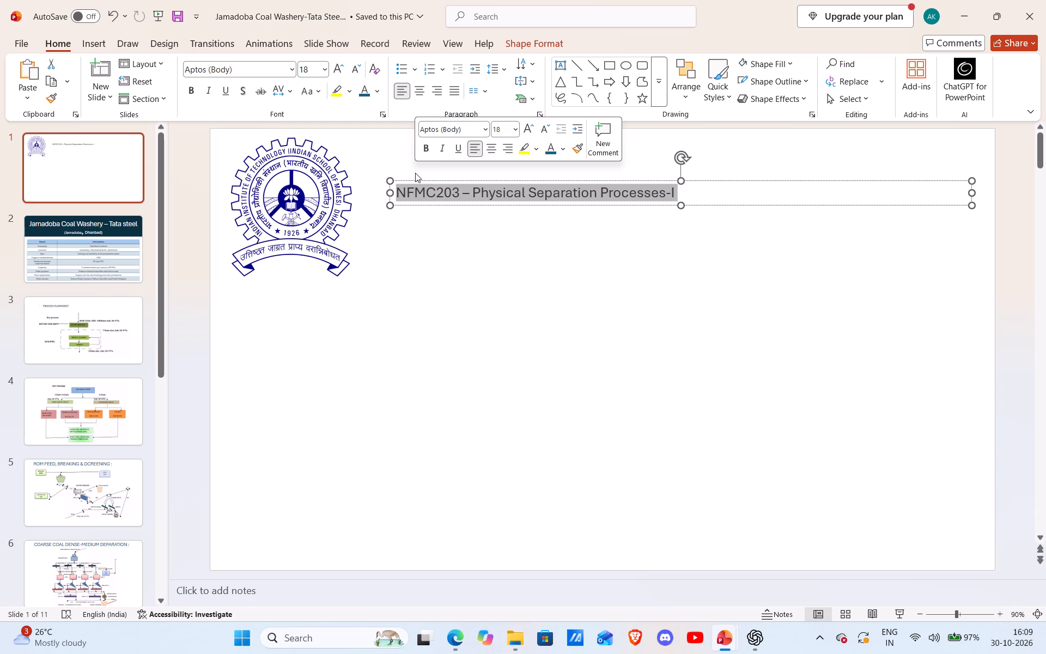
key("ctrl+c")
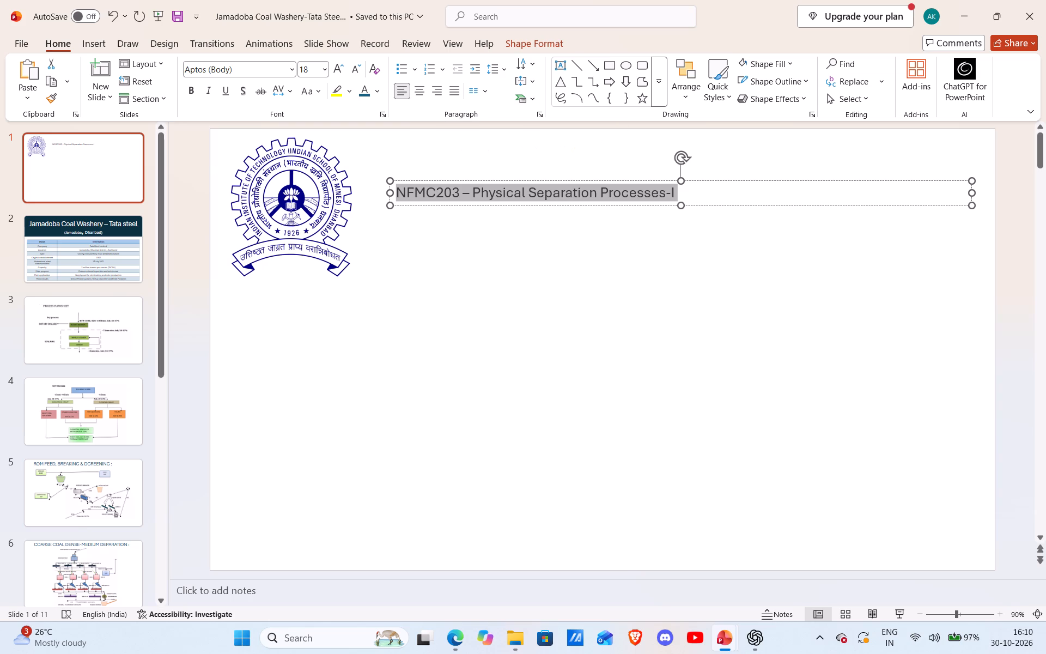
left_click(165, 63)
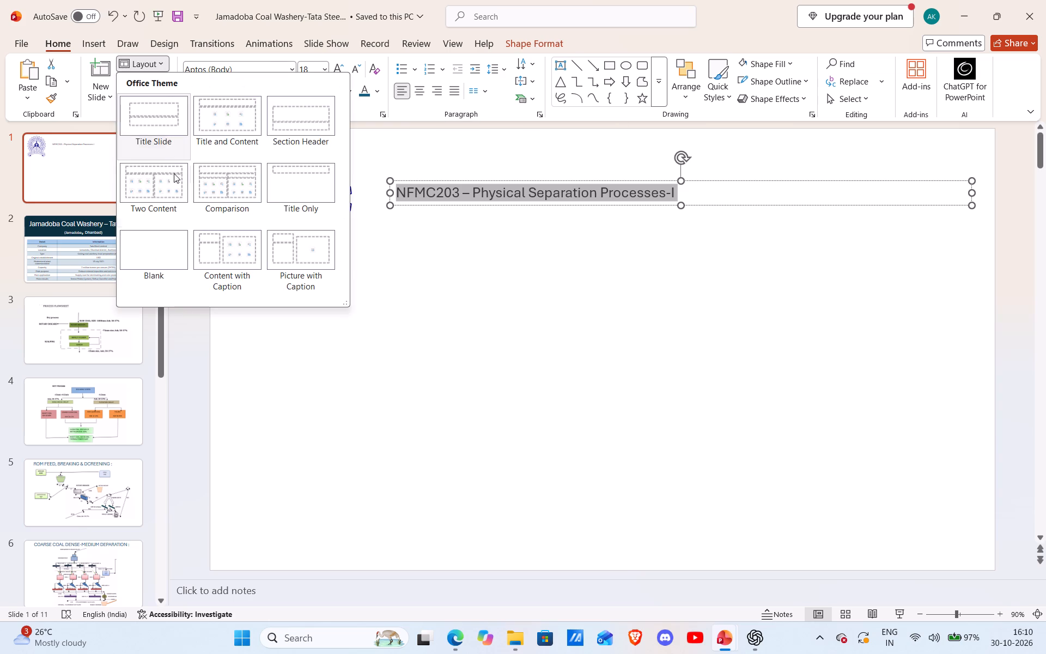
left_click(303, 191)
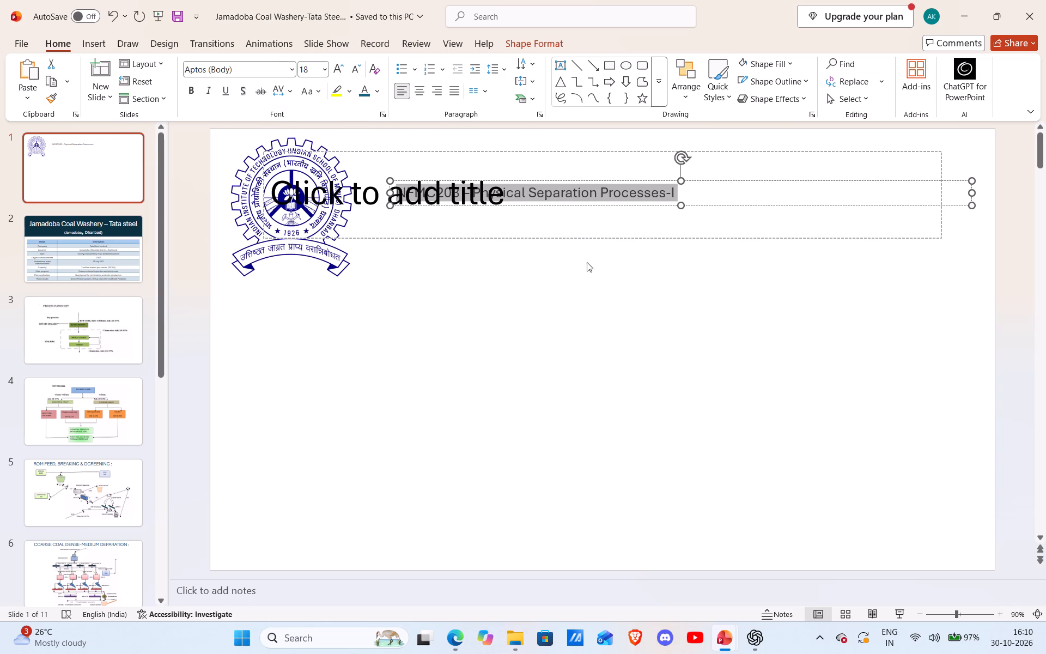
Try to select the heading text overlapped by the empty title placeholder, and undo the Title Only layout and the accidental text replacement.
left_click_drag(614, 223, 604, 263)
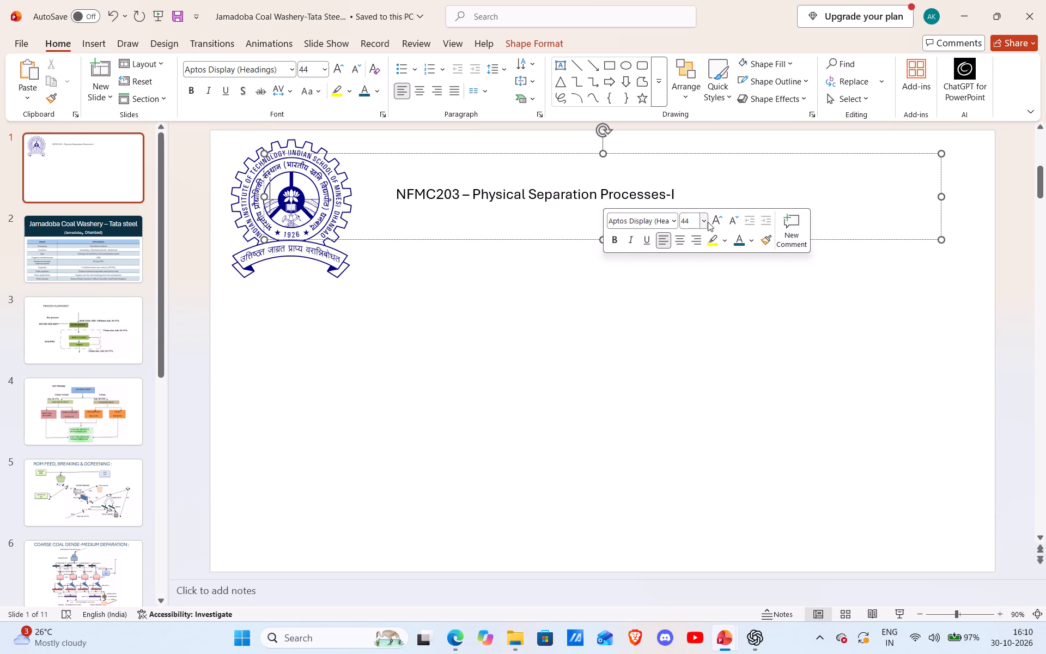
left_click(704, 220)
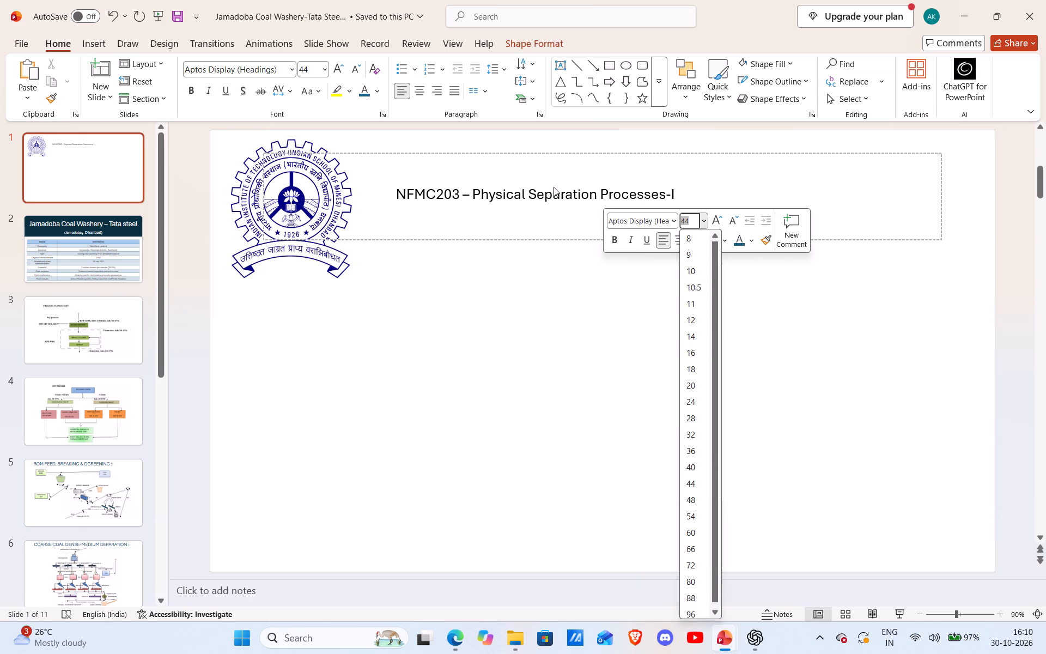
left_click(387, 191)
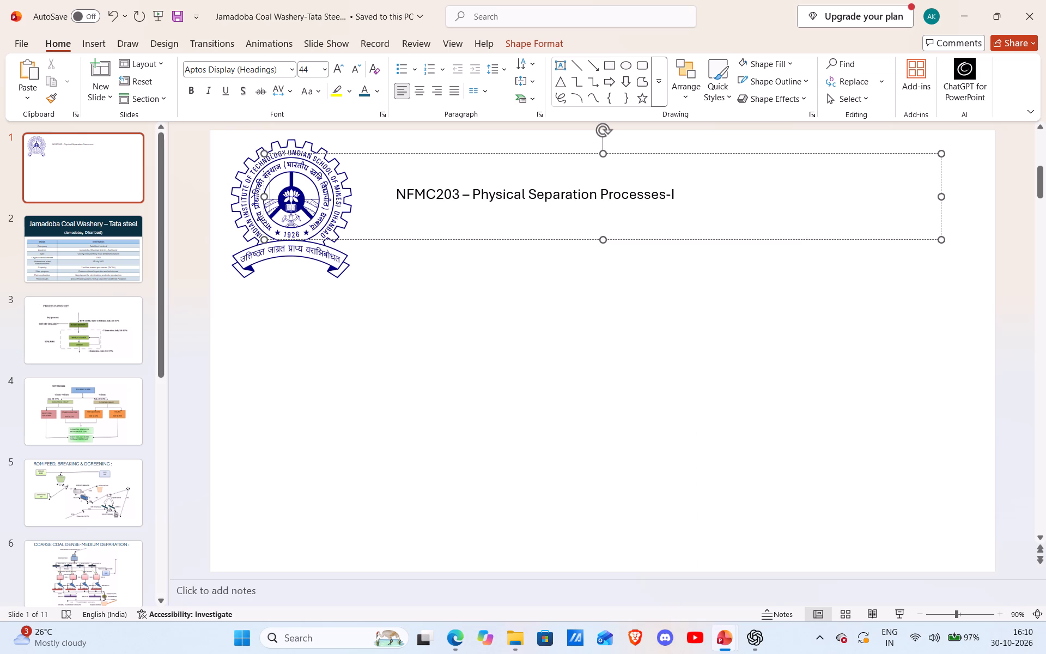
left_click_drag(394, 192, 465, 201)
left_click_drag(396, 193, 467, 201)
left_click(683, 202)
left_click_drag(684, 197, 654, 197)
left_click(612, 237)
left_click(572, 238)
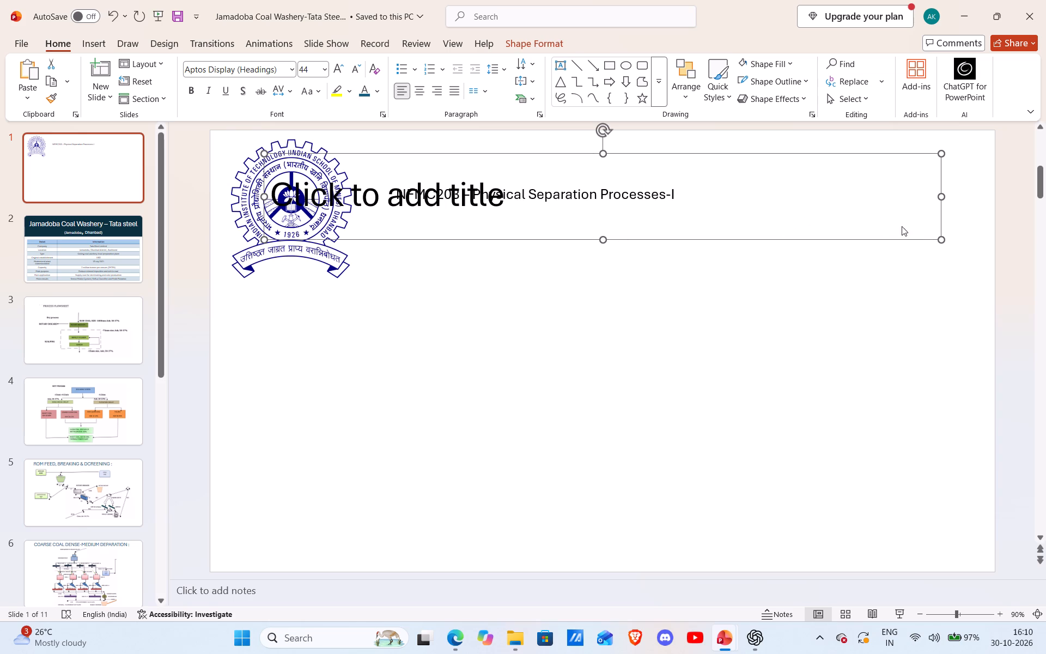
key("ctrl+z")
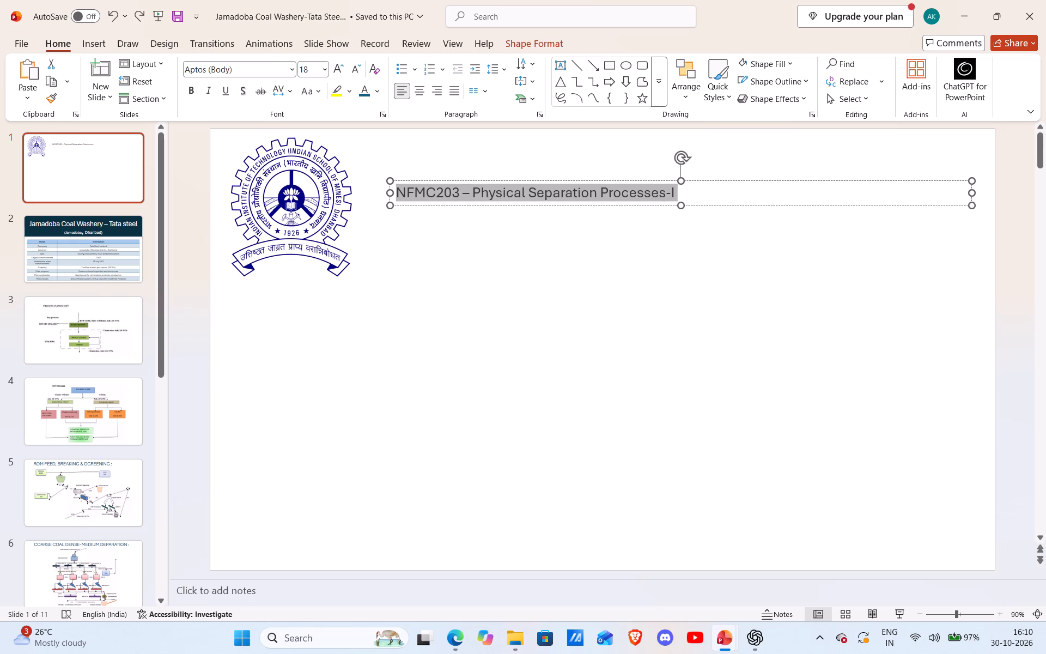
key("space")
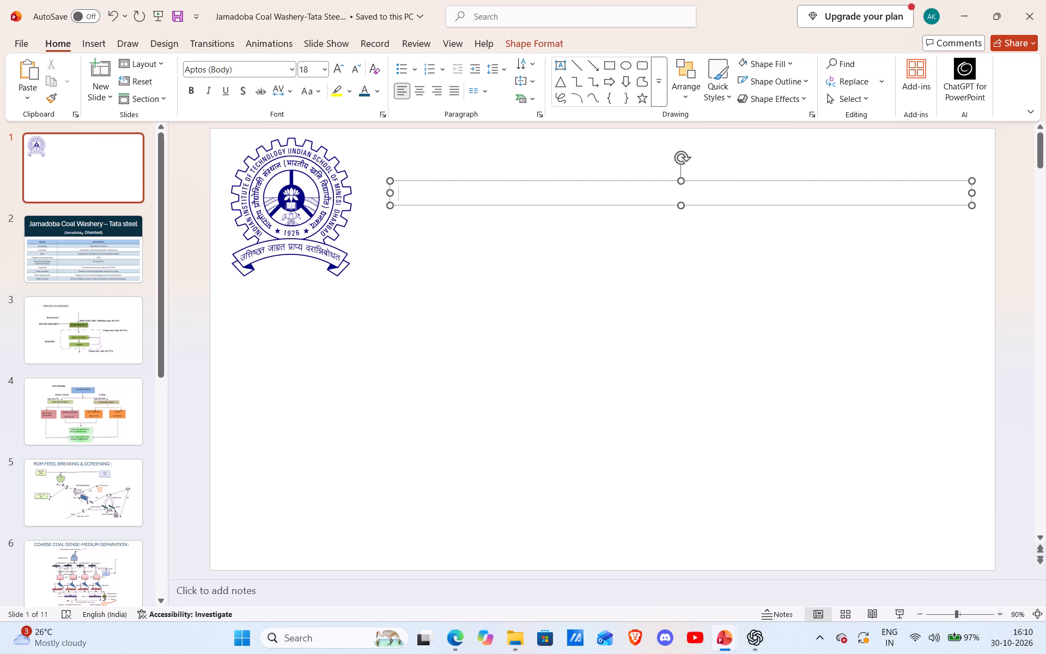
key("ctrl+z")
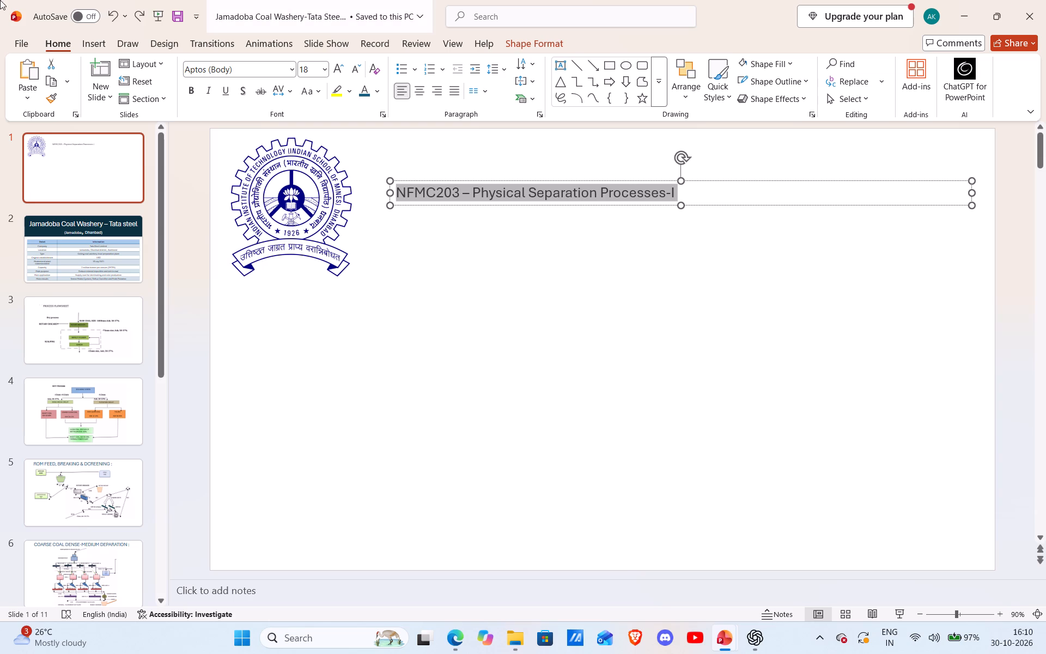
Set the font size of the whole NFMC203 heading to 36.
left_click(492, 245)
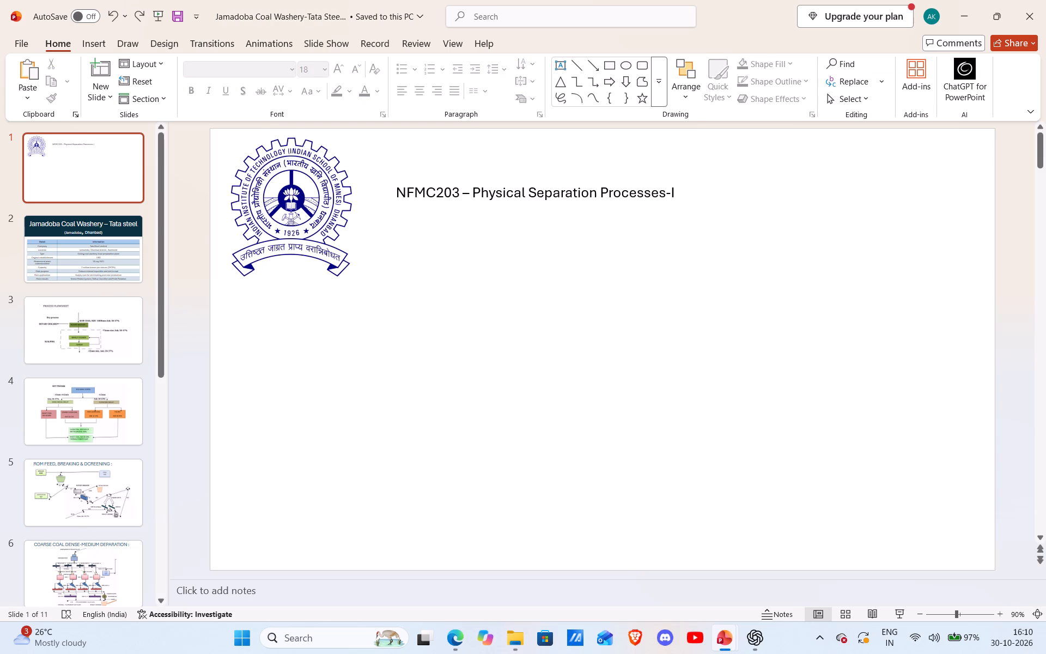
left_click_drag(397, 191, 563, 201)
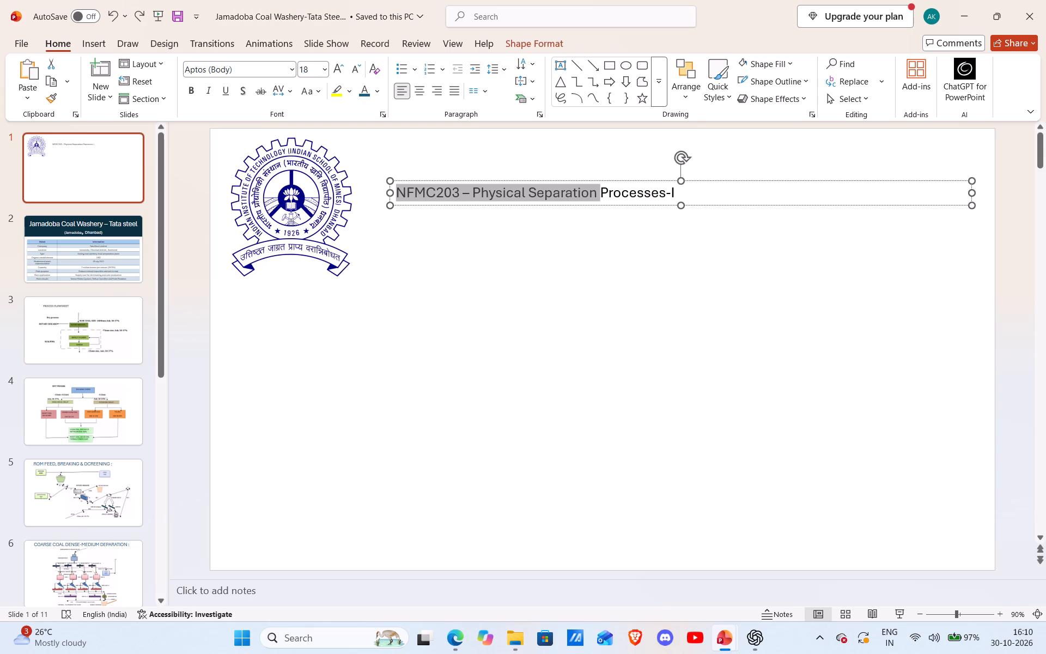
left_click_drag(563, 201, 656, 207)
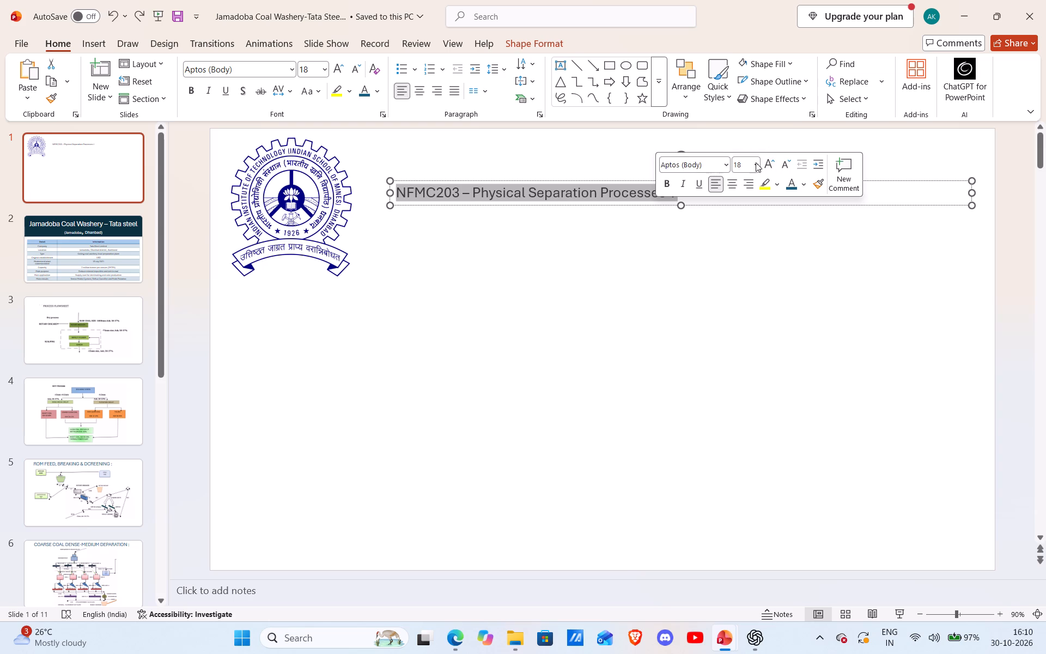
left_click(756, 162)
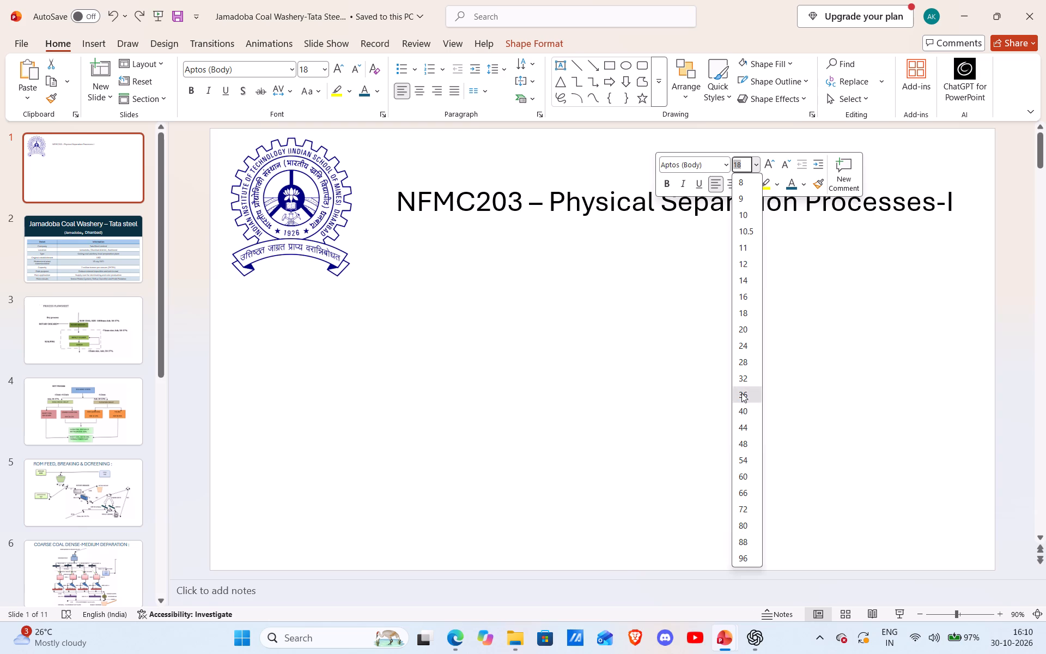
left_click(797, 345)
left_click(726, 207)
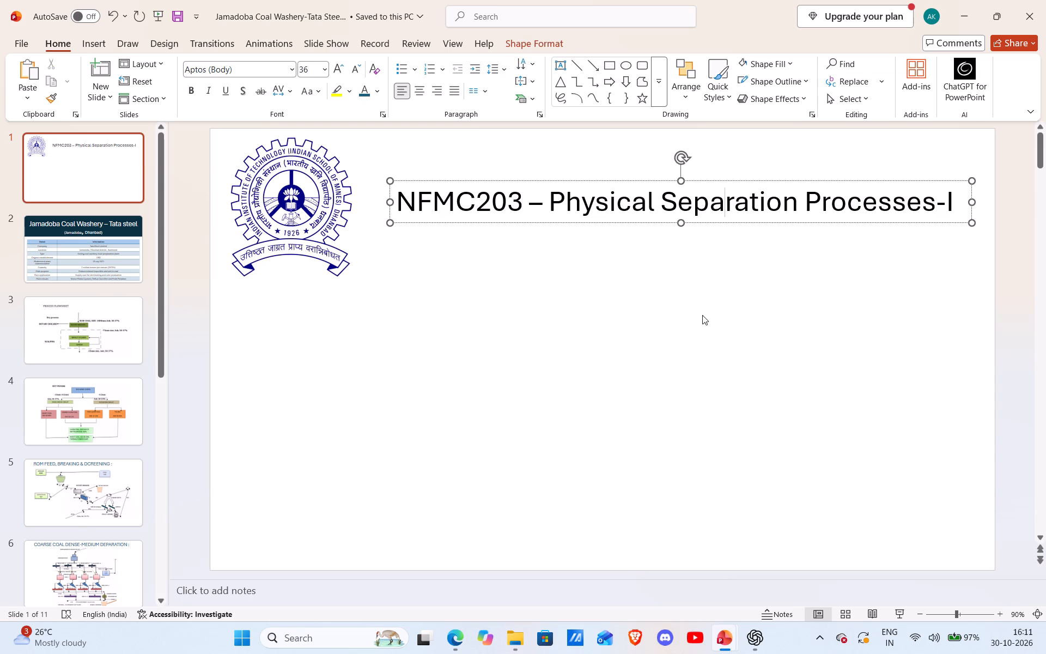
Nudge the heading text box slightly up and closer to the logo.
left_click_drag(722, 178, 704, 178)
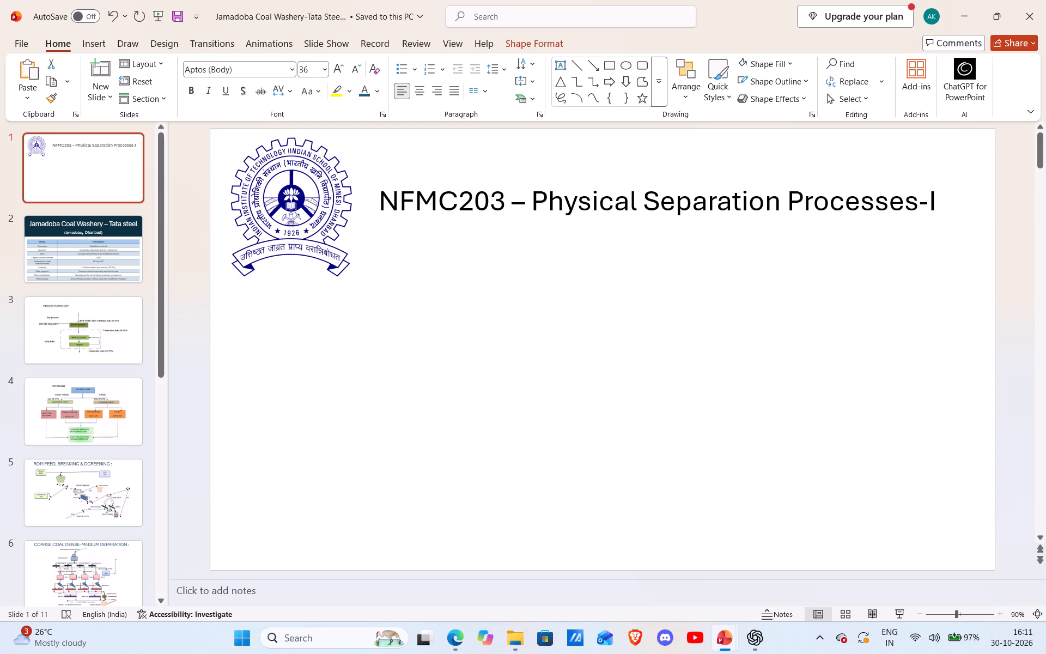
left_click_drag(704, 178, 696, 168)
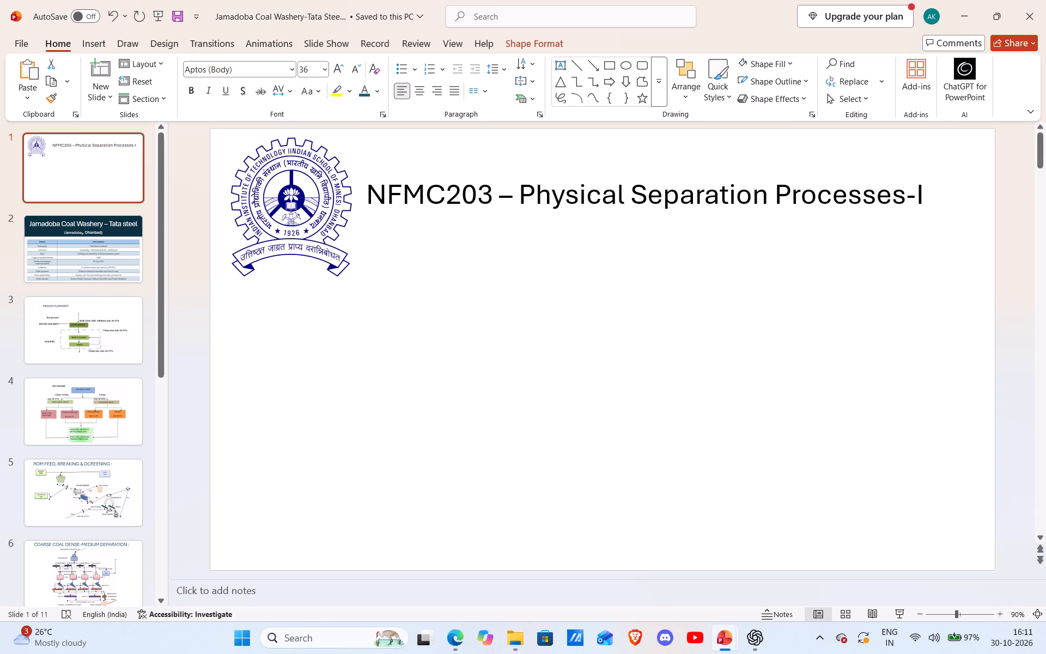
left_click_drag(696, 168, 702, 177)
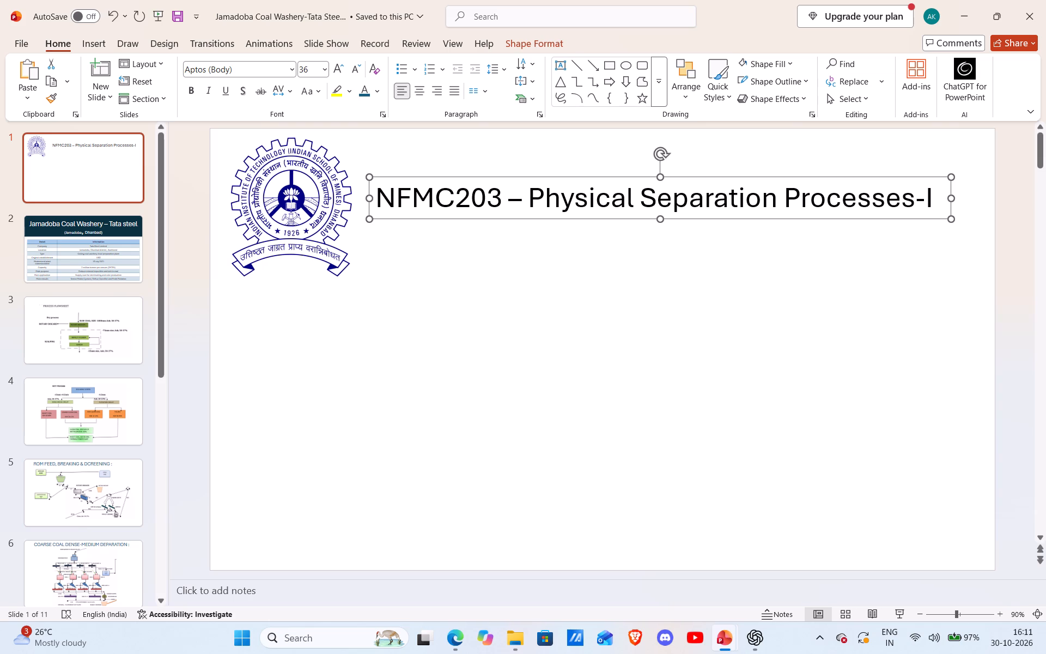
left_click(674, 397)
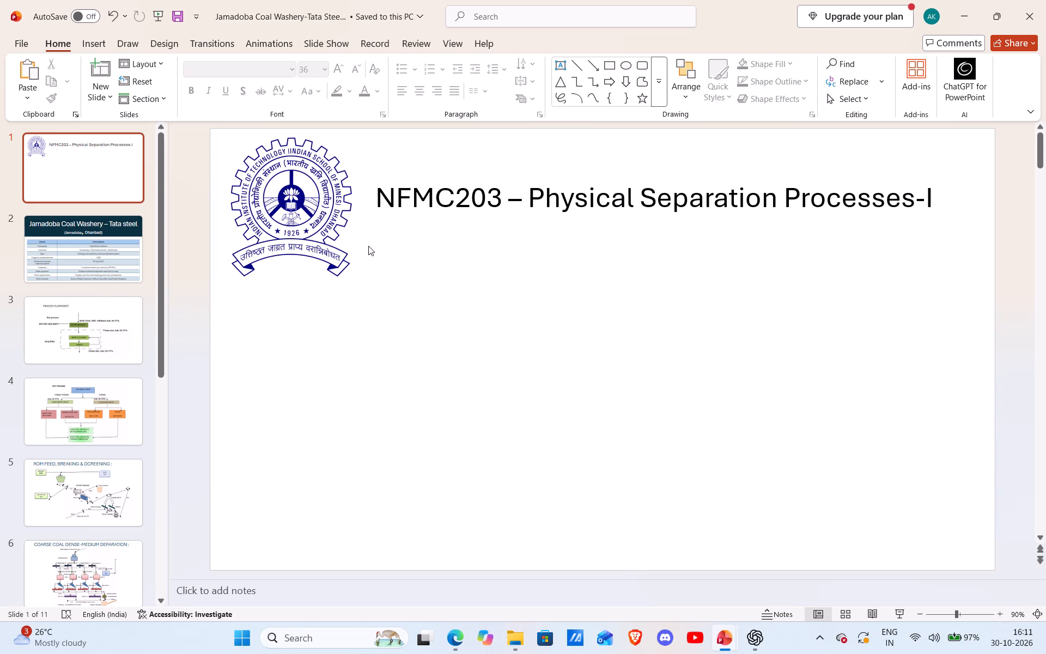
Move the IIT (ISM) logo from the slide's upper-left corner to below the heading, near the slide's middle.
left_click(293, 189)
left_click_drag(293, 189, 303, 226)
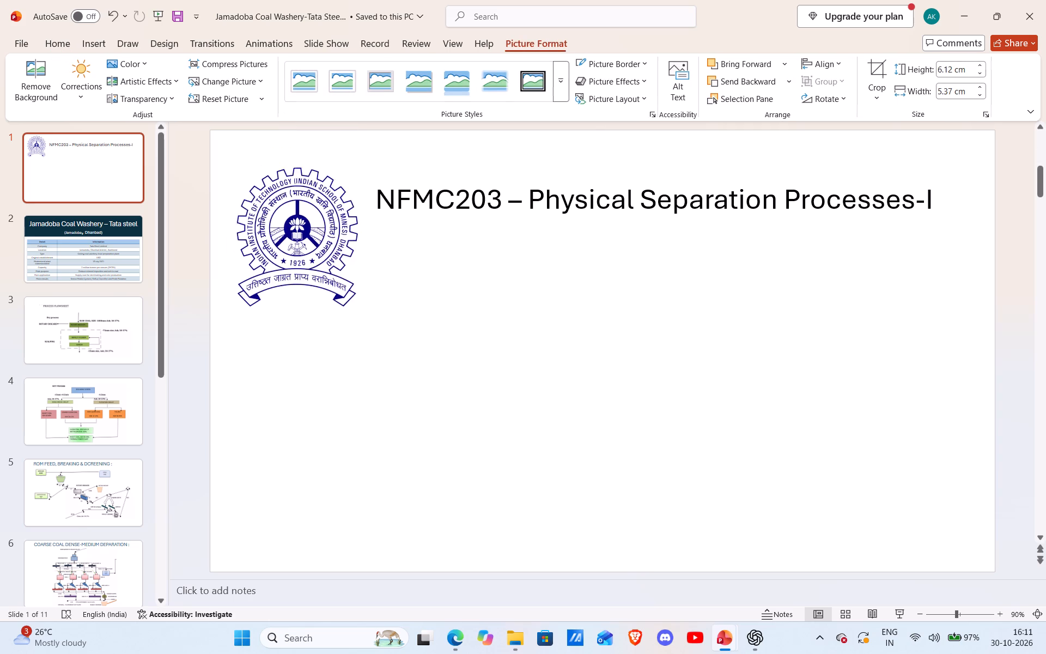
left_click_drag(303, 226, 588, 305)
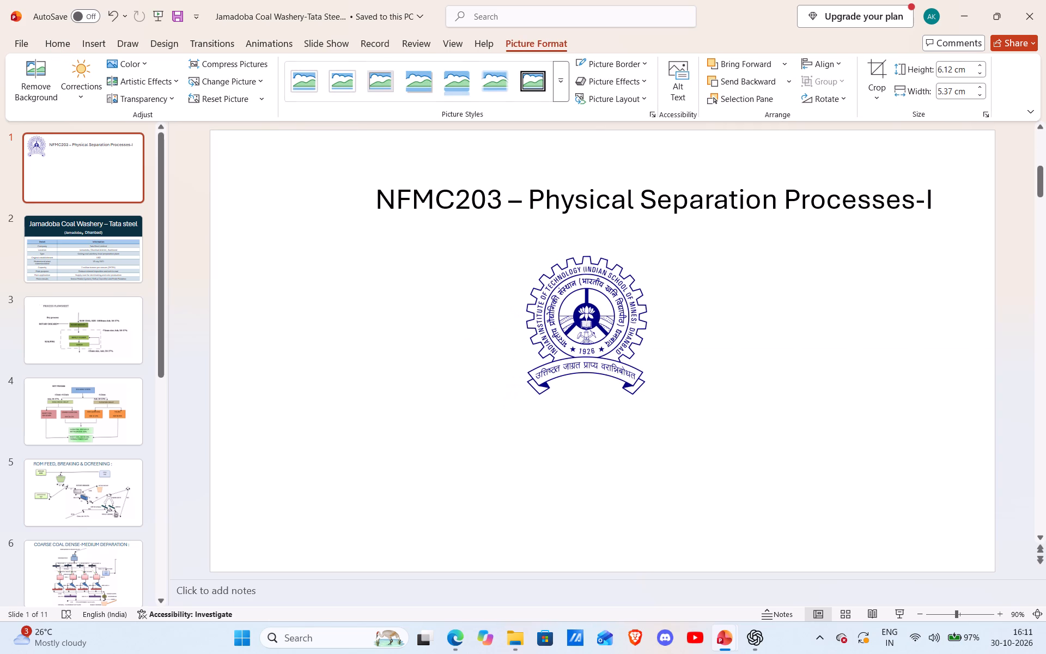
left_click_drag(588, 305, 588, 295)
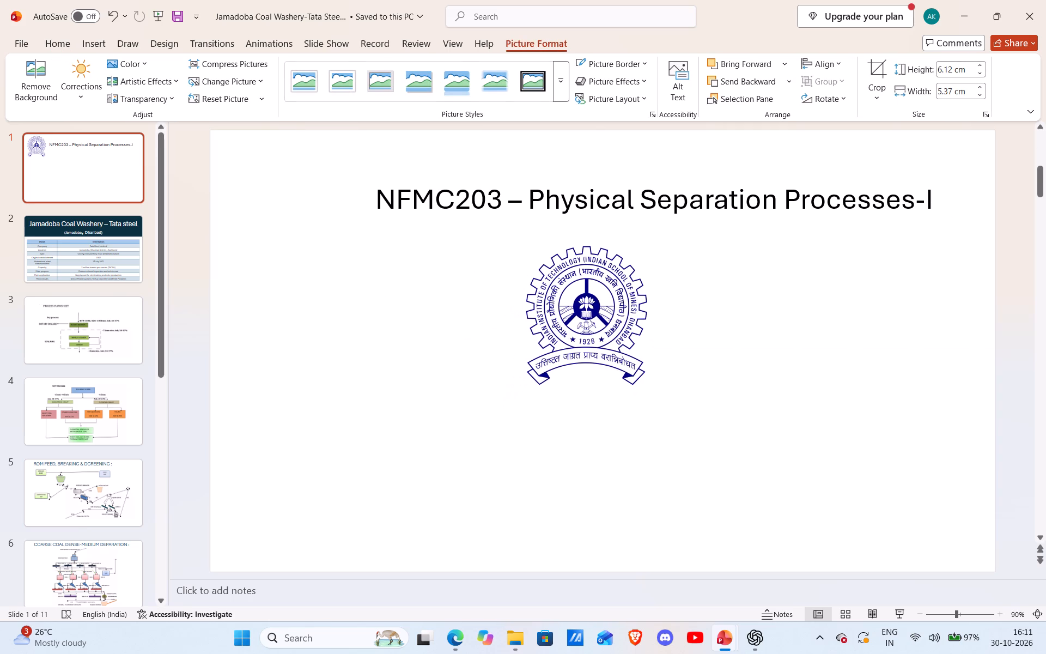
left_click_drag(588, 295, 586, 302)
left_click(714, 297)
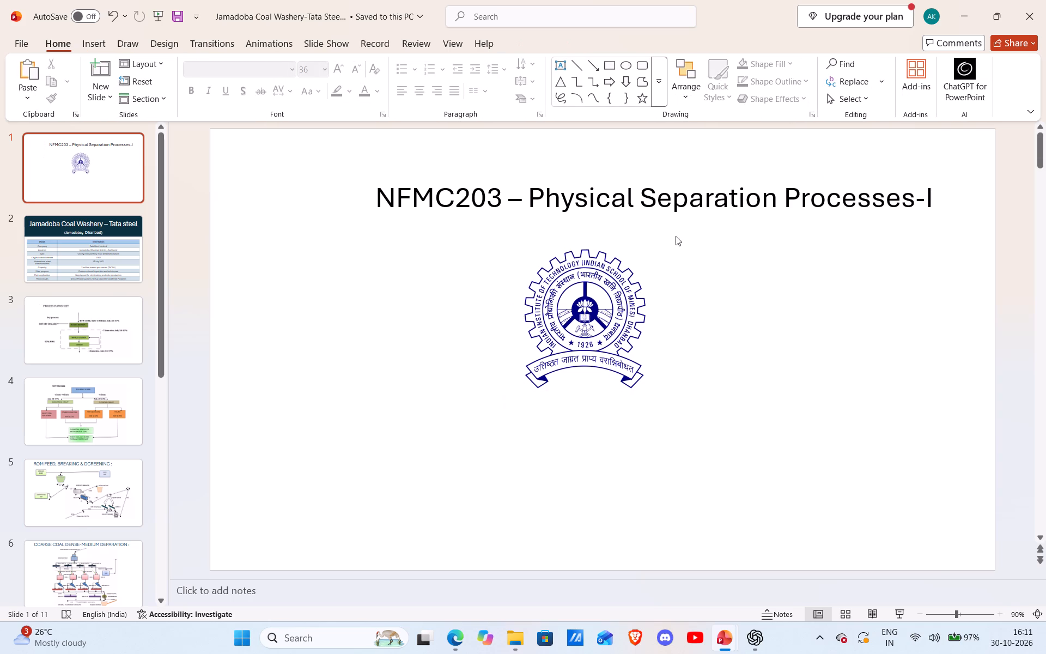
Move the heading text box up and center it horizontally on the slide.
left_click(660, 203)
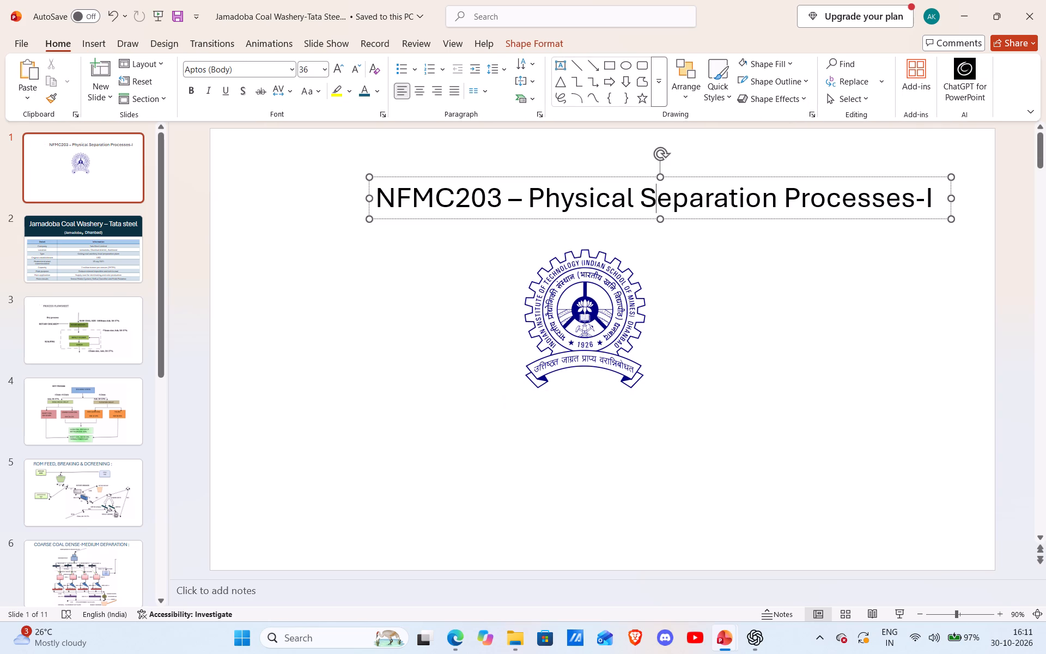
left_click_drag(690, 175, 630, 165)
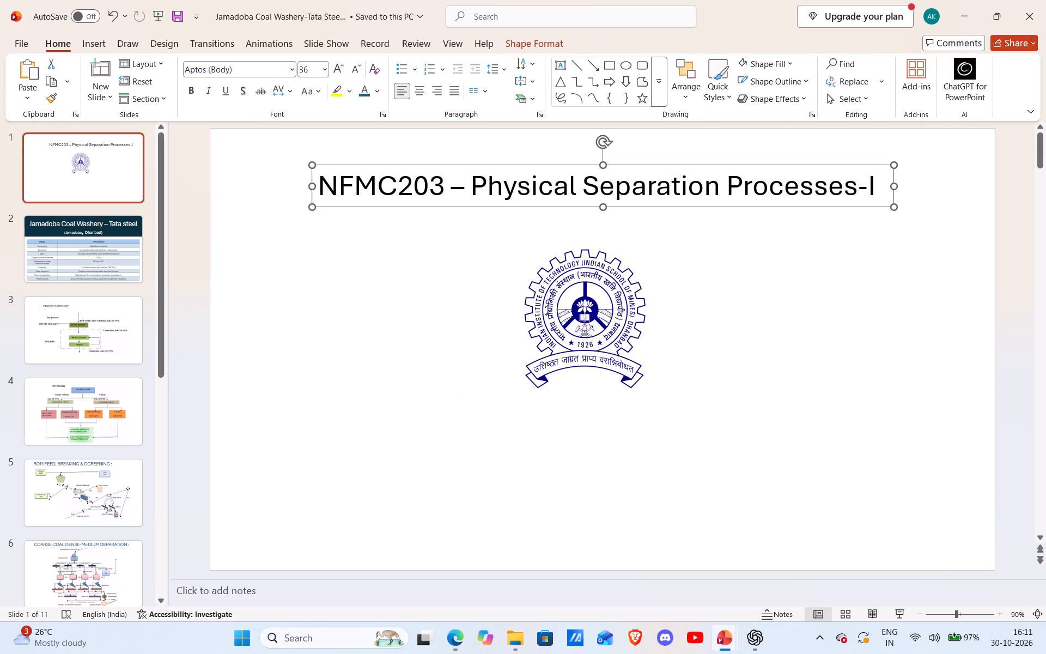
Align the logo with the slide's vertical centerline and lower it to leave more space below the heading.
left_click_drag(601, 310, 623, 298)
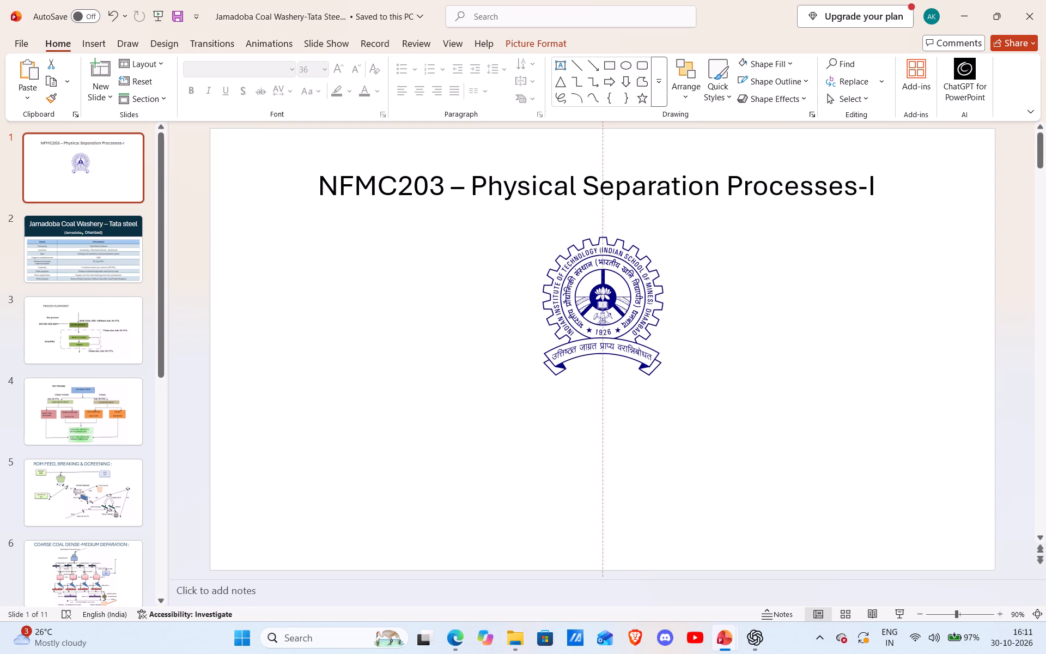
left_click_drag(623, 298, 622, 303)
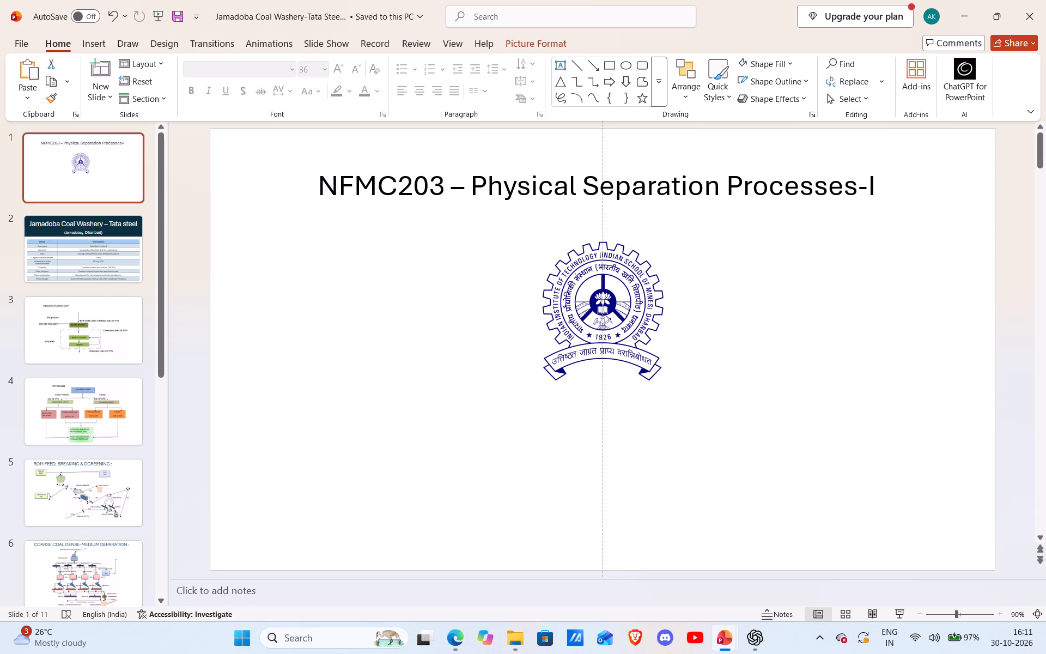
left_click_drag(622, 303, 622, 344)
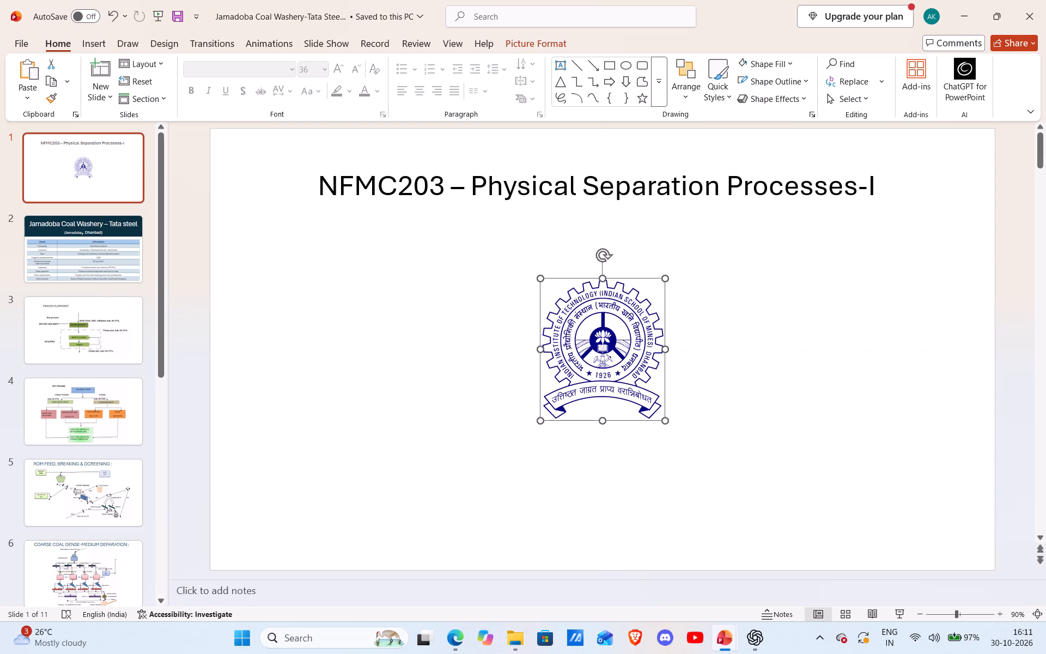
Enlarge the logo proportionally from its upper-right and lower-left corners.
left_click_drag(662, 277, 685, 262)
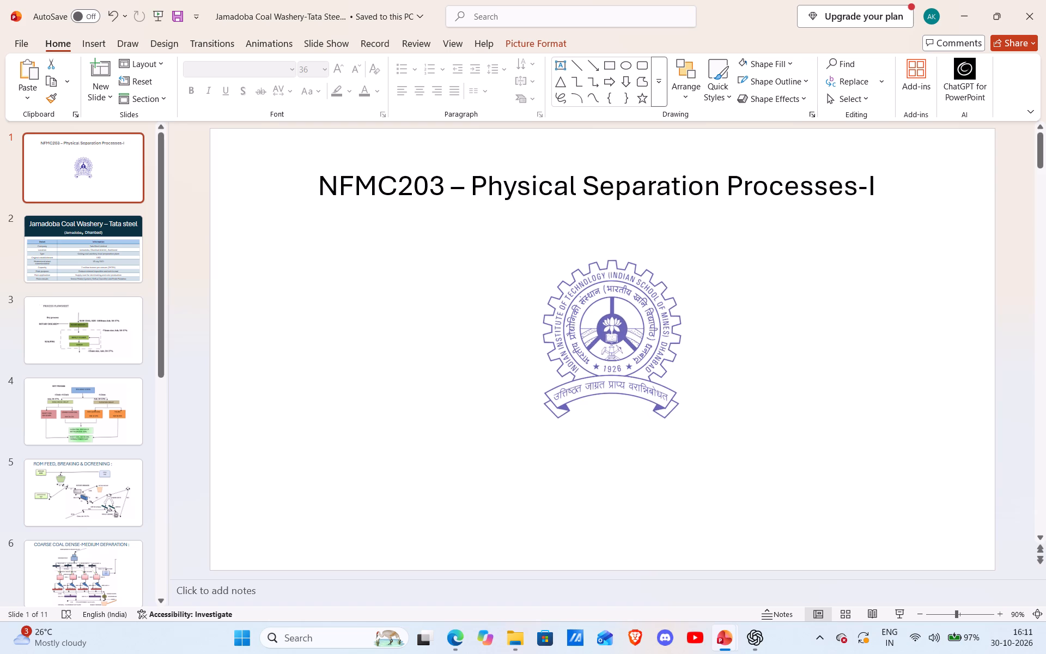
left_click_drag(685, 262, 690, 260)
left_click_drag(541, 423, 535, 429)
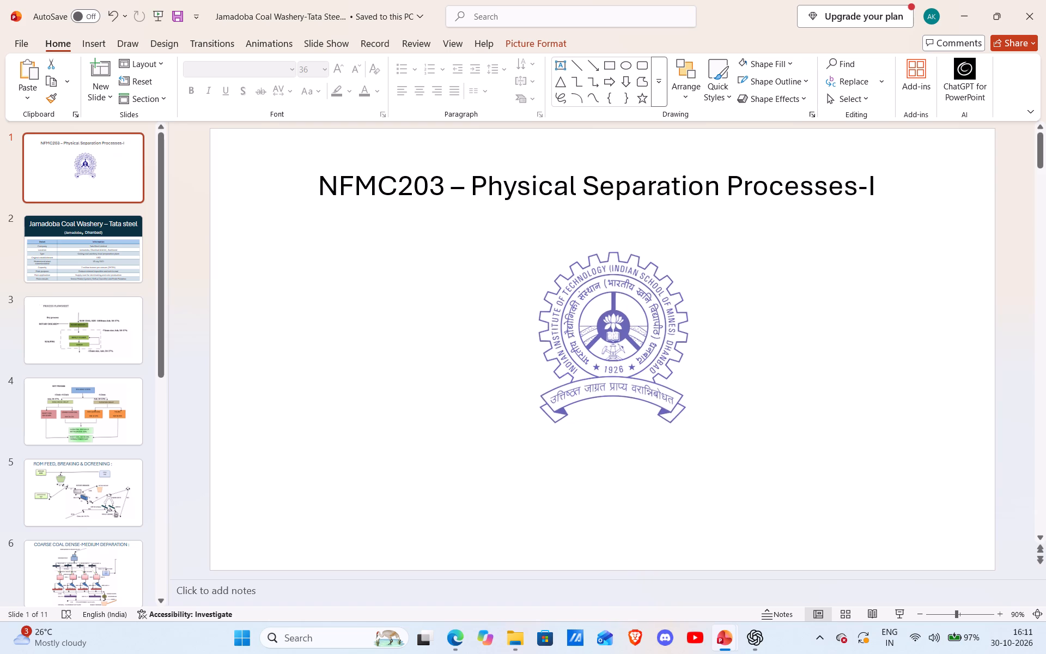
left_click_drag(535, 429, 525, 444)
left_click(735, 330)
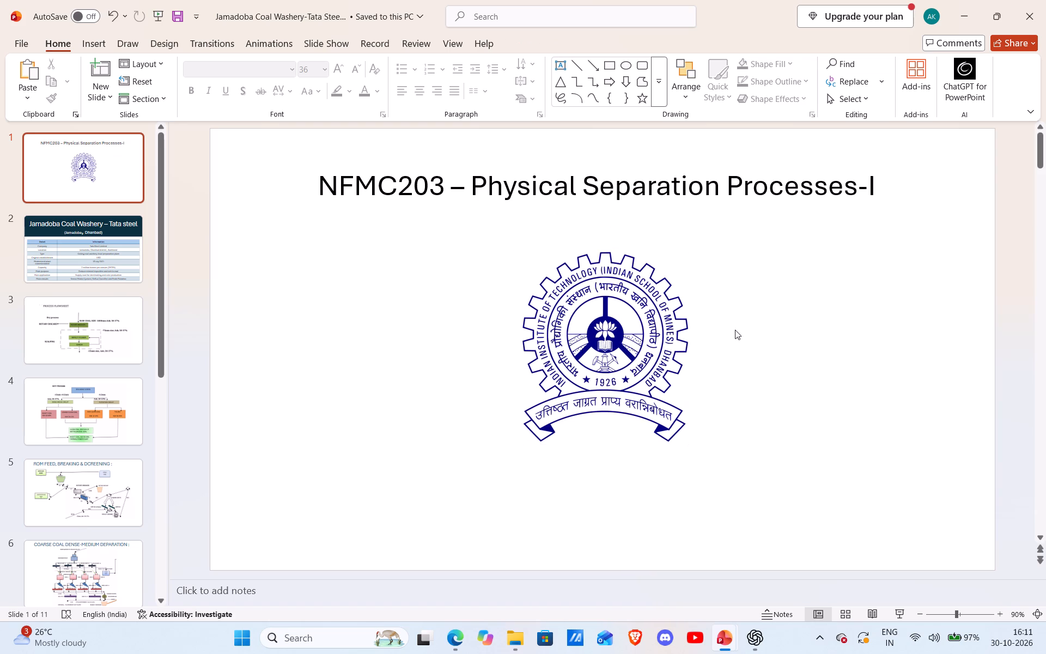
Recenter the enlarged logo horizontally on the slide and shift it slightly lower beneath the heading.
left_click(631, 342)
left_click_drag(631, 341, 631, 337)
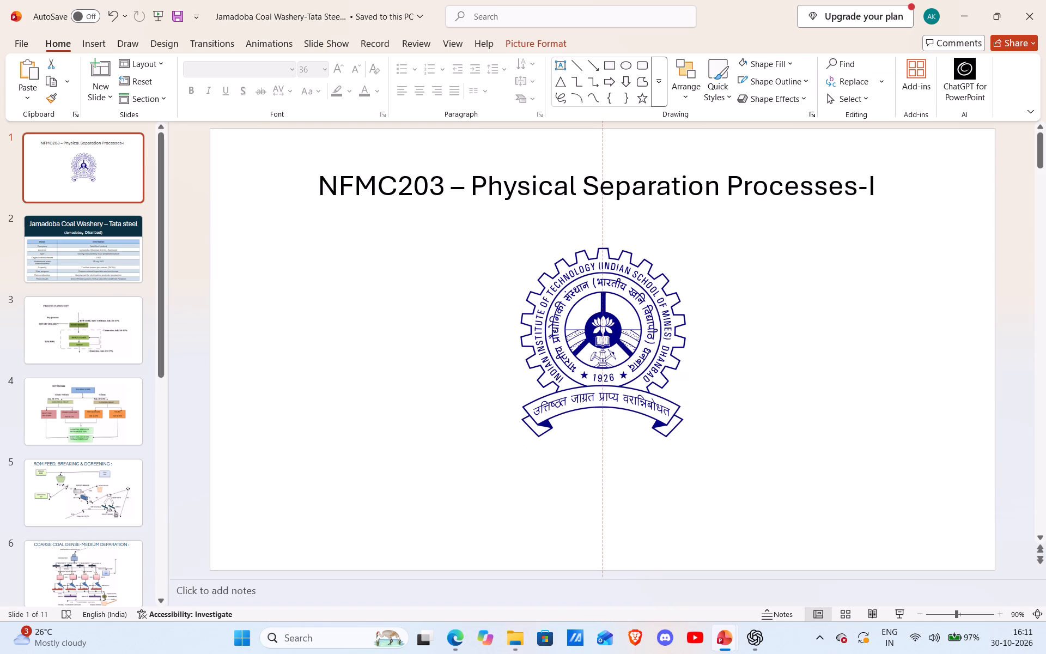
left_click_drag(631, 337, 631, 352)
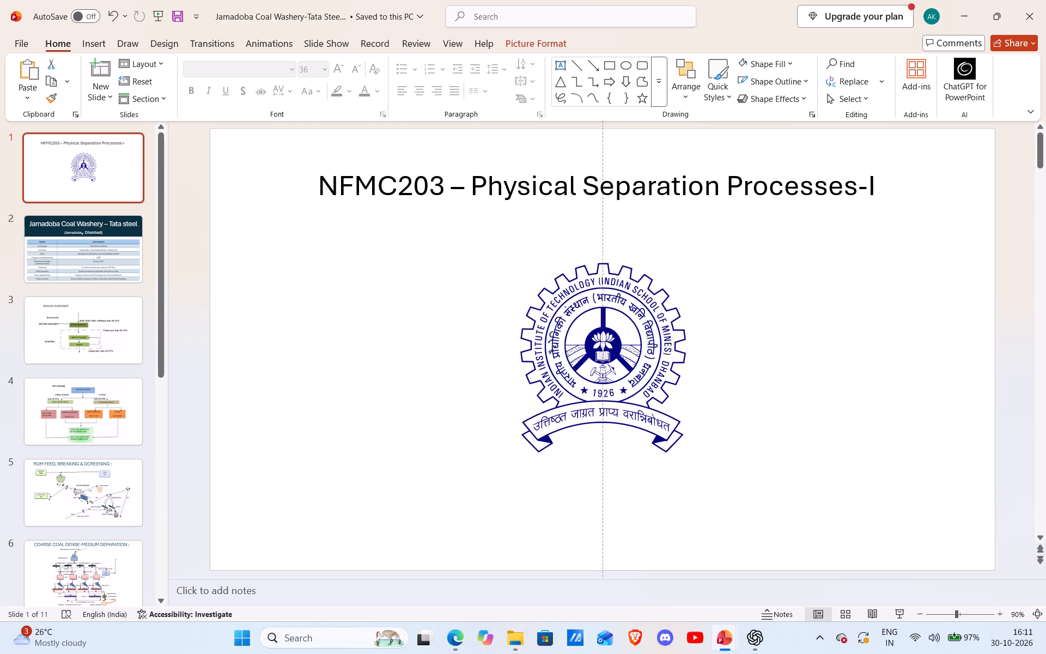
Raise the logo along the slide's vertical centerline so it sits closer beneath the heading.
left_click_drag(631, 352, 631, 347)
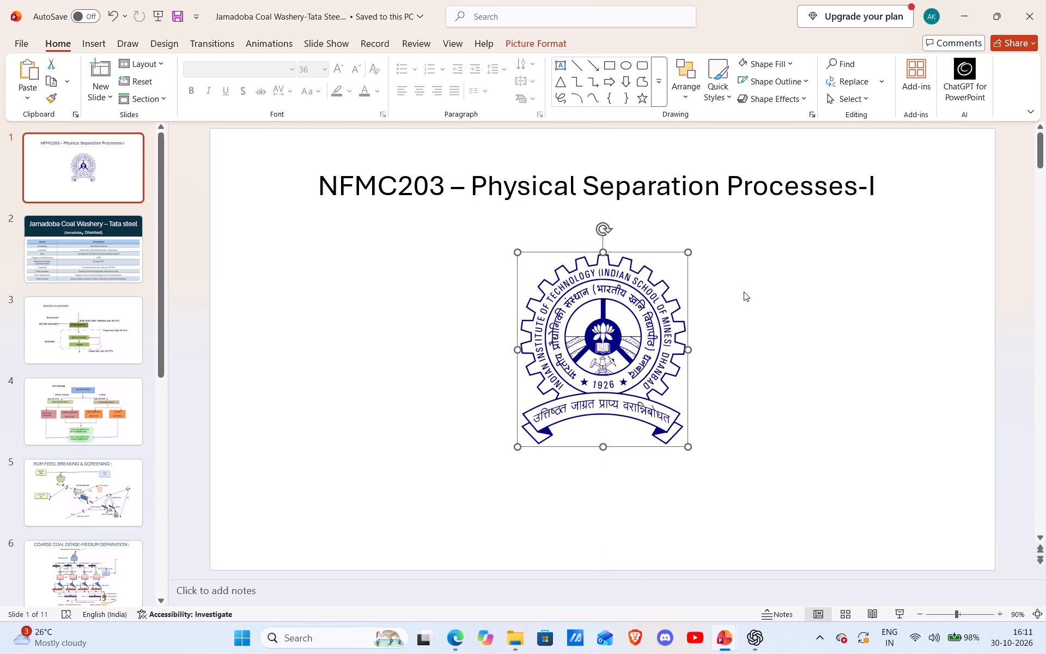
left_click(744, 290)
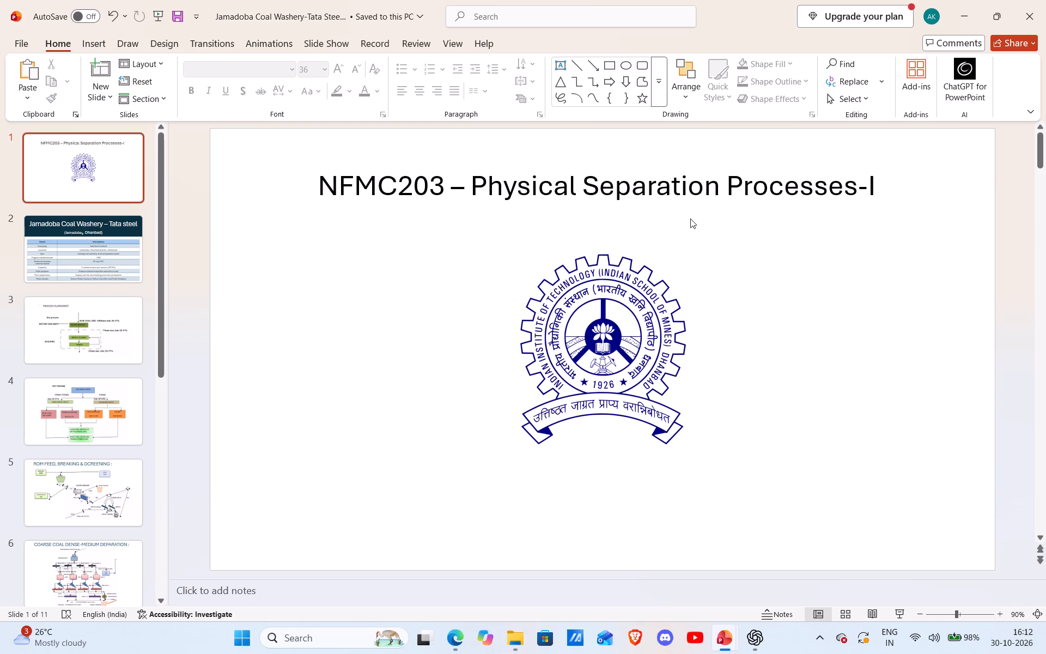
left_click_drag(625, 335, 625, 334)
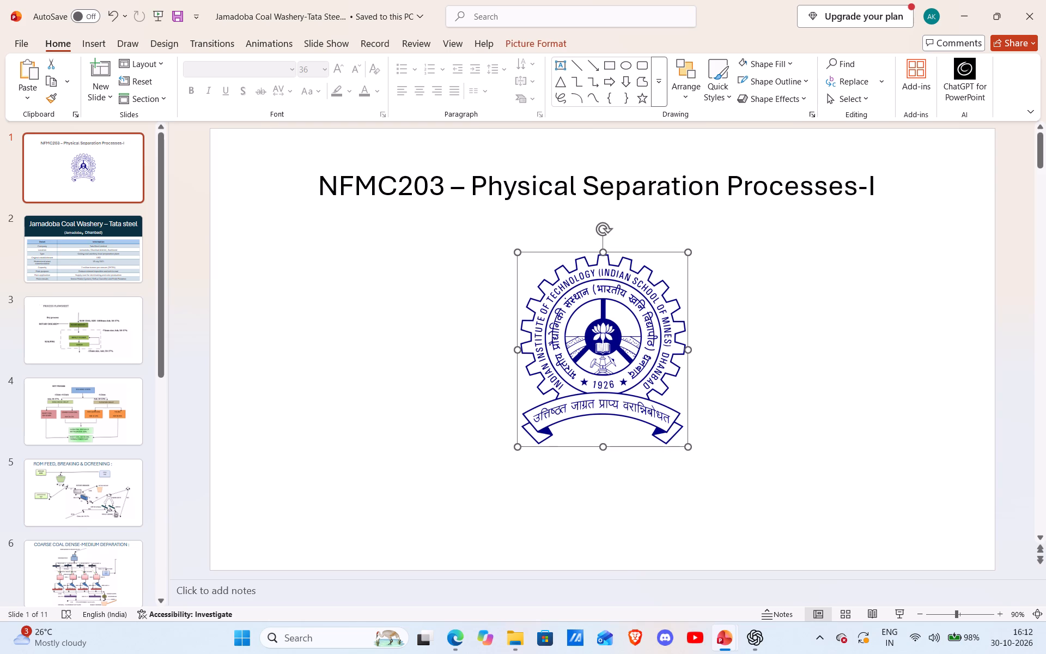
left_click_drag(625, 334, 623, 311)
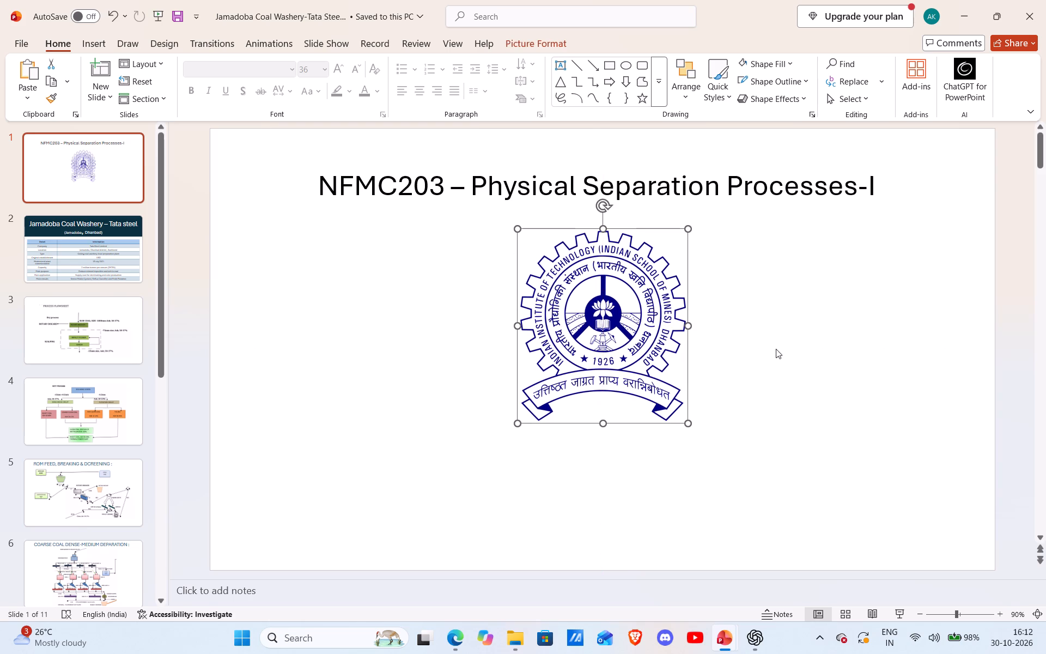
left_click(776, 346)
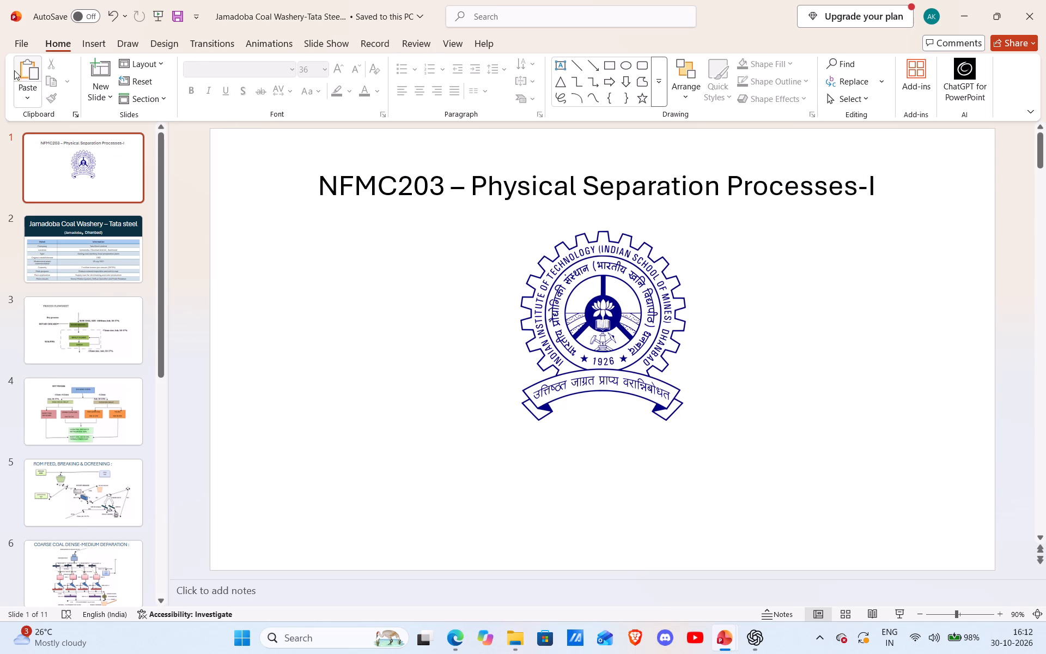
Insert a wide text box below the logo and enter "Group-1" as its first line, followed by an empty second line.
left_click(164, 65)
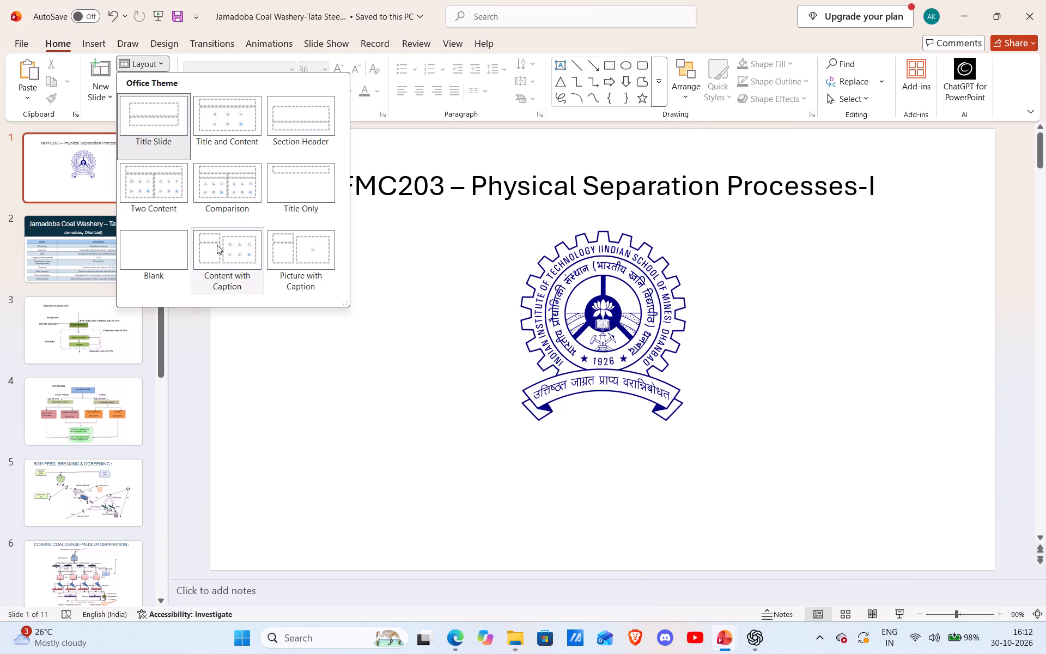
left_click(303, 361)
left_click(80, 47)
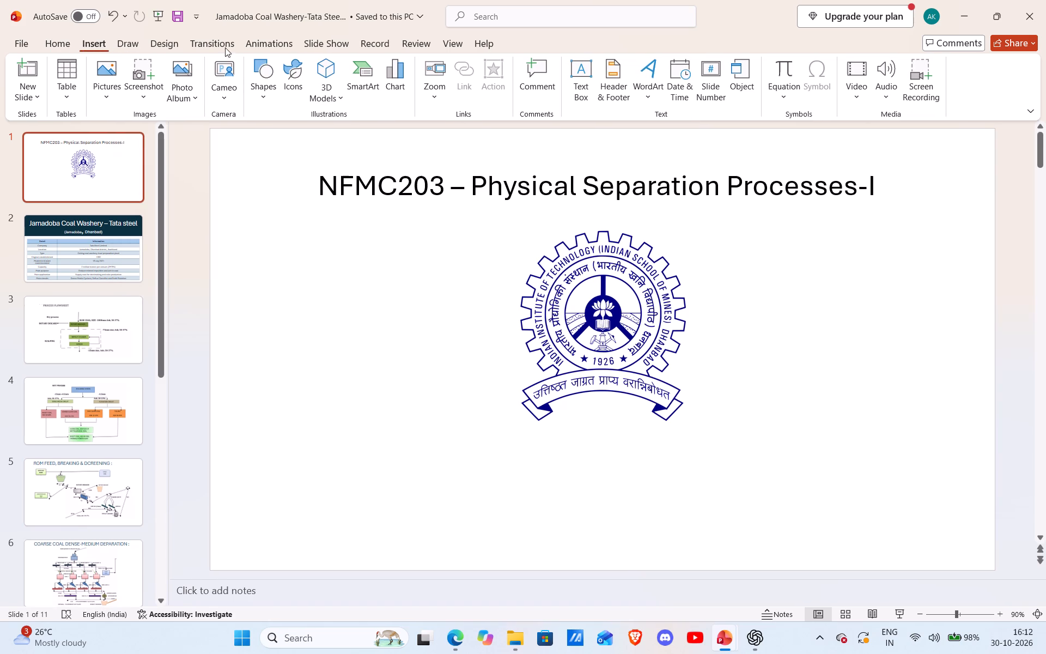
left_click(591, 99)
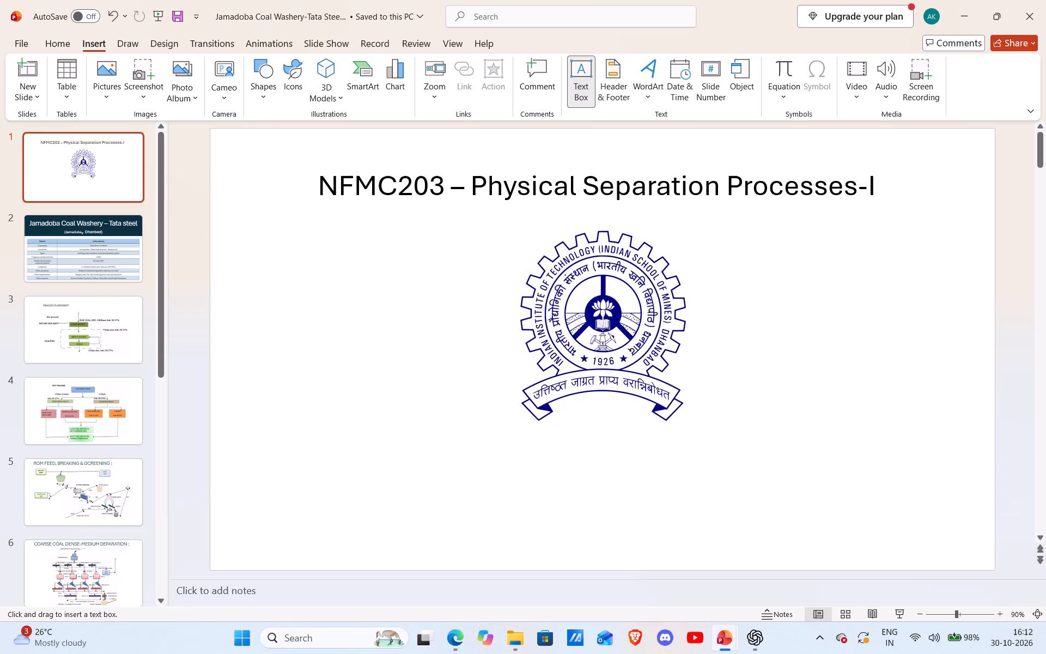
left_click_drag(300, 467, 859, 547)
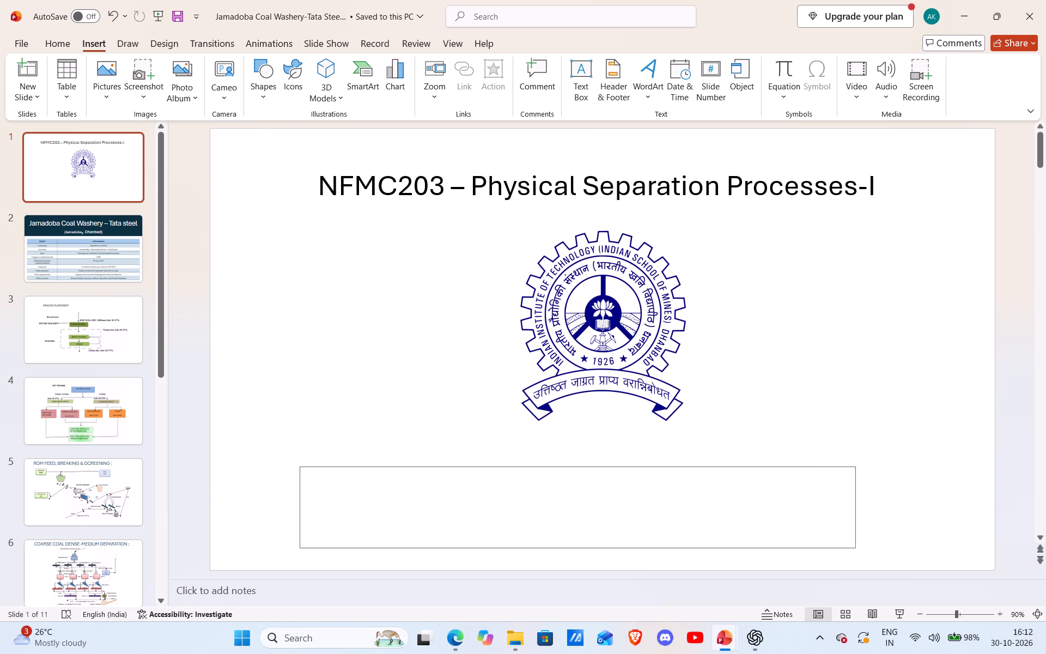
left_click_drag(859, 547, 917, 553)
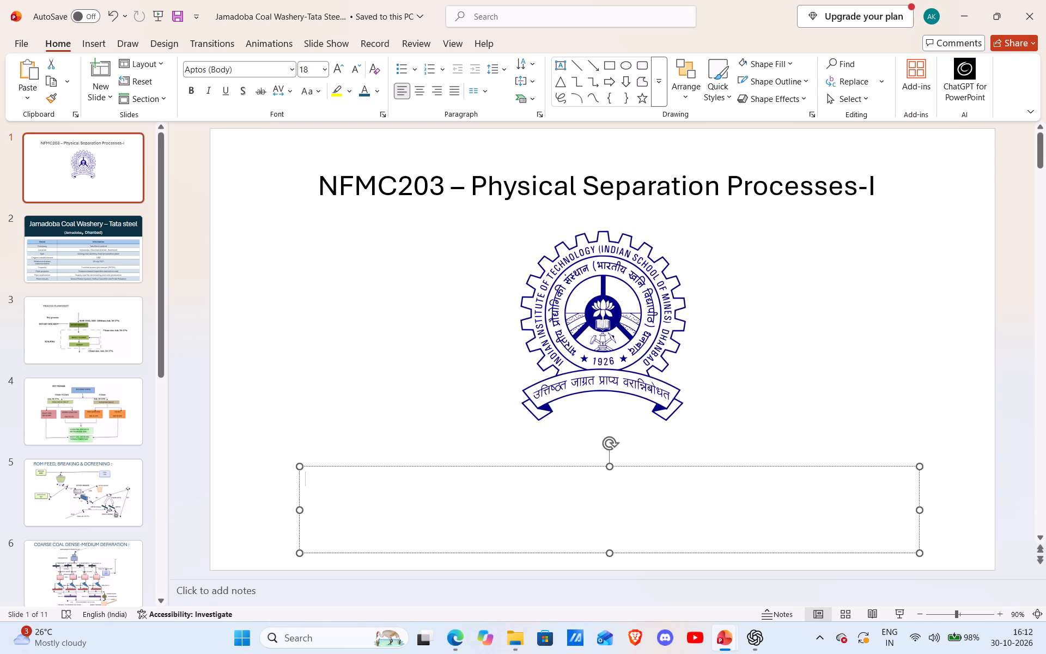
left_click(622, 480)
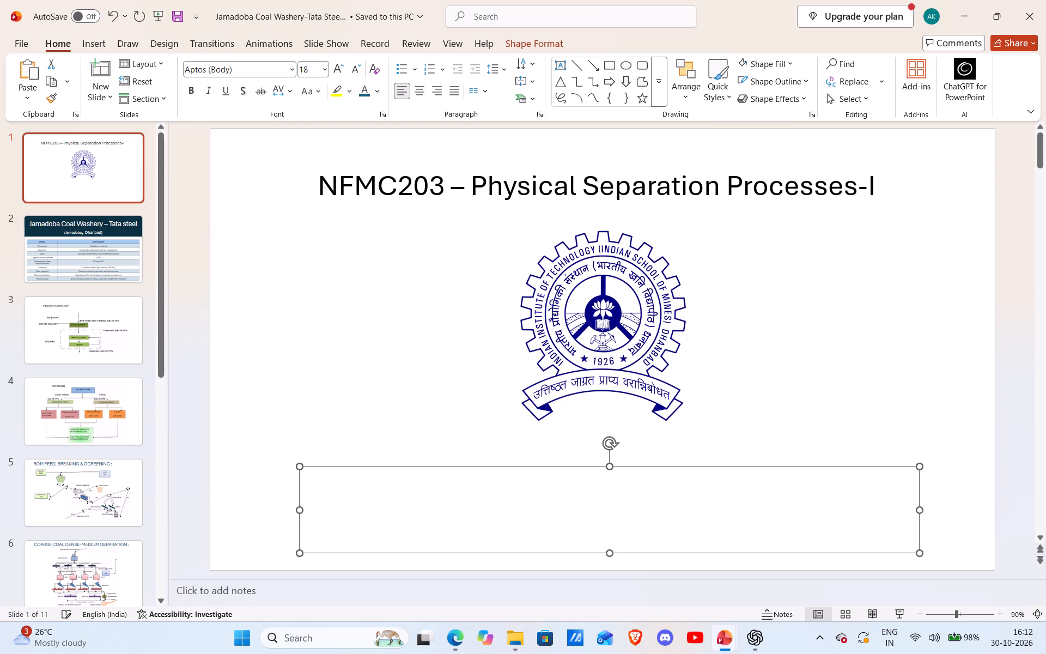
key("g")
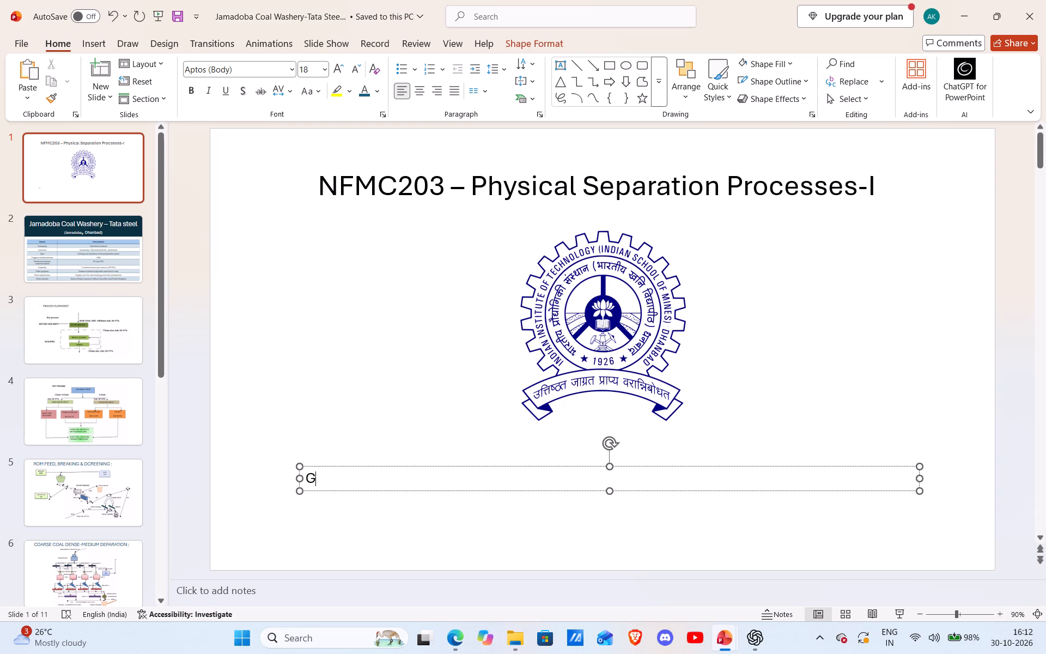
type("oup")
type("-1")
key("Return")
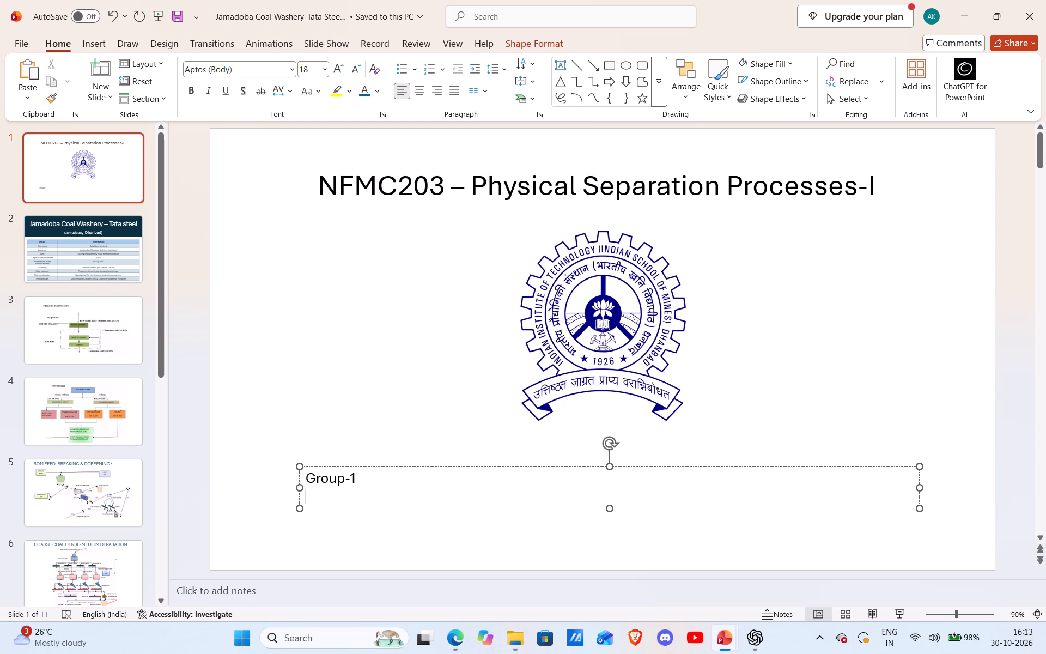
Indent the "Group-1" line with leading spaces until it sits roughly centered beneath the logo.
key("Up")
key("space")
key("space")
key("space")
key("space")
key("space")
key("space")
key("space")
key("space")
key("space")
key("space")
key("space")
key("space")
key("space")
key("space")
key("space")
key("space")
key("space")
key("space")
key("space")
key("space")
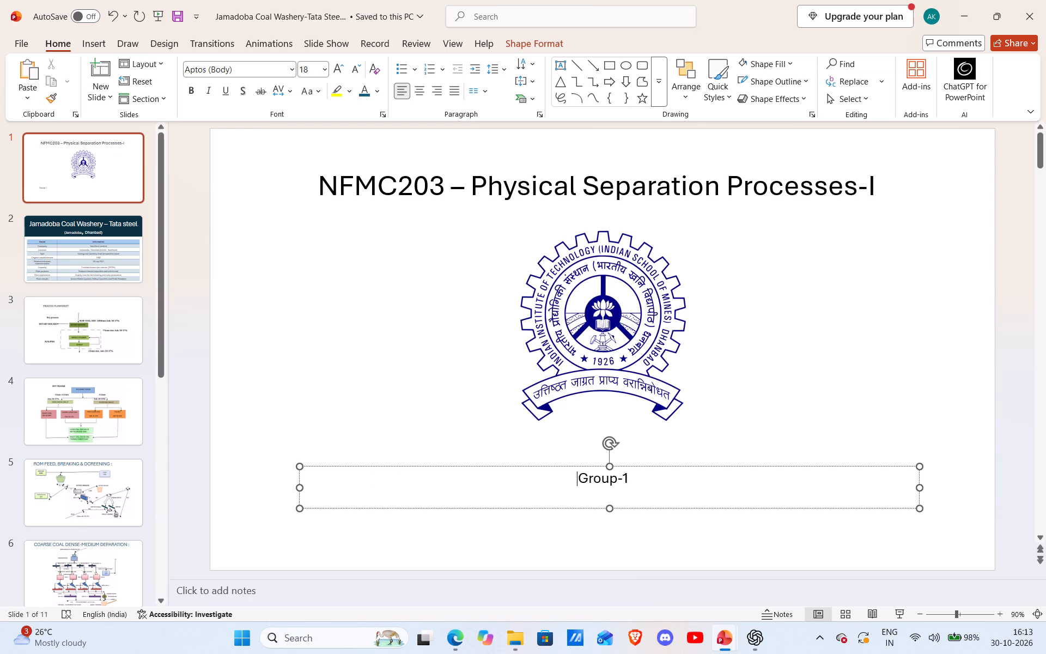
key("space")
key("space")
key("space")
Add the five group members' names, separated by commas, on the second line of the text box, indented with leading spaces.
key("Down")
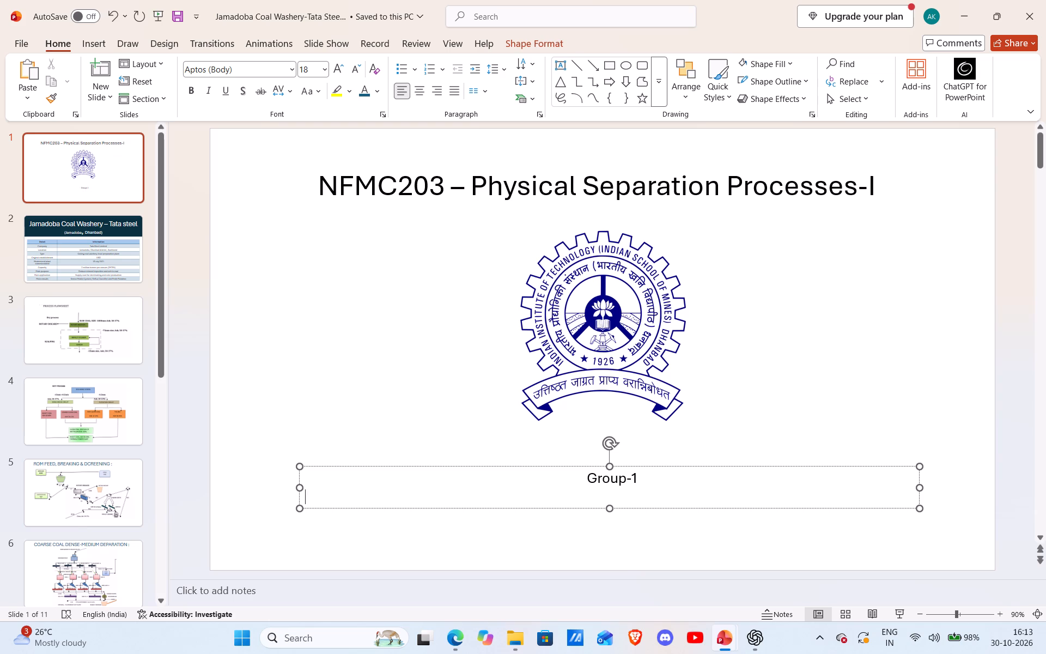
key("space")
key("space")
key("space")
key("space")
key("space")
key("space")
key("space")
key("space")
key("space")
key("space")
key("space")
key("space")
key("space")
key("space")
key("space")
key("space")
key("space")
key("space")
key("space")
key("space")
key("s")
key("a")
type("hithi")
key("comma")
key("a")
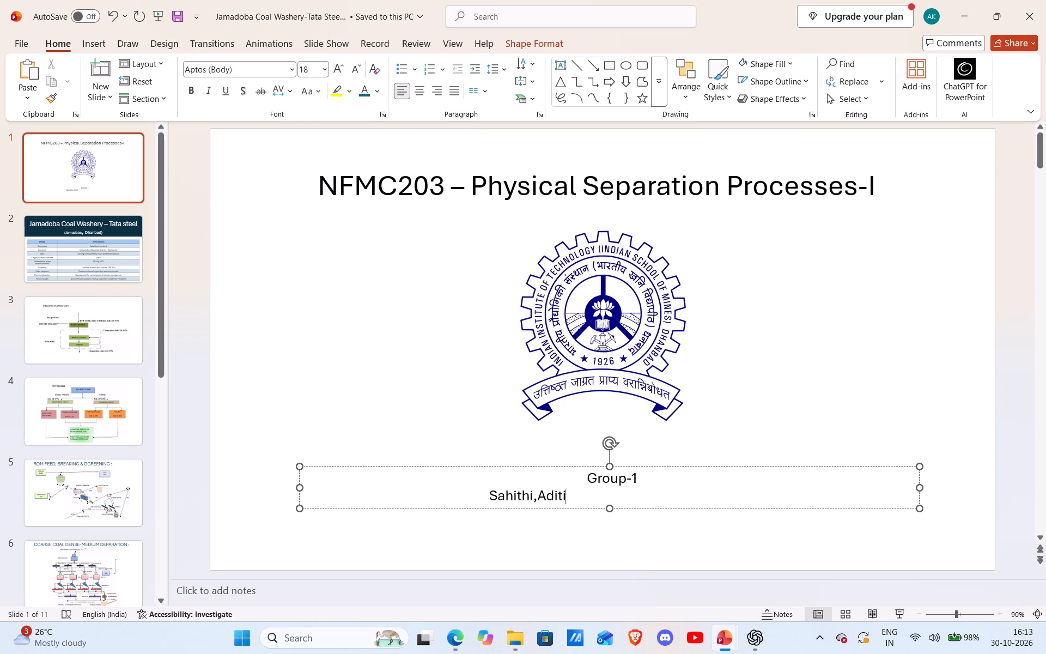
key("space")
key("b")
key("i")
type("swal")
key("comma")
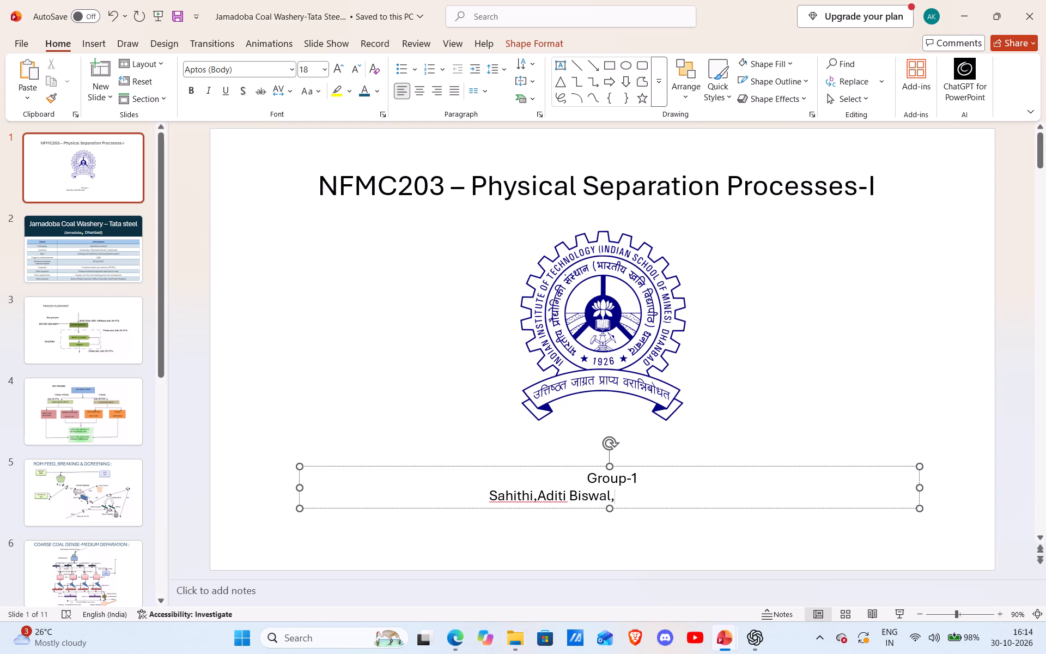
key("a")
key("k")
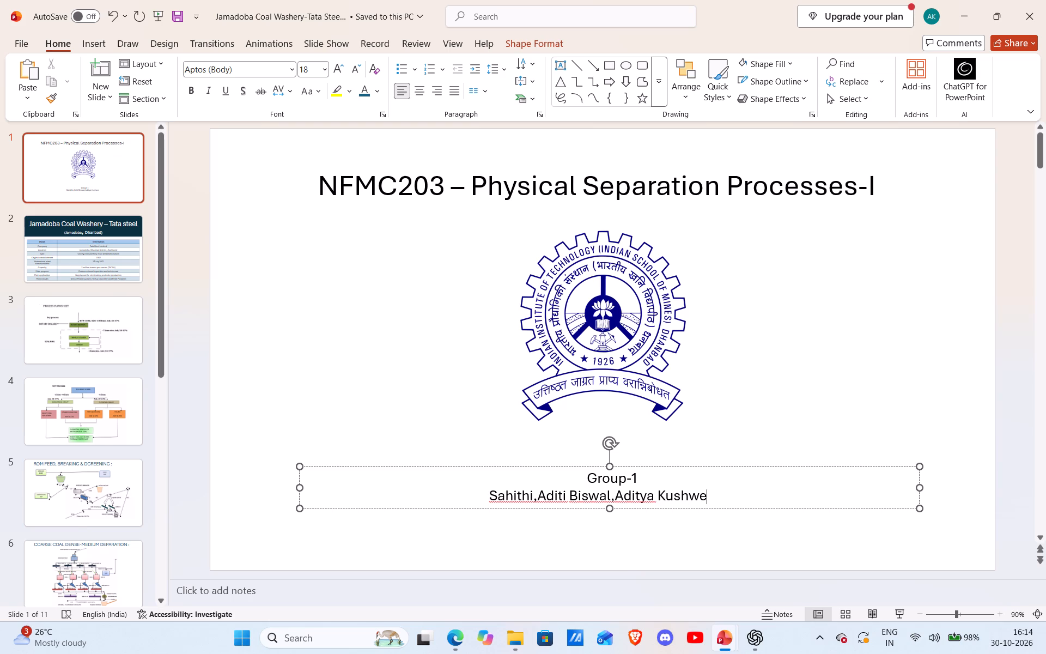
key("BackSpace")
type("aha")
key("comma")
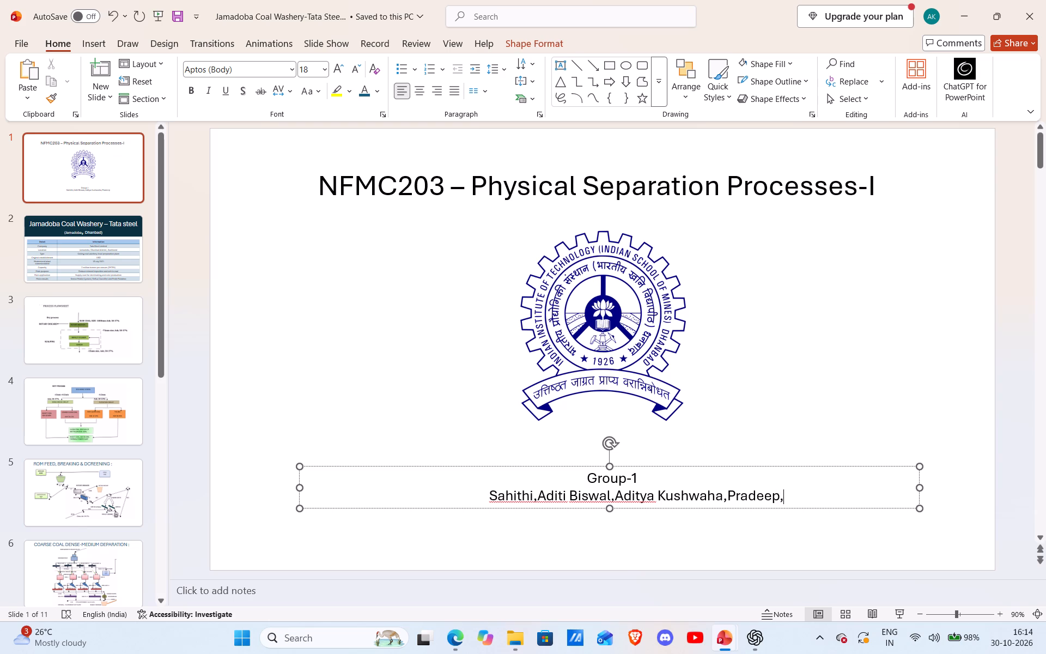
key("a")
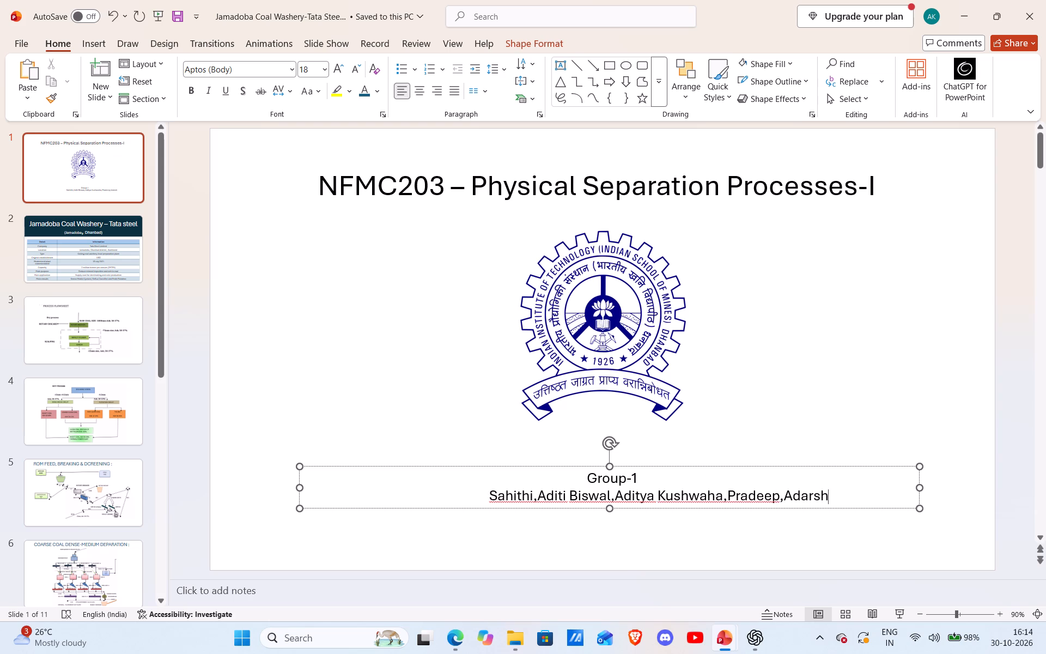
Remove 16 leading spaces from the members' names line so it sits closer to centered beneath "Group-1".
left_click(490, 496)
key("BackSpace")
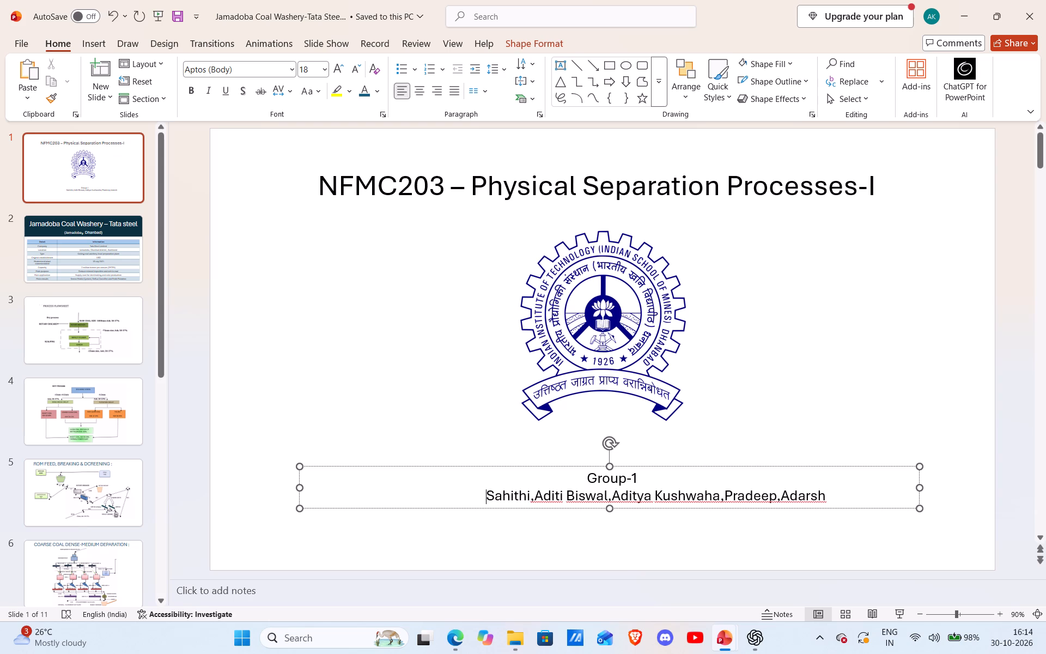
key("BackSpace")
key("BackSpace")
key("BackSpace")
key("BackSpace")
key("BackSpace")
key("BackSpace")
key("BackSpace")
key("BackSpace")
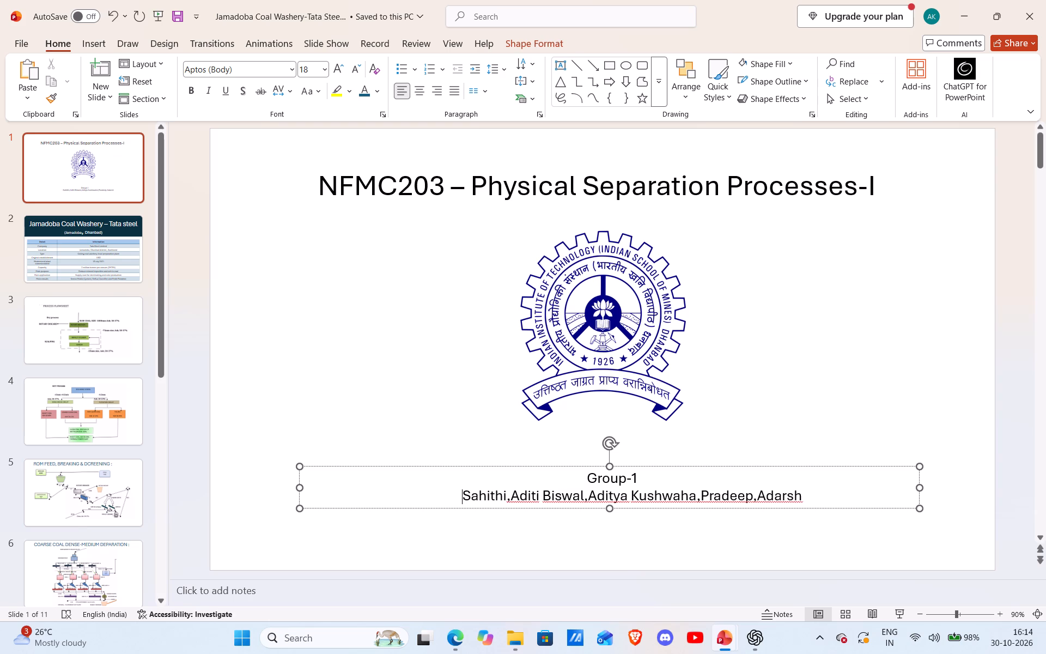
key("BackSpace")
key("BackSpace")
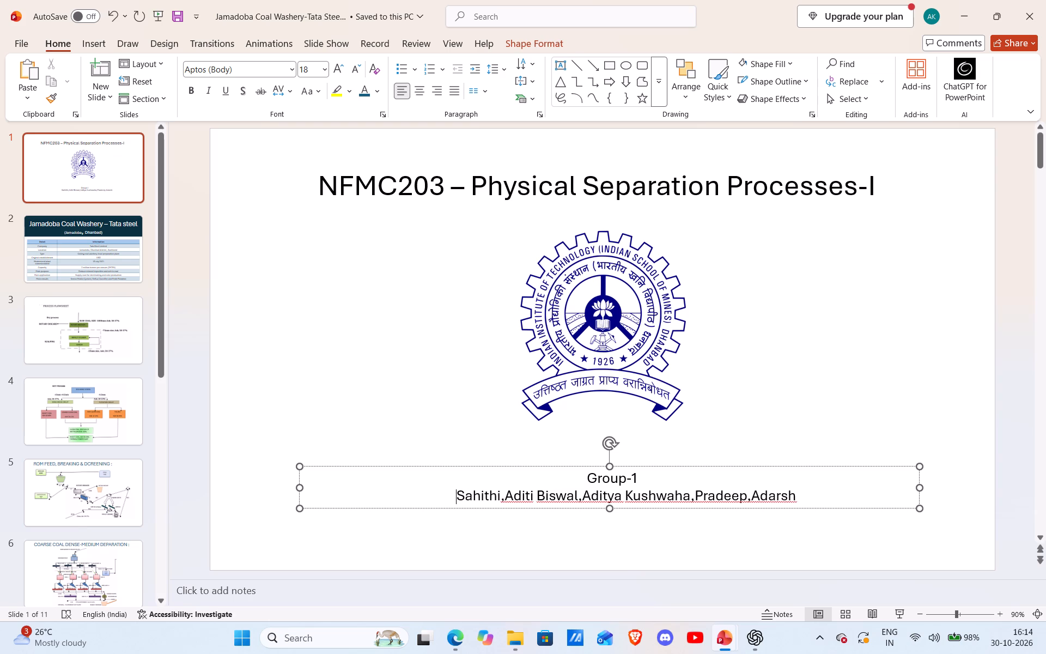
key("BackSpace")
key("BackSpace")
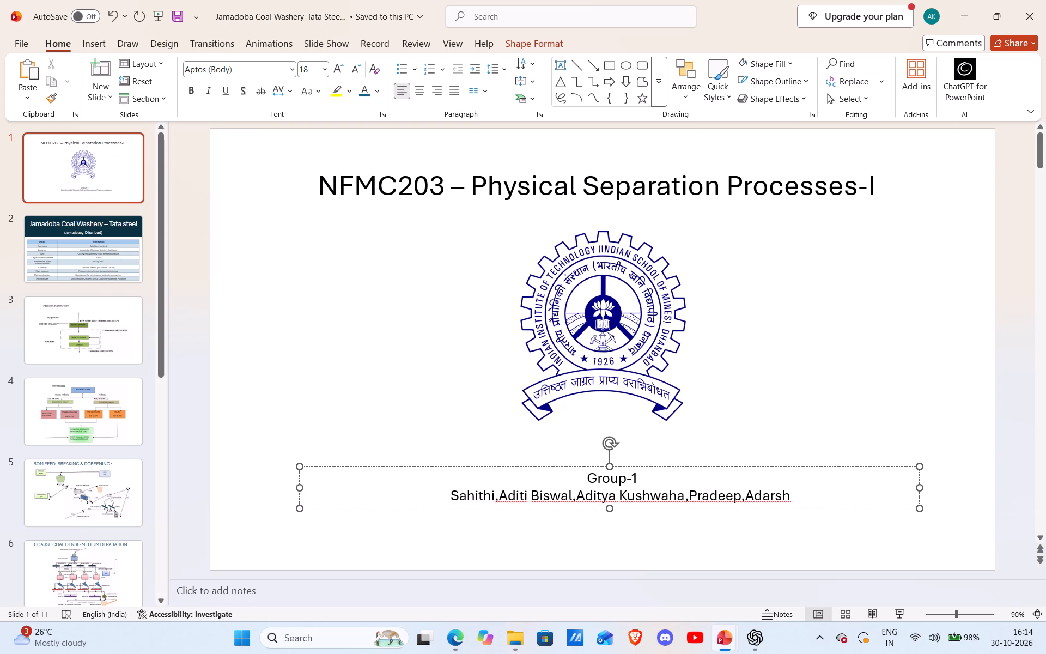
key("BackSpace")
key("BackSpace")
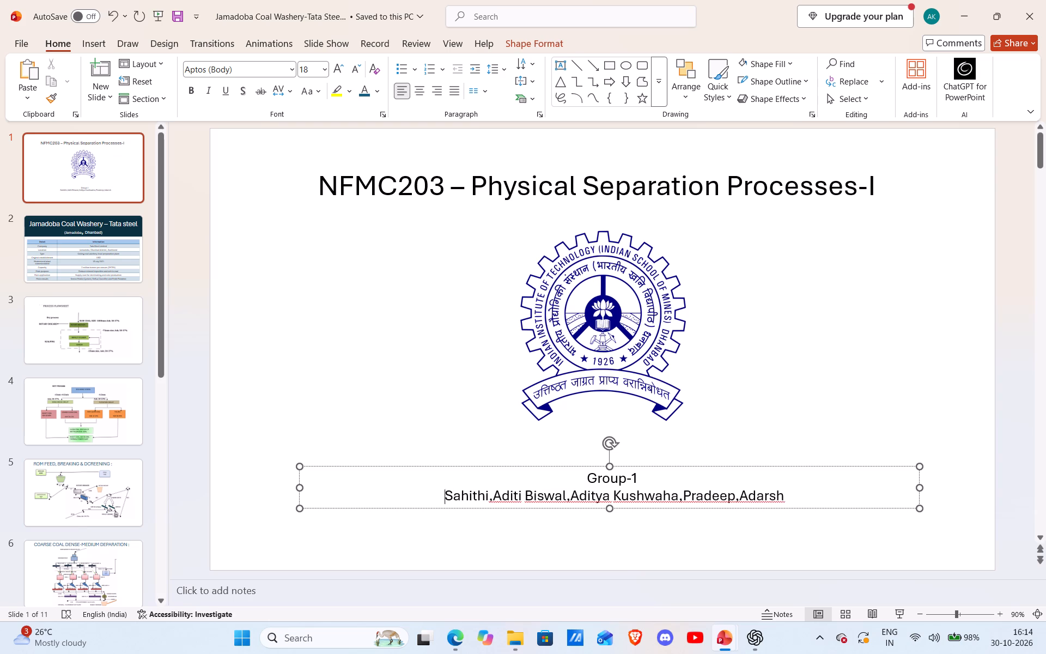
key("BackSpace")
key("space")
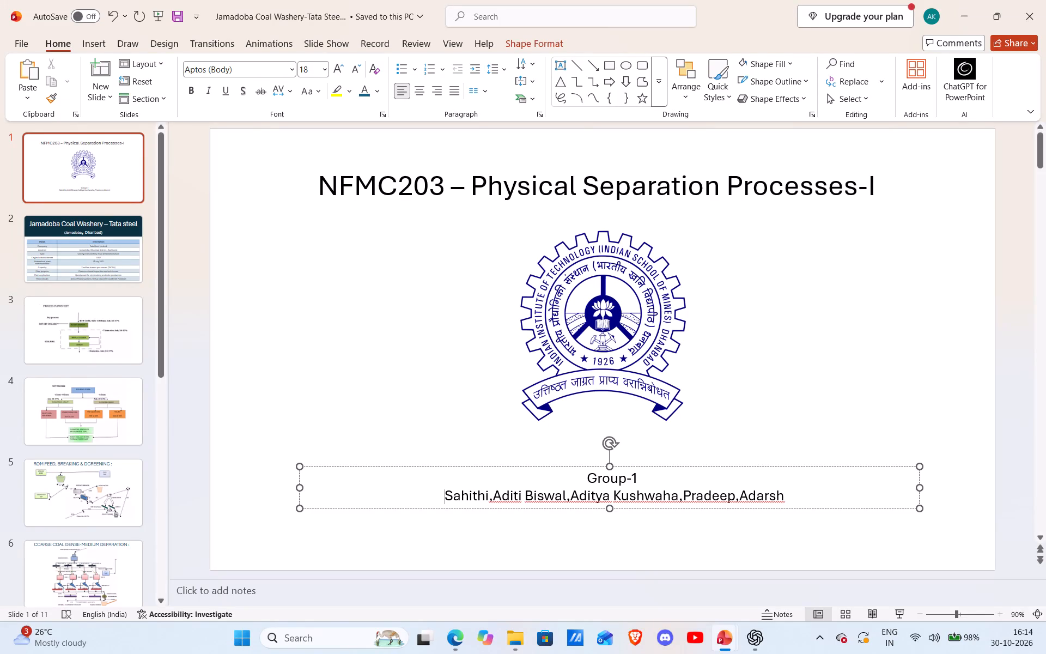
key("BackSpace")
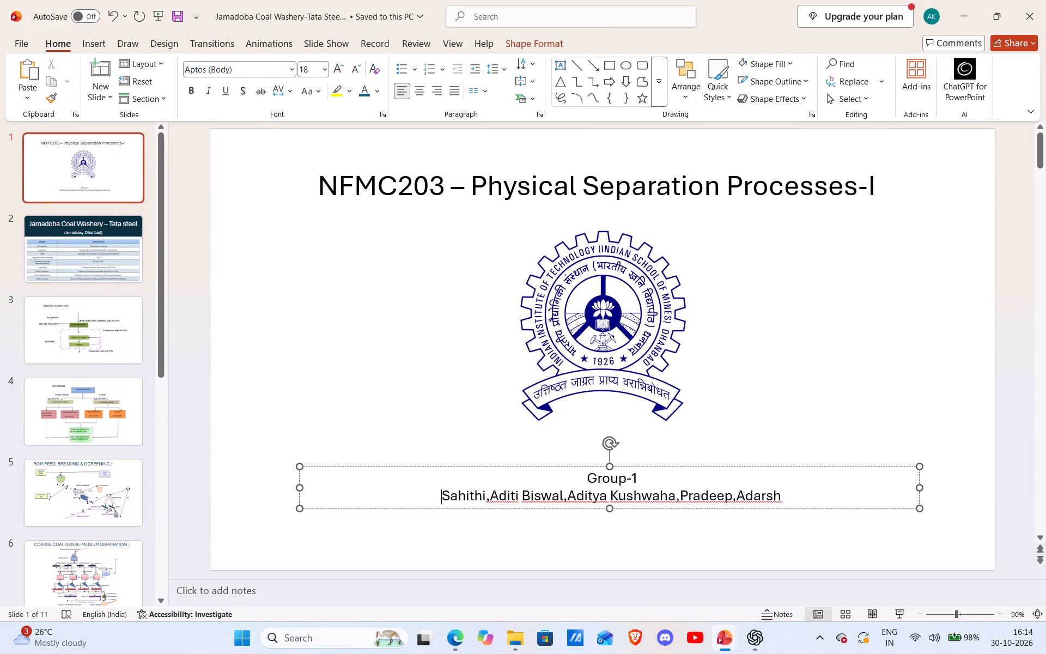
Delete the third member's surname and the space before it, keeping only the first name in the names line.
key("Right")
key("Right")
key("Right")
key("Right")
key("Right")
key("Right")
key("Right")
key("Right")
key("Right")
key("Right")
key("Right")
key("Right")
key("Right")
key("Right")
key("Right")
key("Right")
key("Right")
key("Right")
key("Right")
key("Right")
key("Left")
key("Left")
key("Left")
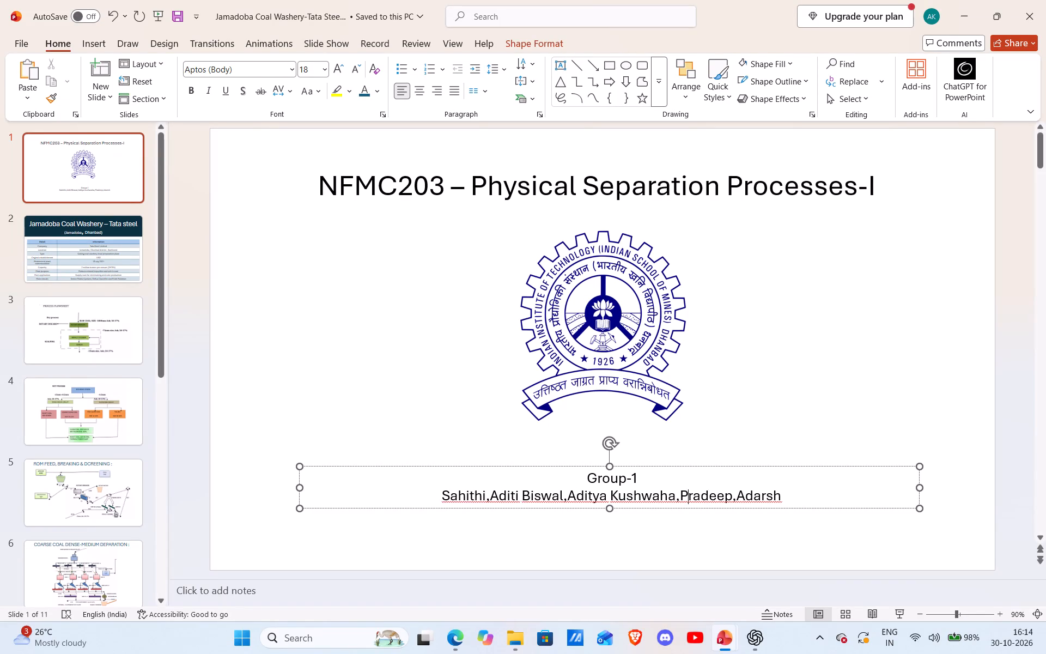
key("Left")
key("Left")
key("ctrl+BackSpace")
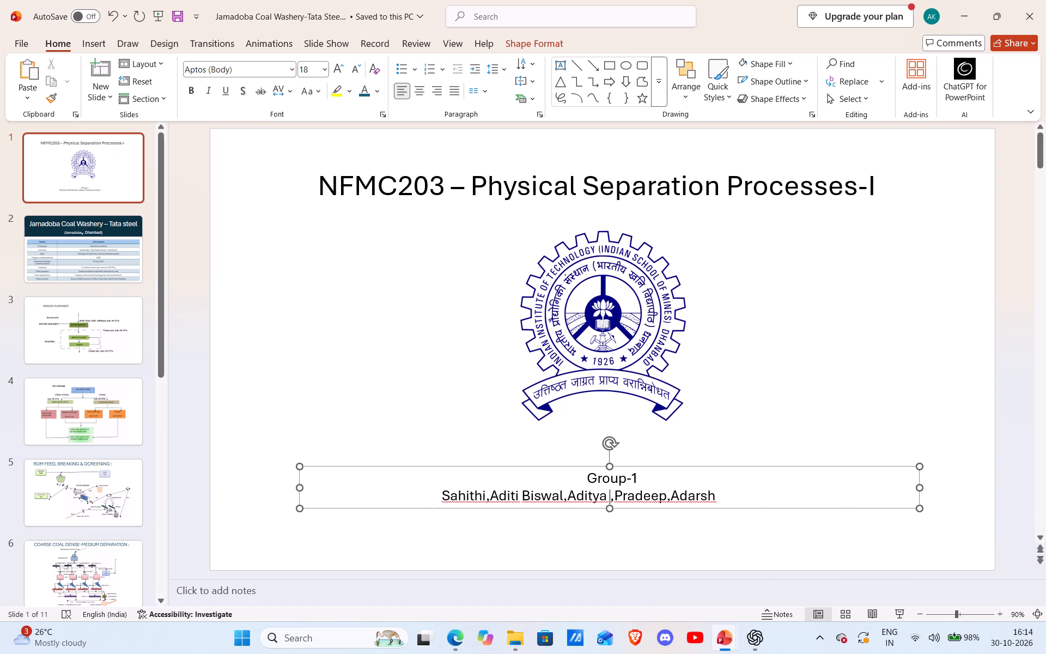
key("BackSpace")
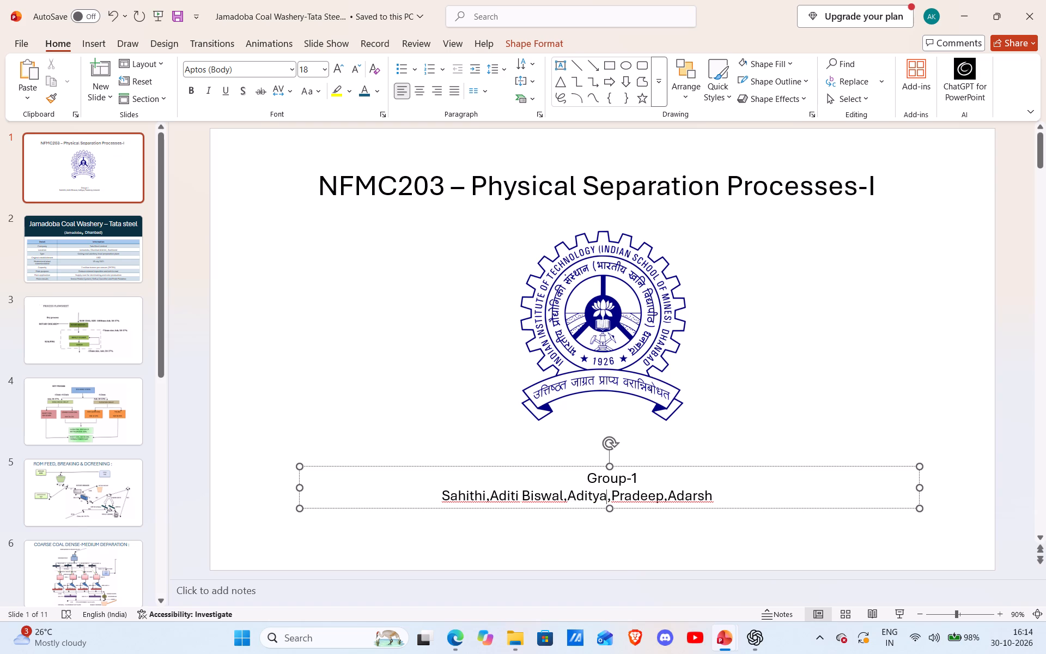
Indent the shortened names line with 14 more leading spaces to move it back beneath "Group-1".
key("Left")
key("Left")
key("Left")
key("Left")
key("Left")
key("Left")
key("Left")
key("Left")
key("Left")
key("Left")
key("Left")
key("Left")
key("Left")
key("Left")
key("Left")
key("Left")
key("Left")
key("Left")
key("Left")
key("Left")
key("Left")
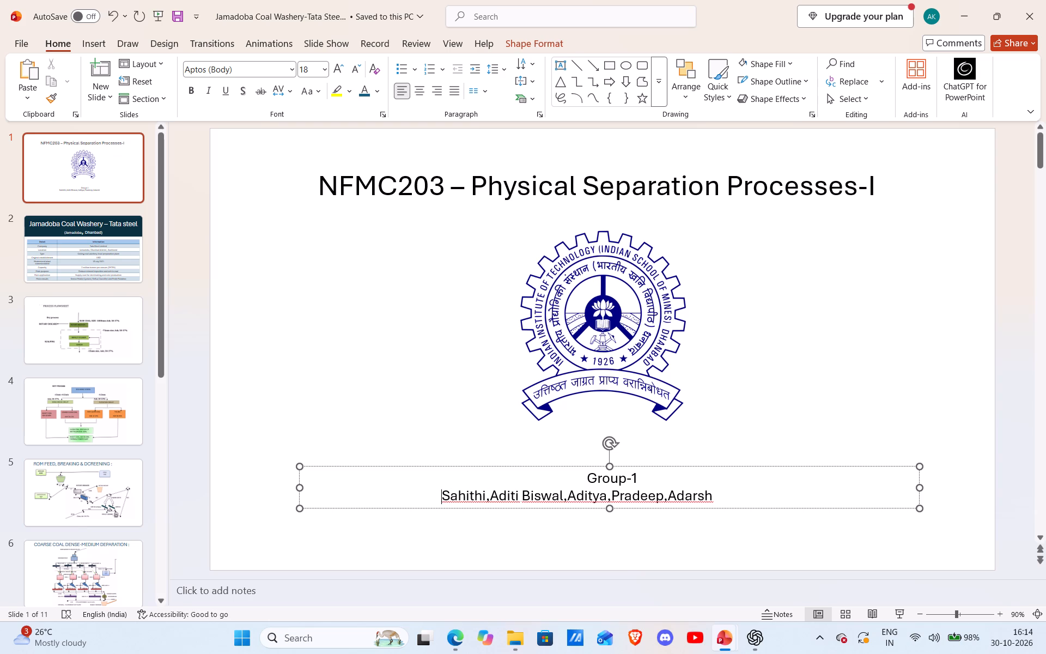
key("space")
key("space")
key("space")
key("space")
key("space")
key("space")
key("space")
key("space")
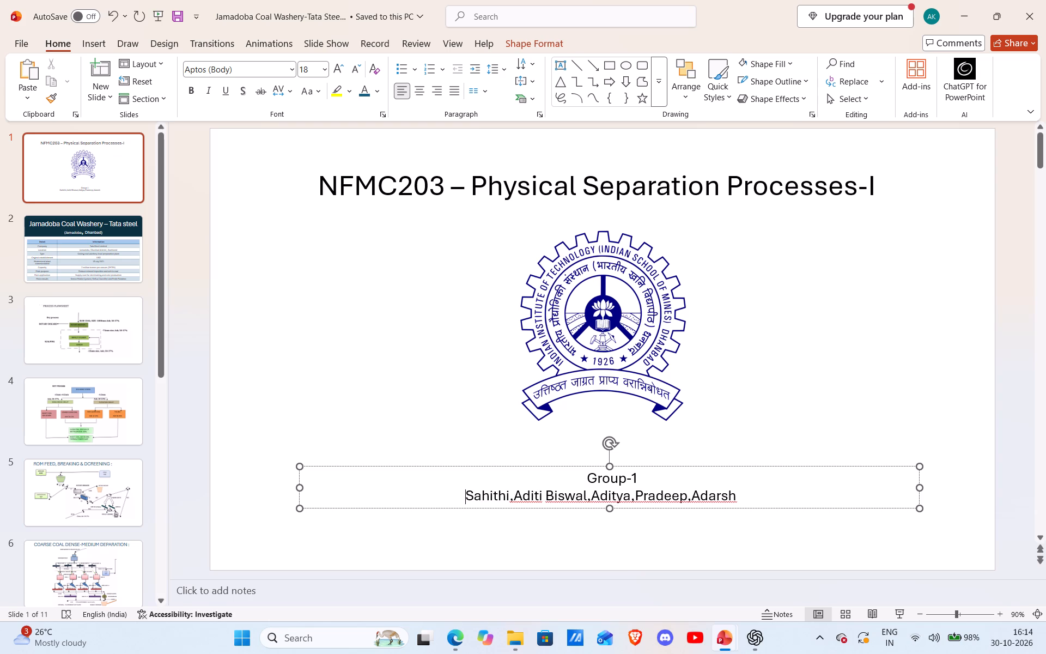
key("space")
key("space")
key("space")
key("space")
key("space")
key("space")
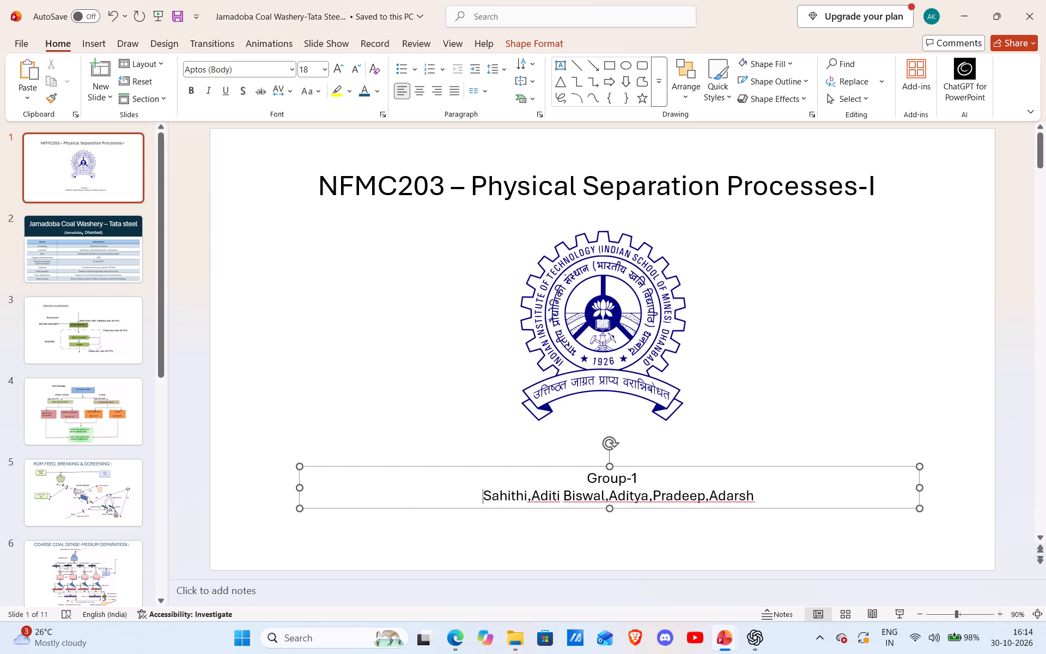
Insert a space after each of the four commas separating the members' names.
key("Right")
key("Right")
key("Right")
key("Right")
key("Right")
key("Right")
key("Right")
key("Right")
key("space")
key("Right")
key("Right")
key("Right")
key("Right")
key("Right")
key("Right")
key("Right")
key("Right")
key("Right")
key("Right")
key("Right")
key("Right")
key("Right")
key("Right")
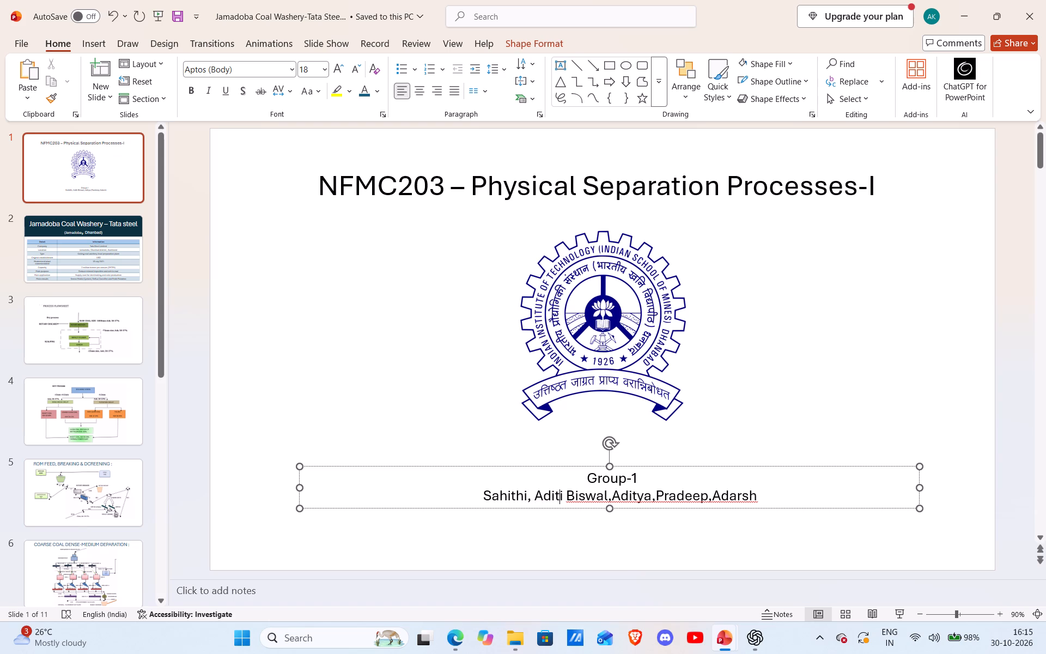
key("Left")
key("space")
key("Right")
key("Right")
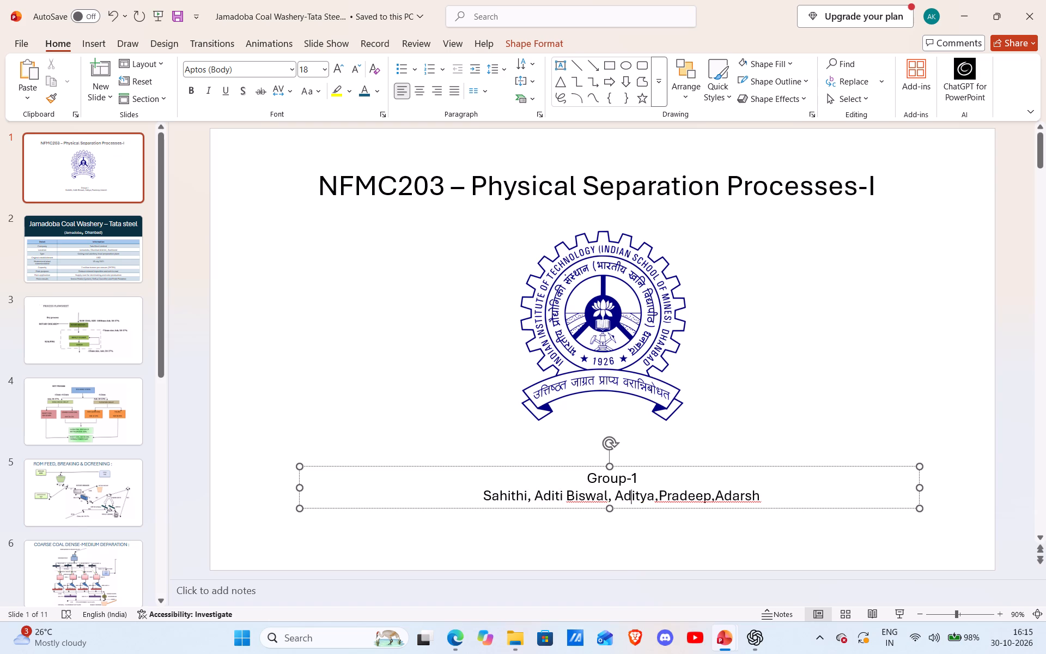
key("Right")
key("Right")
key("Right")
key("Right")
key("Right")
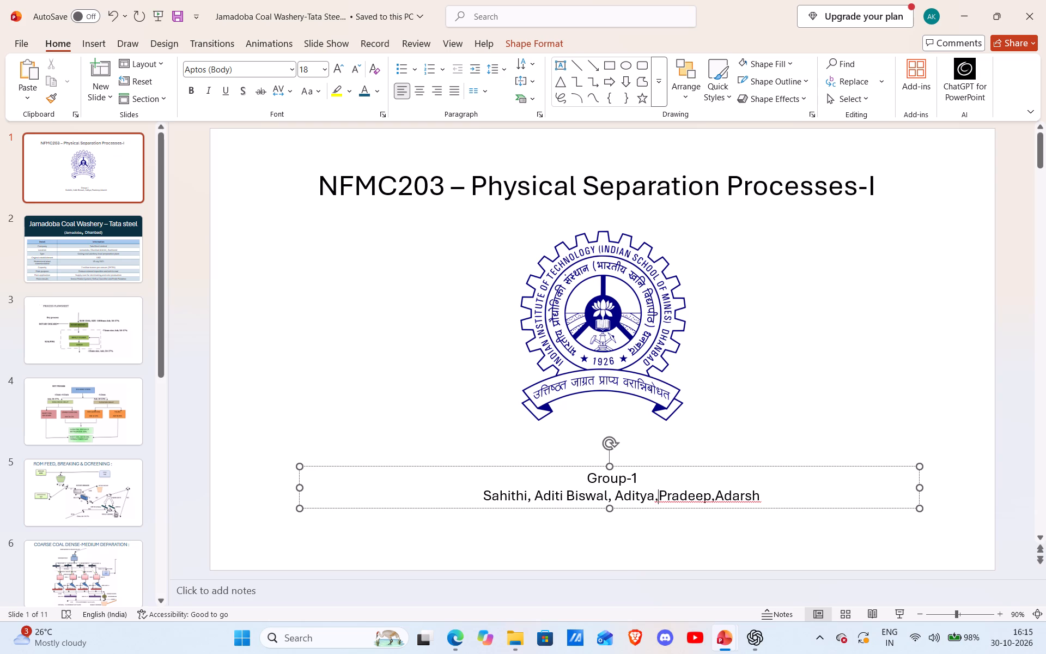
key("space")
key("Right")
key("Right")
key("Right")
key("Right")
key("Right")
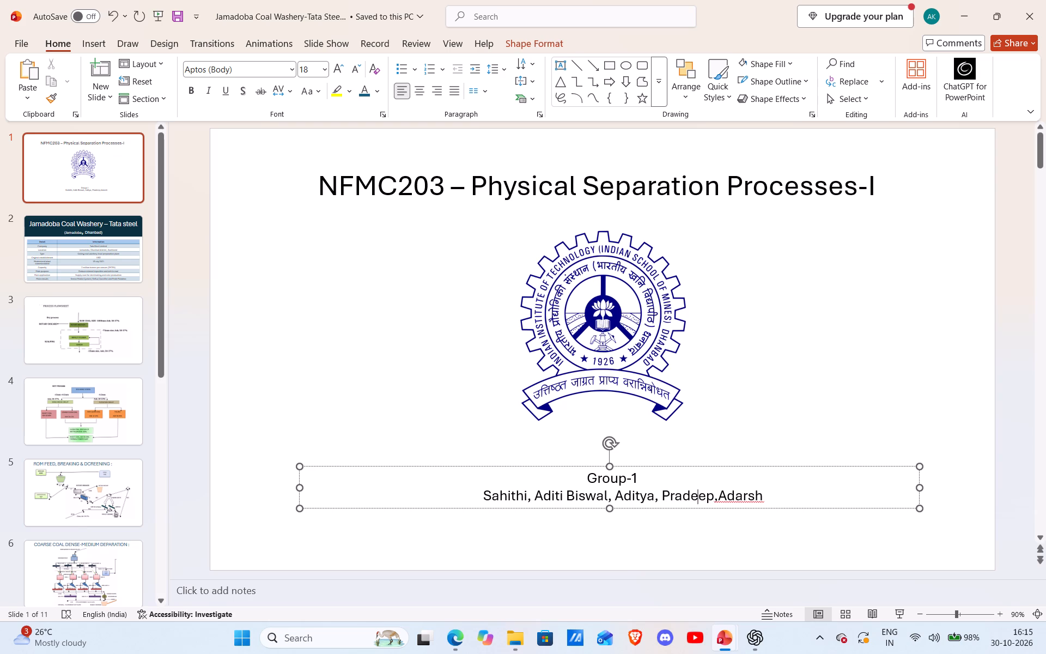
key("Right")
key("Right")
key("Right")
key("space")
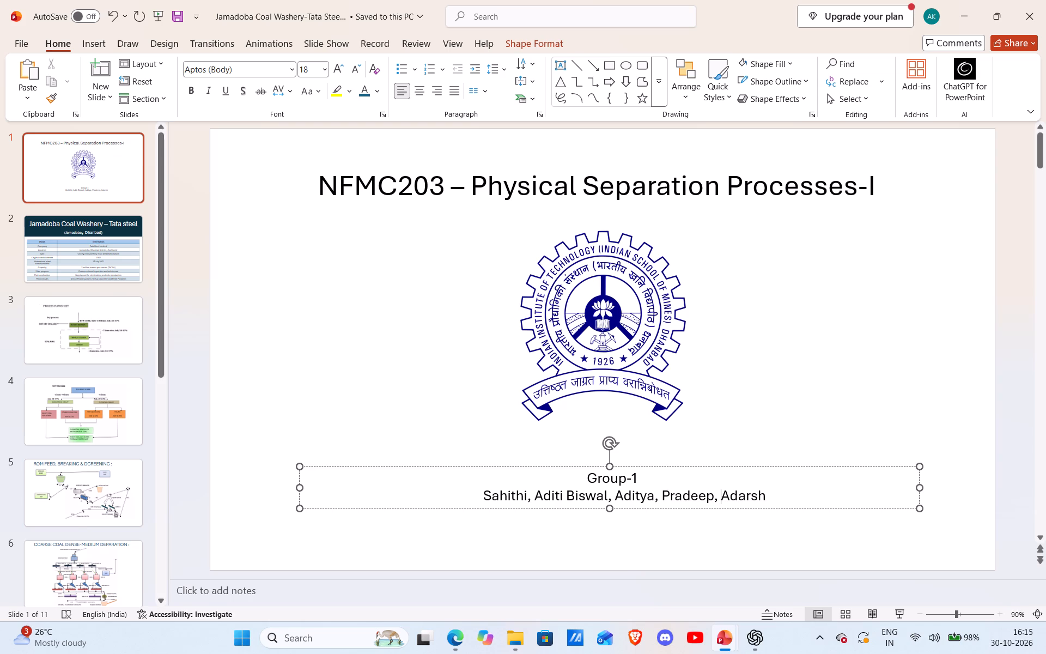
Remove six leading spaces from the names line to center it beneath "Group-1".
left_click(481, 498)
key("BackSpace")
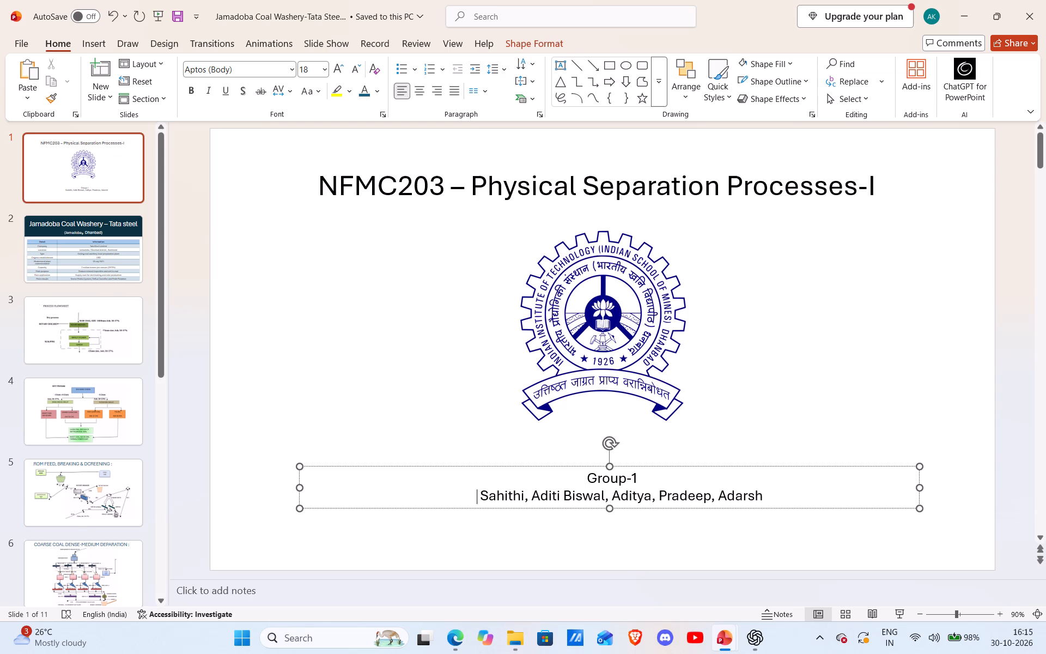
key("BackSpace")
key("BackSpace")
key("BackSpace")
key("BackSpace")
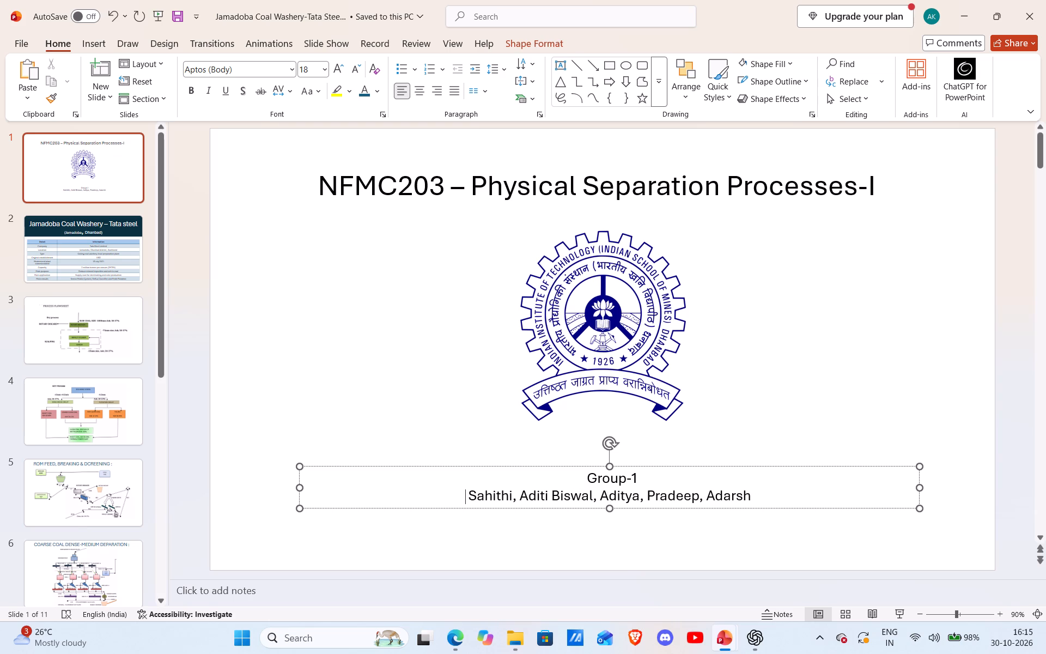
key("BackSpace")
left_click(755, 374)
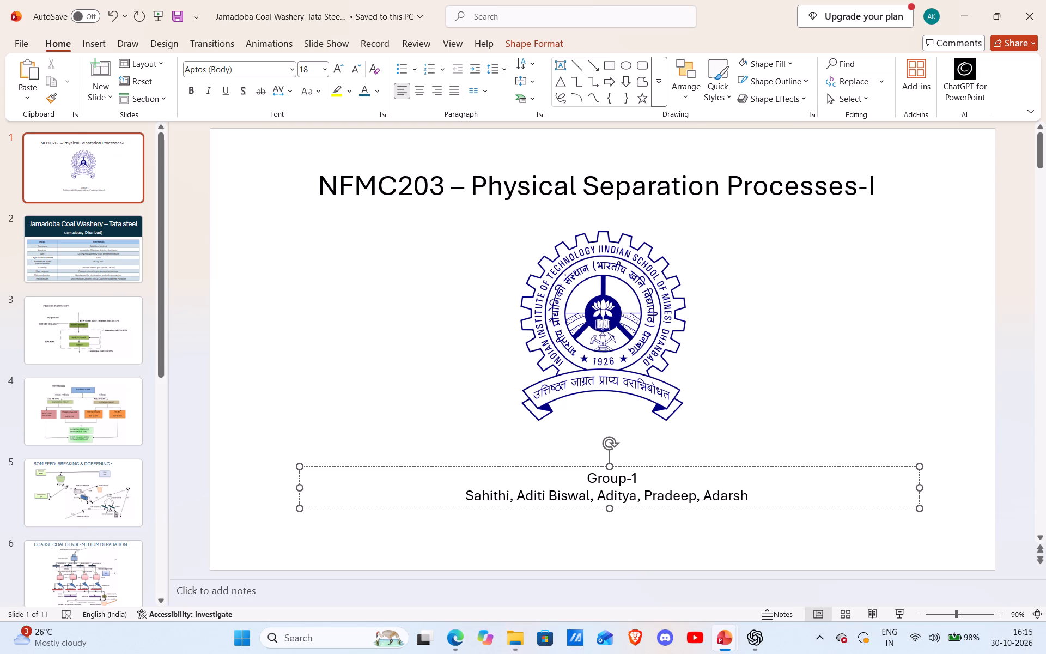
Shift the group text box slightly sideways at the same height, aligning it with the slide's vertical centerline beneath the logo.
left_click(660, 473)
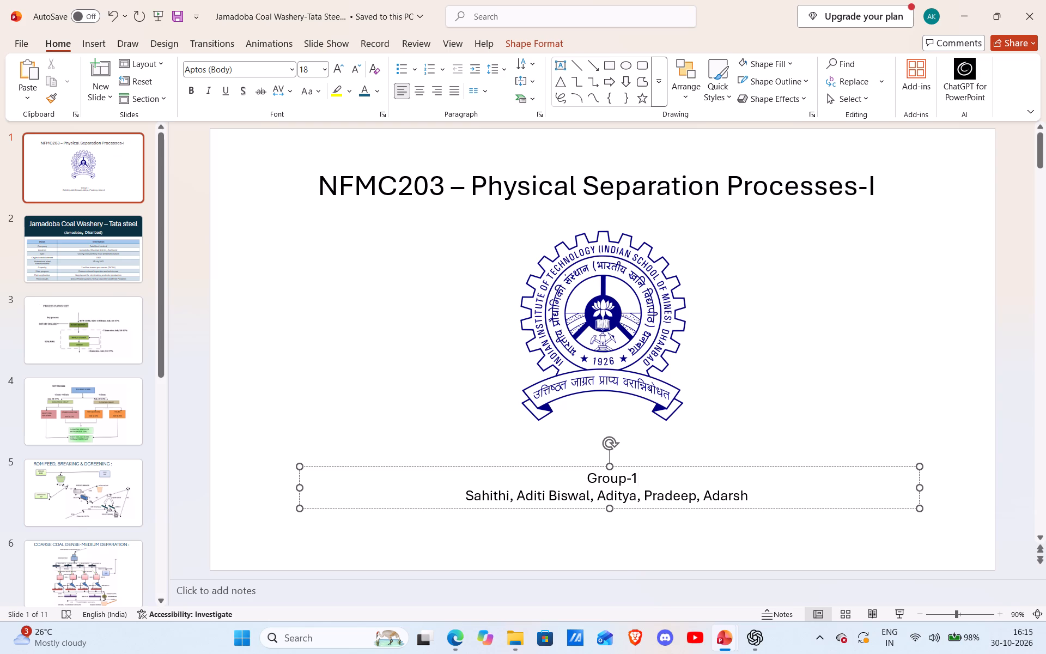
left_click(688, 468)
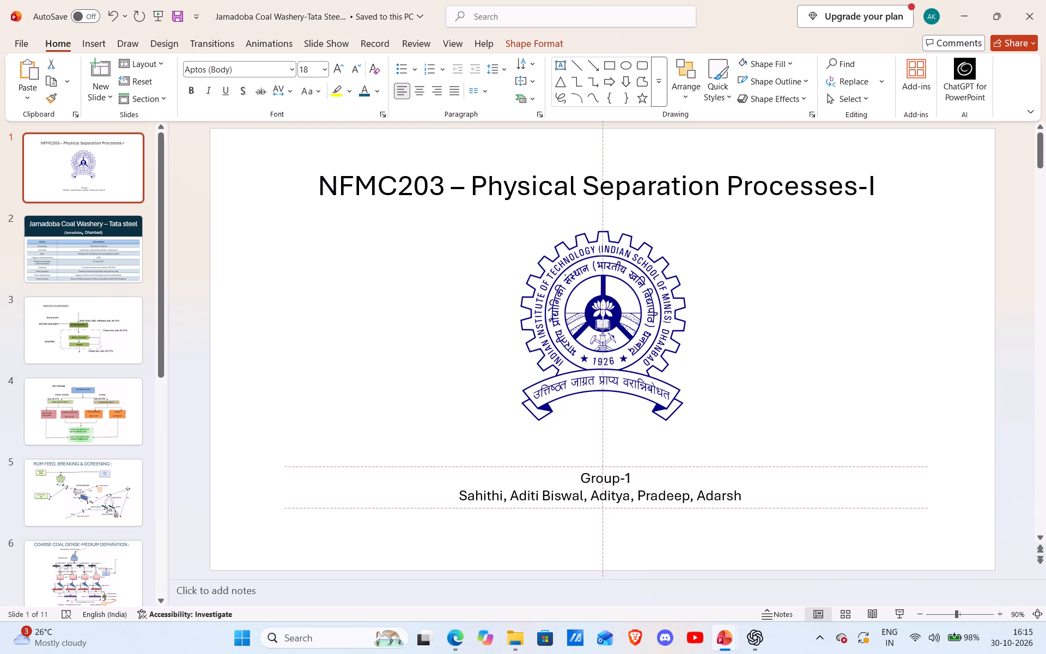
left_click(792, 340)
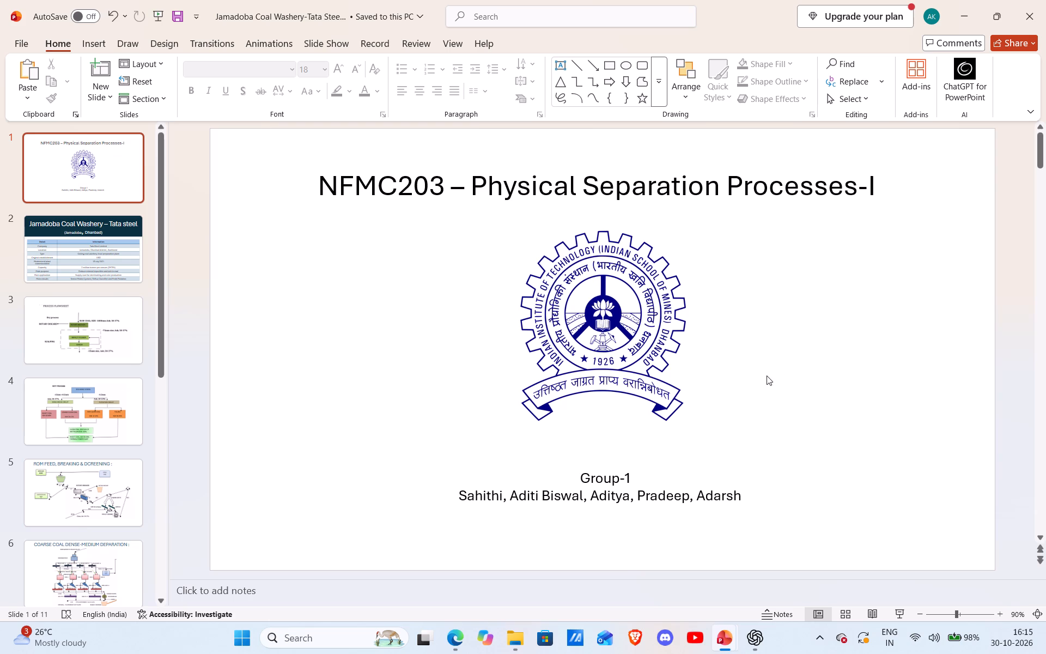
Play the deck as a slide show from the title slide through the closing "THANK YOU !!" slide, checking each slide, and exit.
left_click(895, 614)
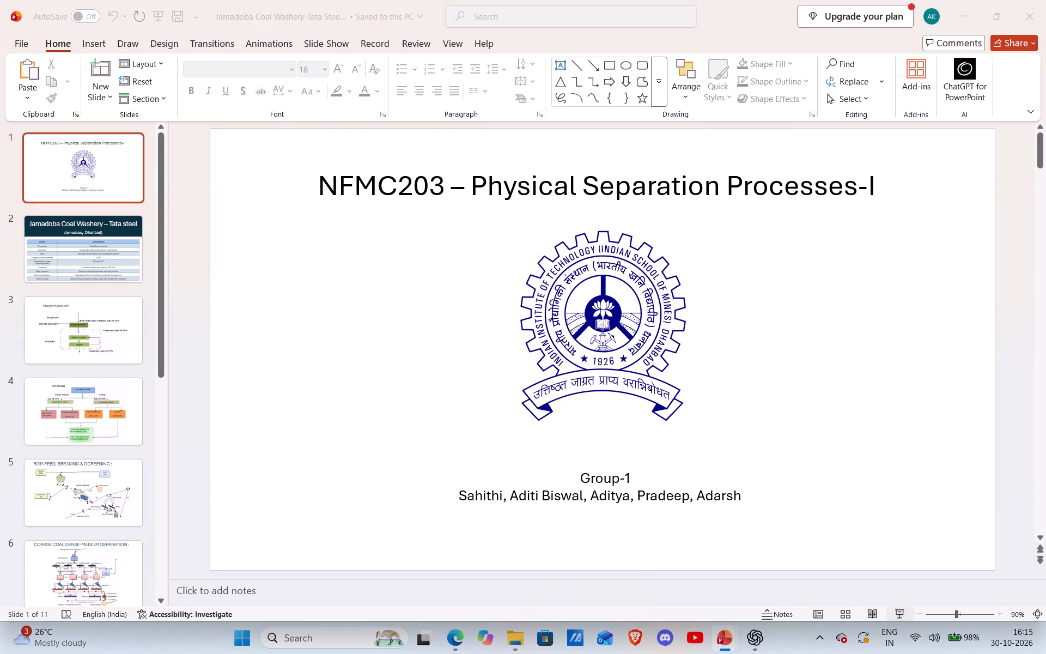
key("Right")
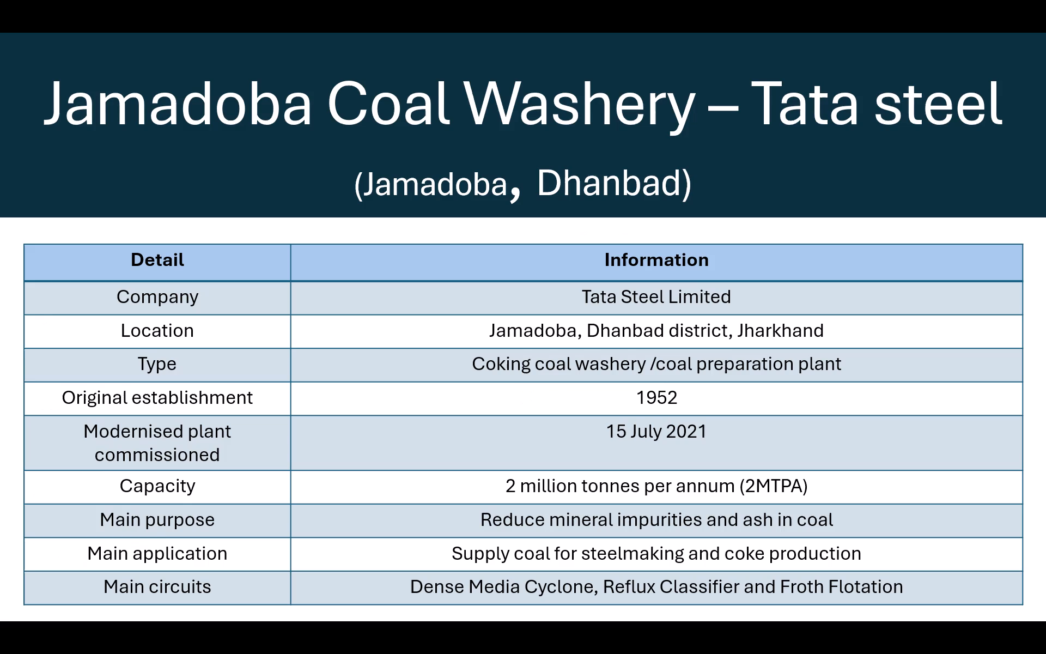
key("Right")
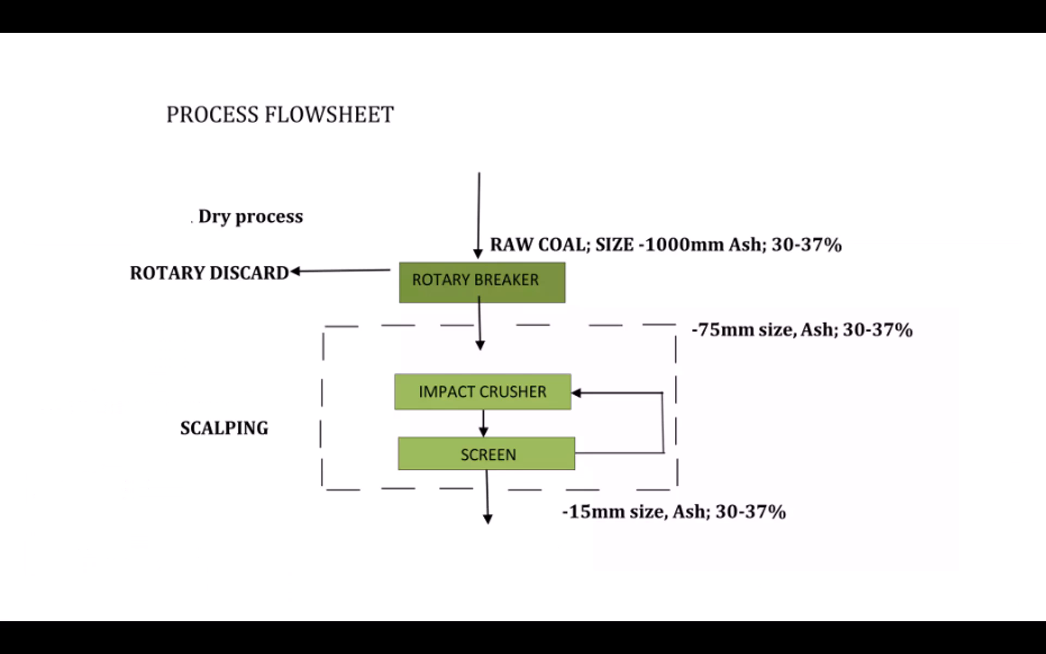
key("Right")
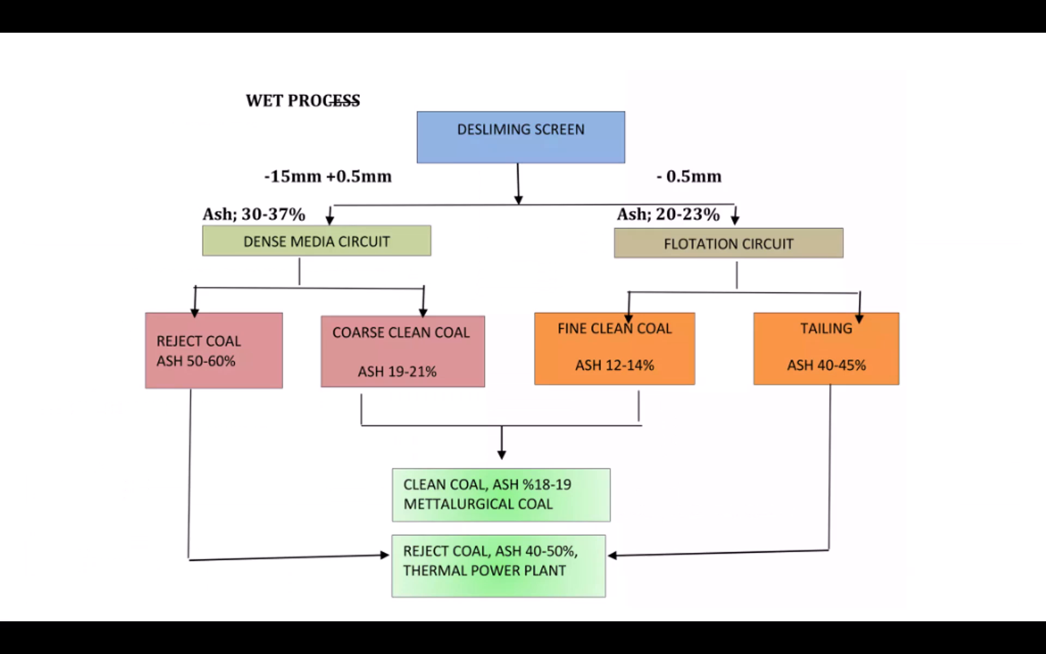
key("Right")
key("Right")
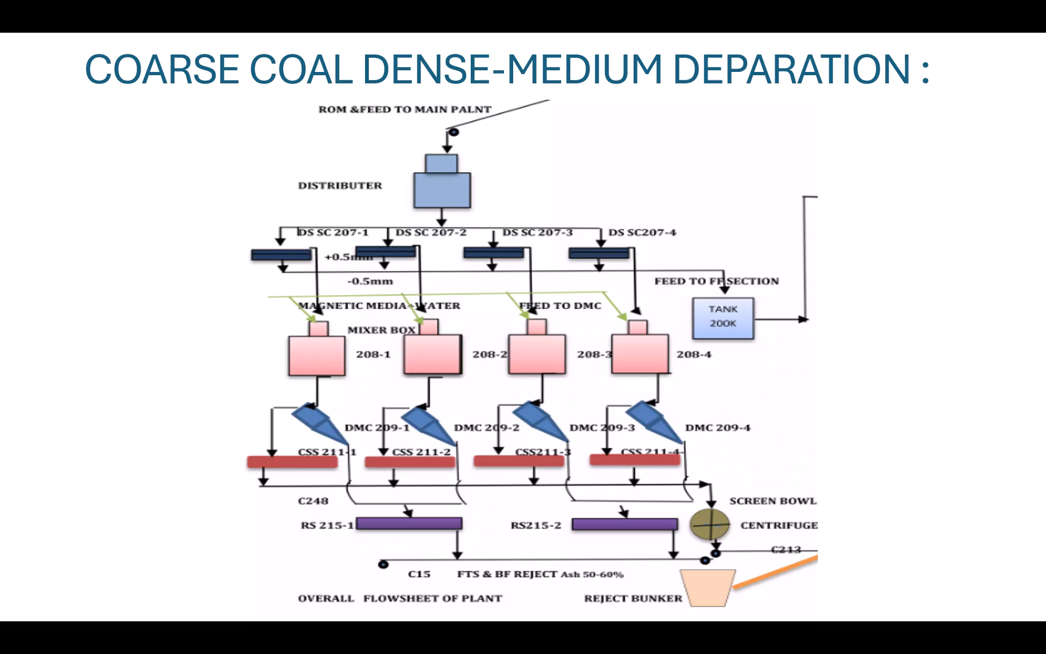
key("Right")
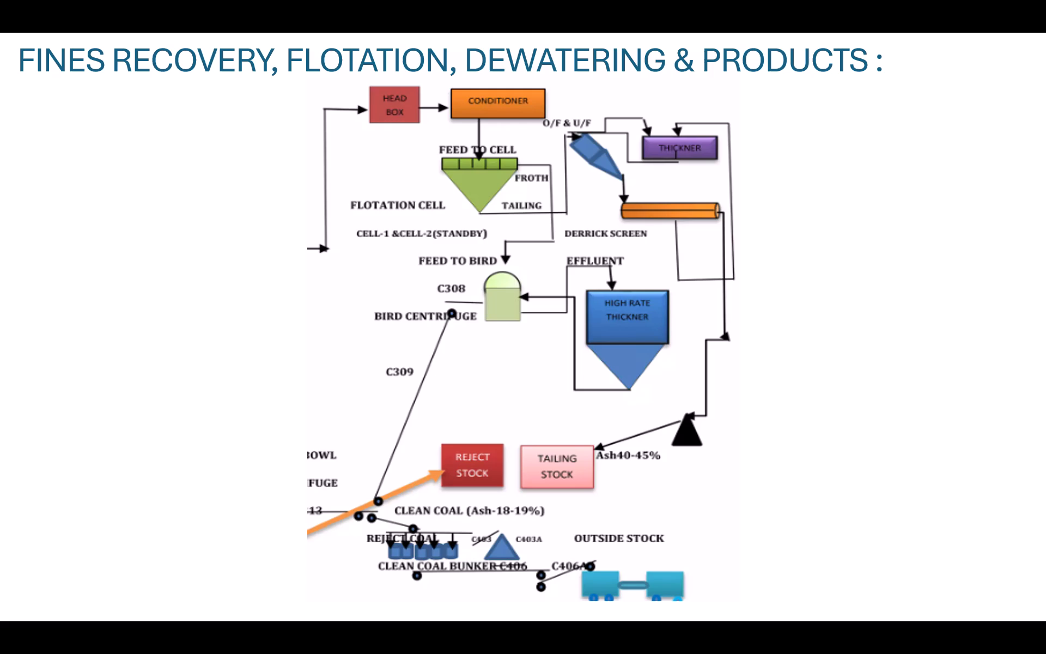
key("Right")
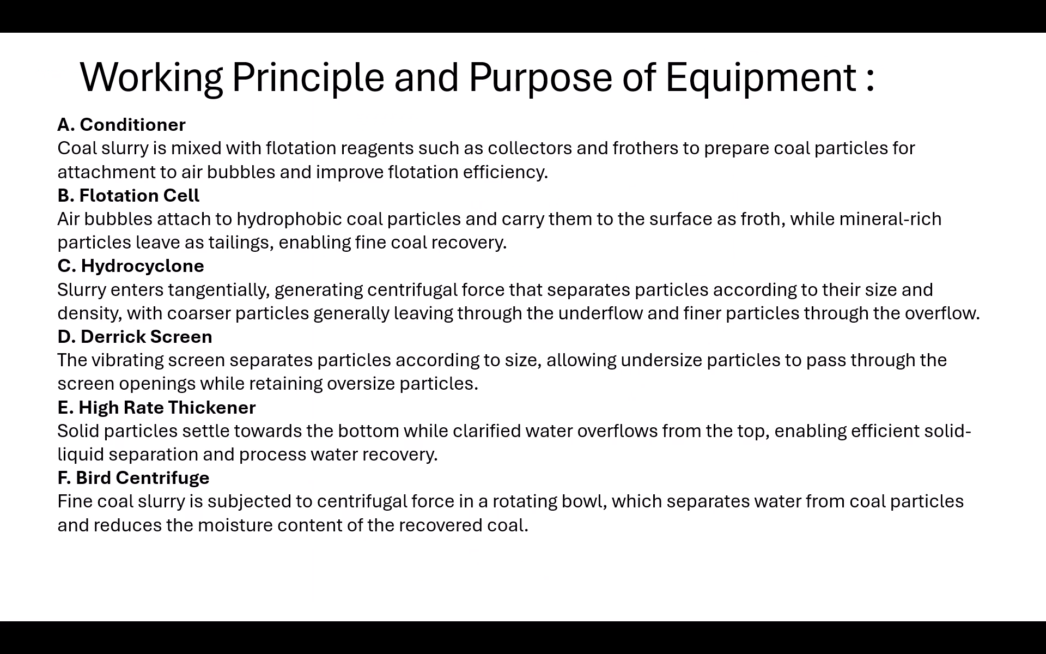
key("Right")
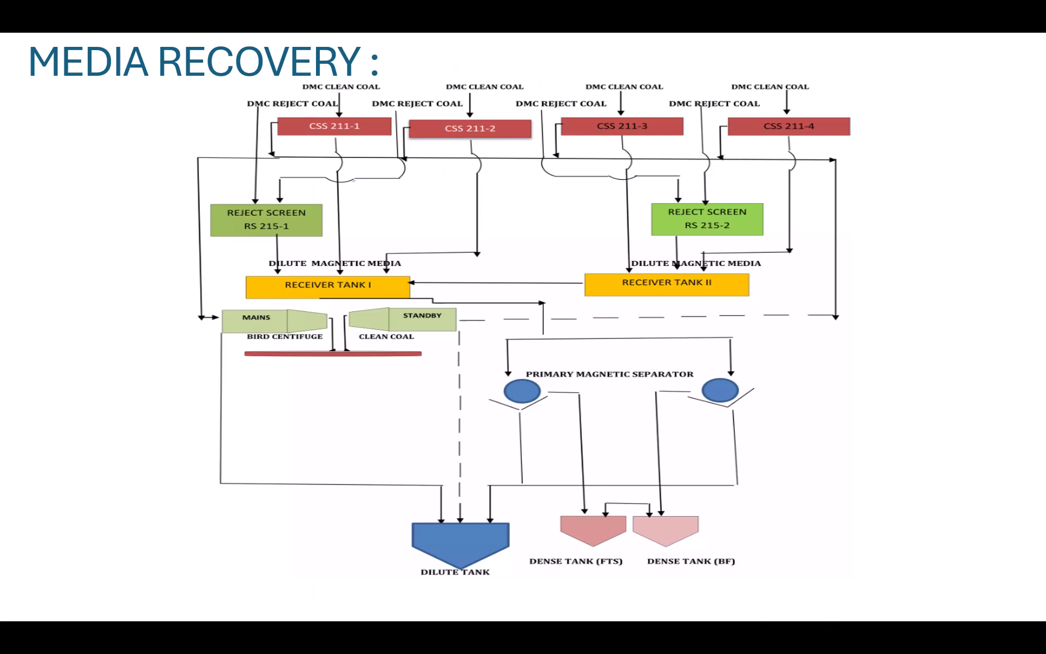
key("Right")
key("Right")
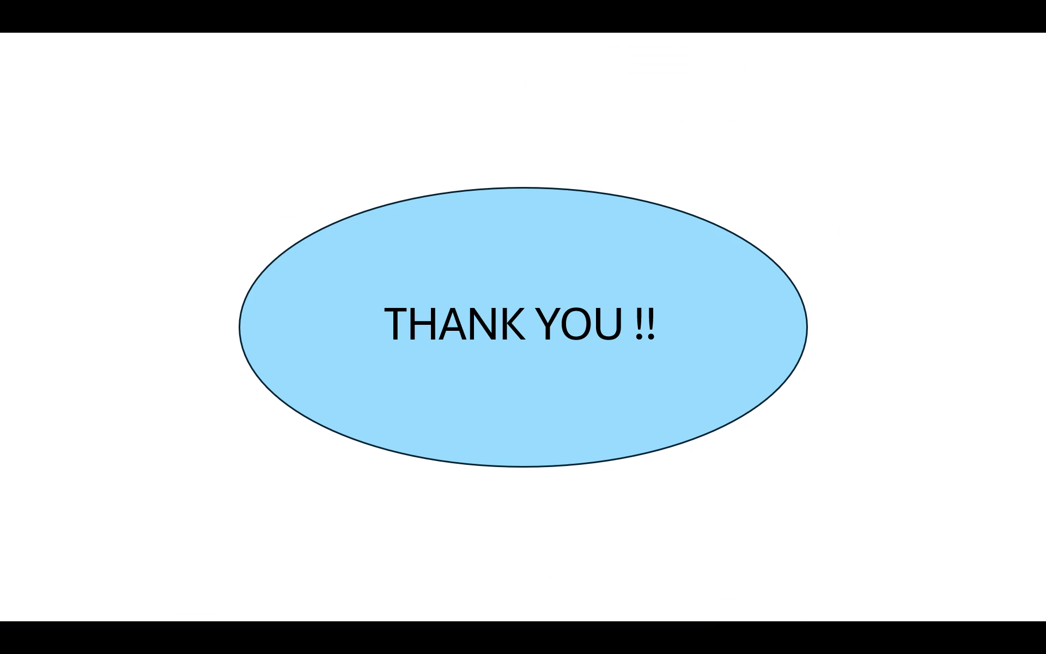
key("Escape")
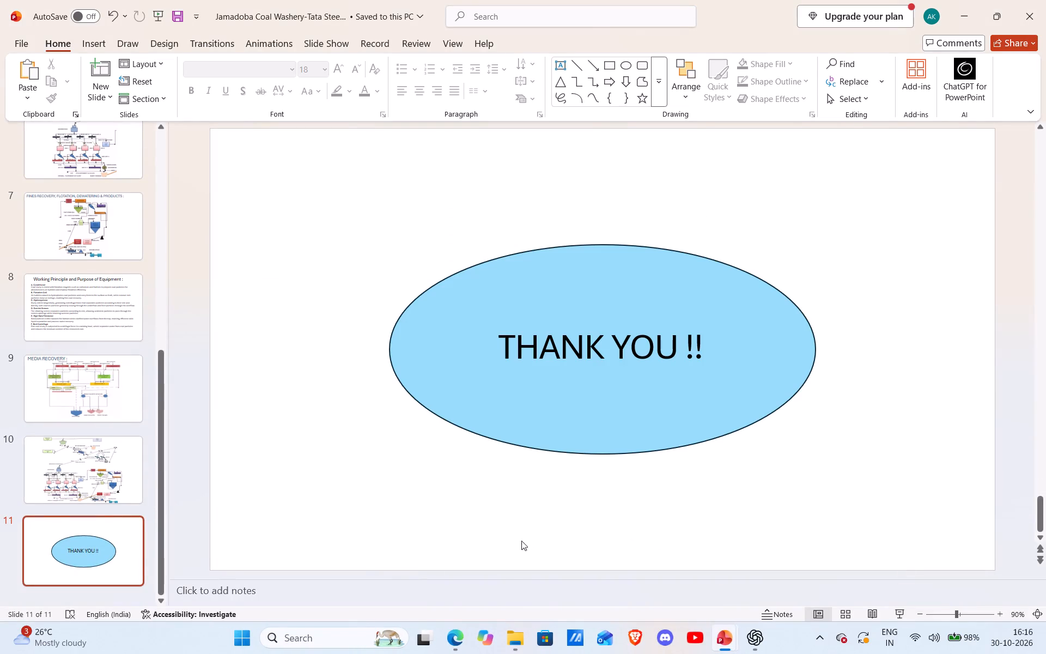
Save a copy of the presentation in the Downloads folder under the file name "psp presentation".
left_click(21, 39)
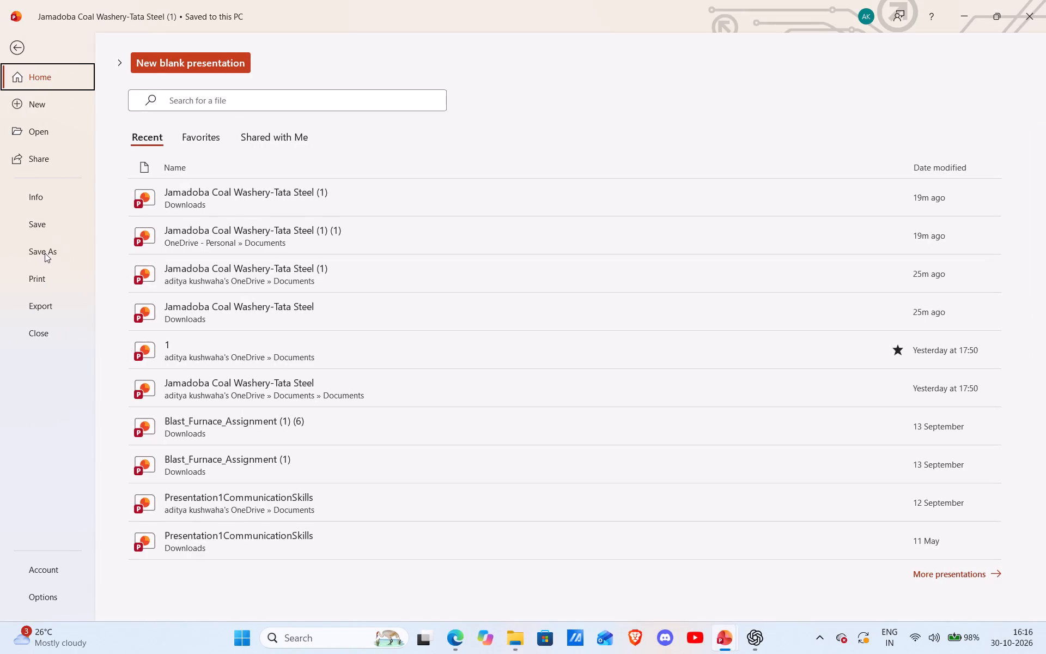
left_click(45, 253)
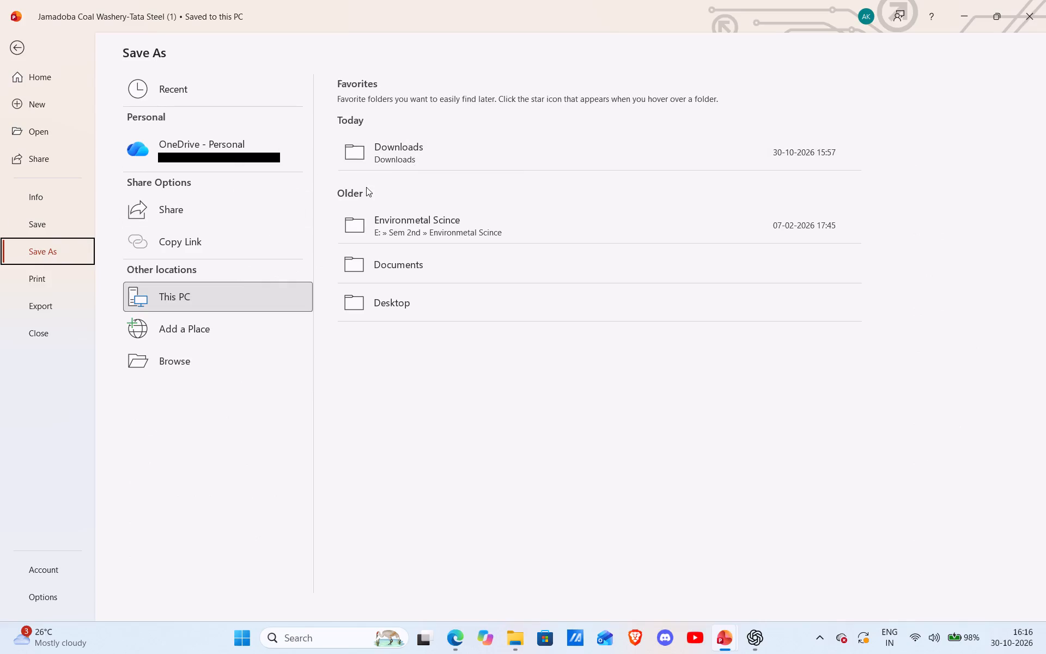
left_click(377, 262)
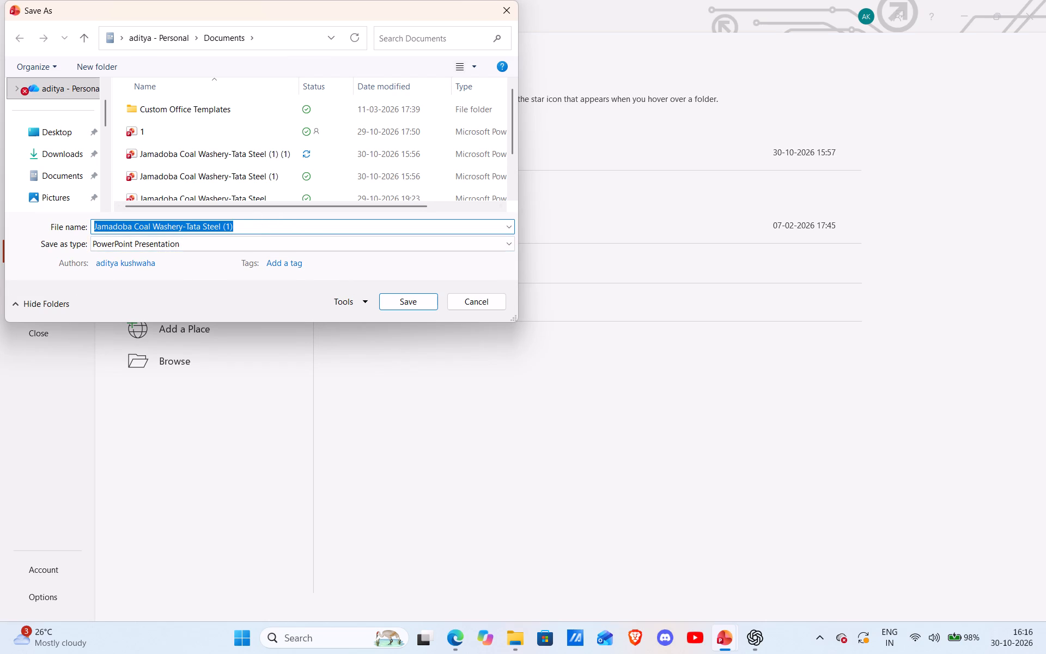
left_click(65, 148)
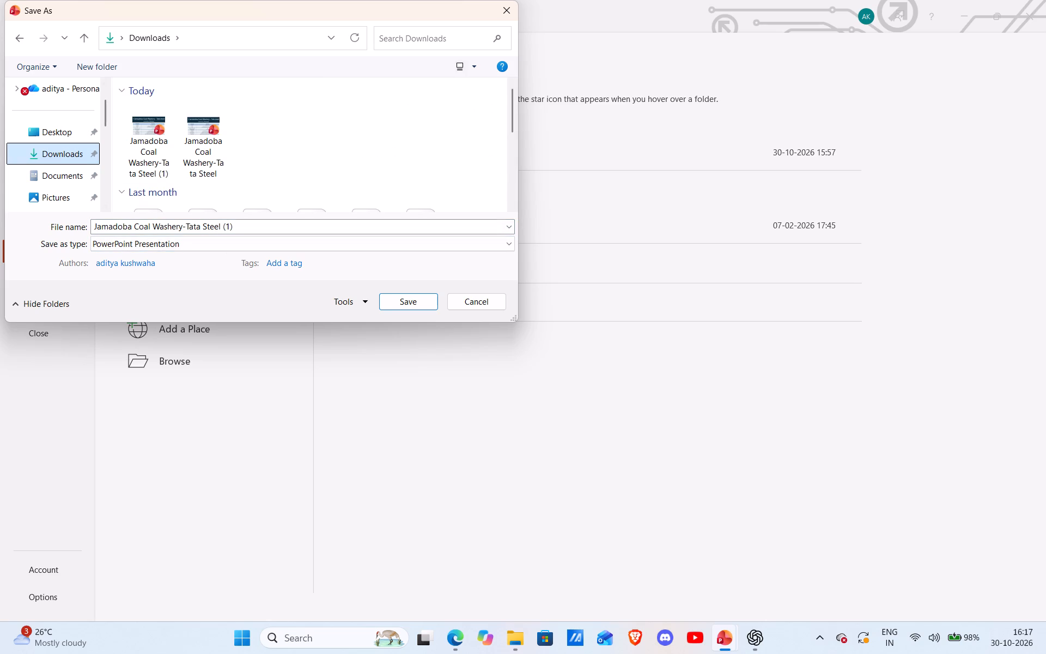
left_click(242, 222)
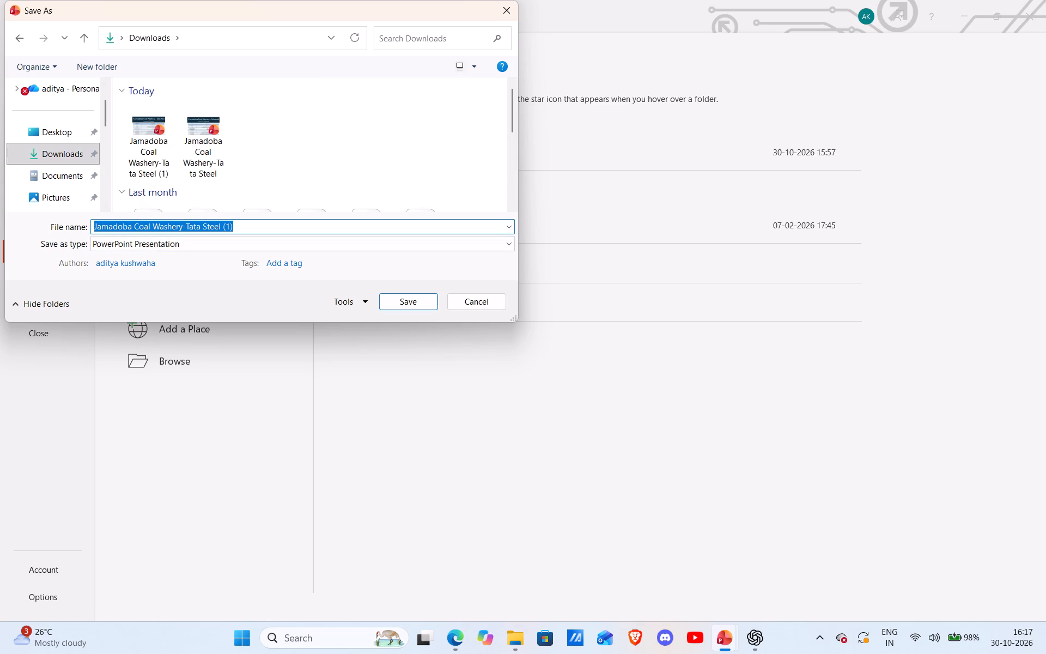
key("BackSpace")
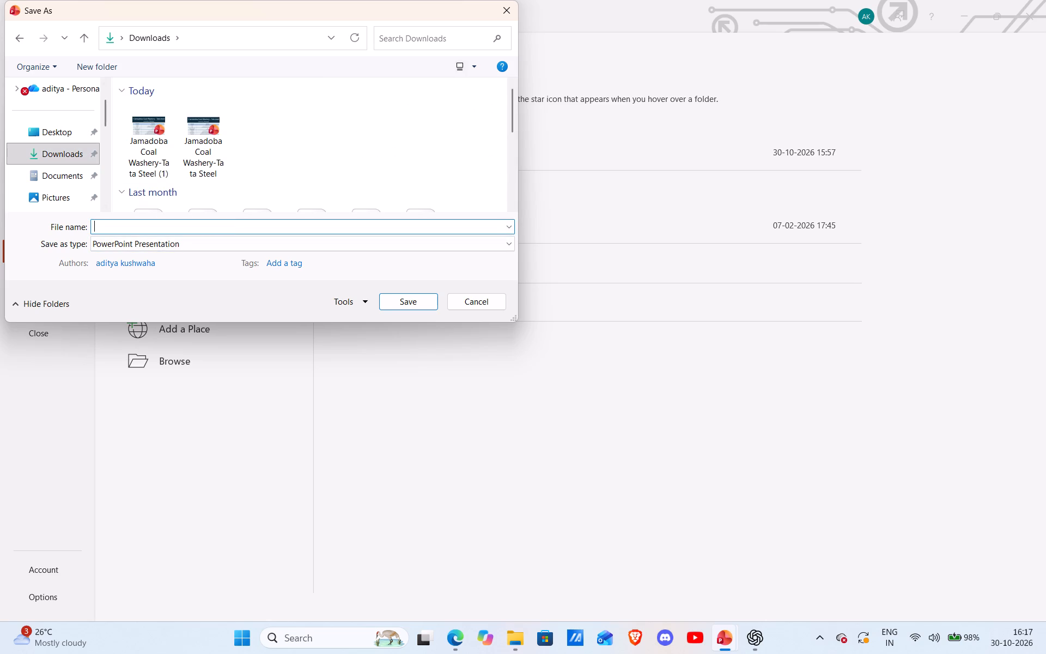
type("psp presentation")
key("Return")
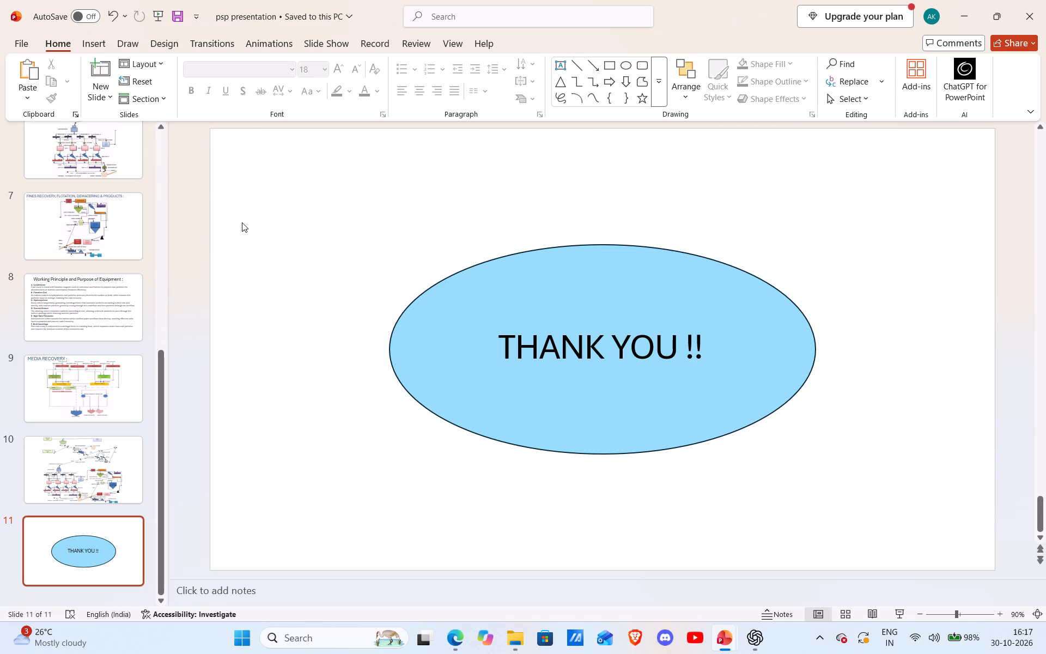
Switch to File Explorer and open the saved "psp presentation" file from the Downloads folder.
left_click(242, 222)
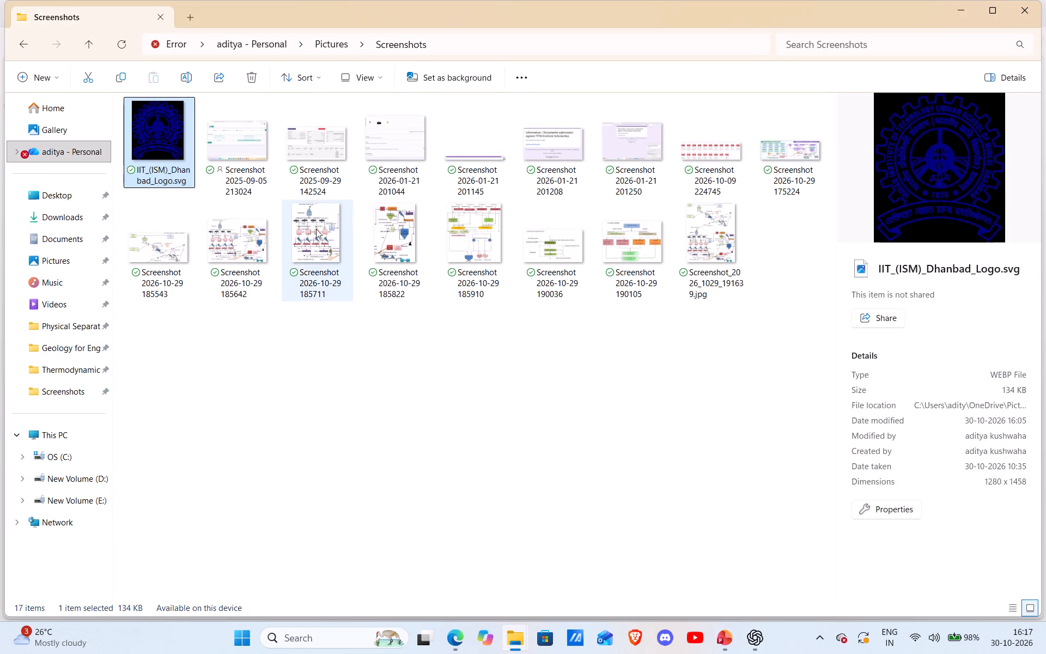
left_click(65, 219)
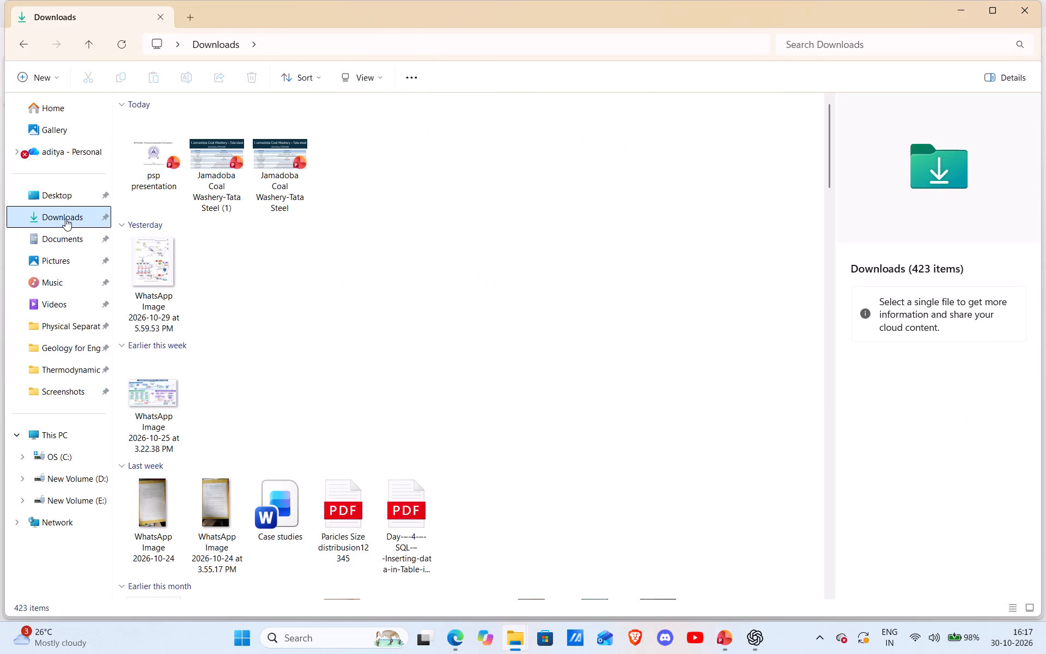
double_click(180, 187)
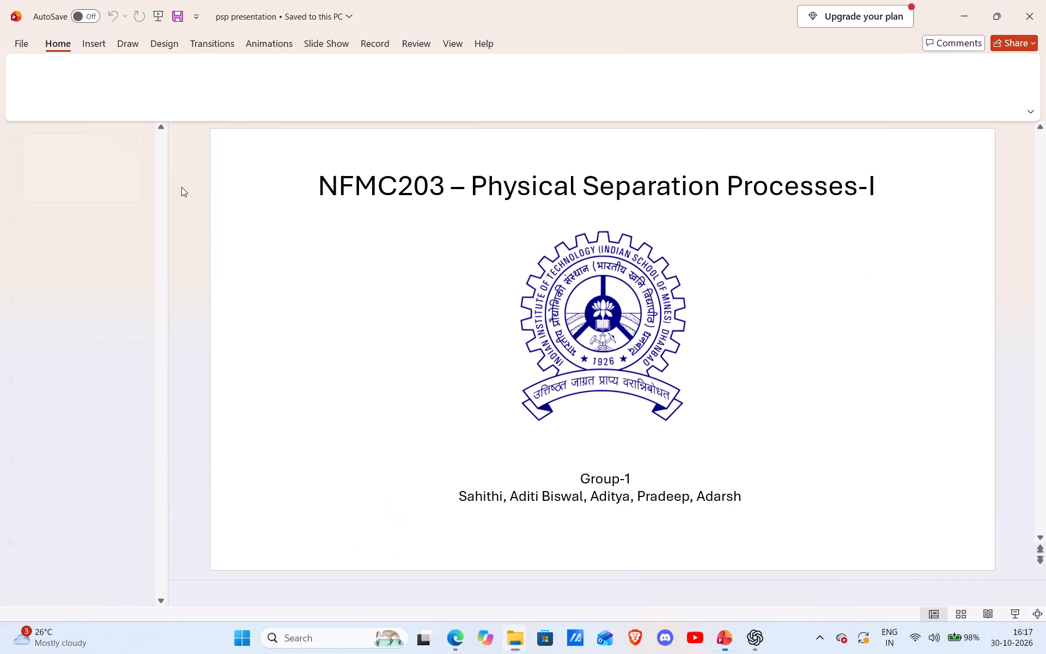
Look through the reopened deck slide by slide, from the Jamadoba Coal Washery details table to the overall plant flowsheet on slide 10.
left_click(72, 252)
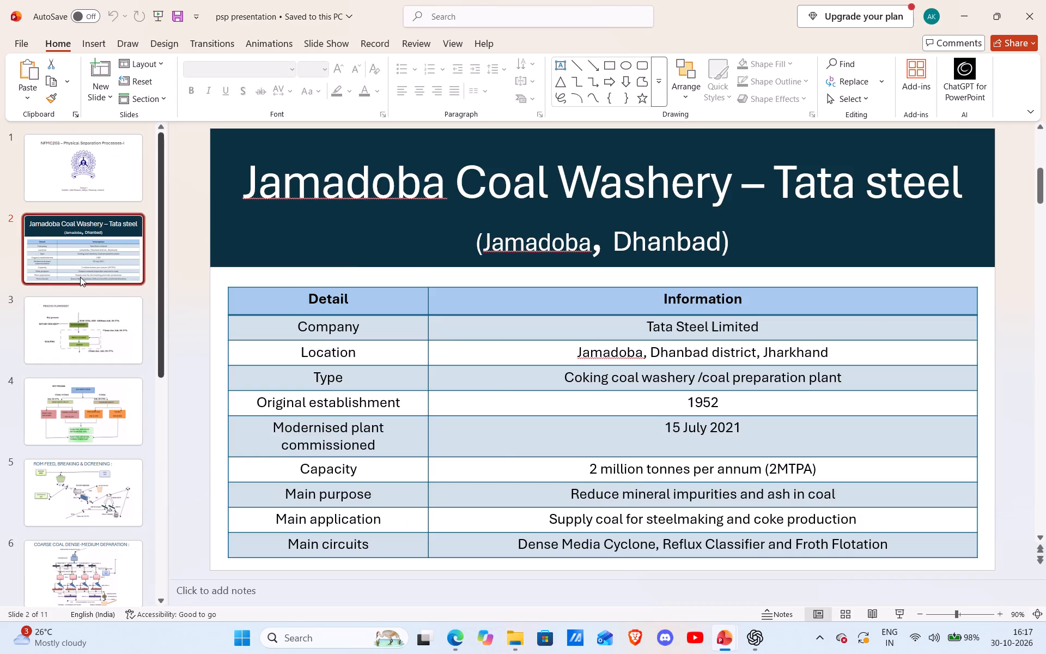
left_click(96, 345)
scroll(96, 345, "down", 1)
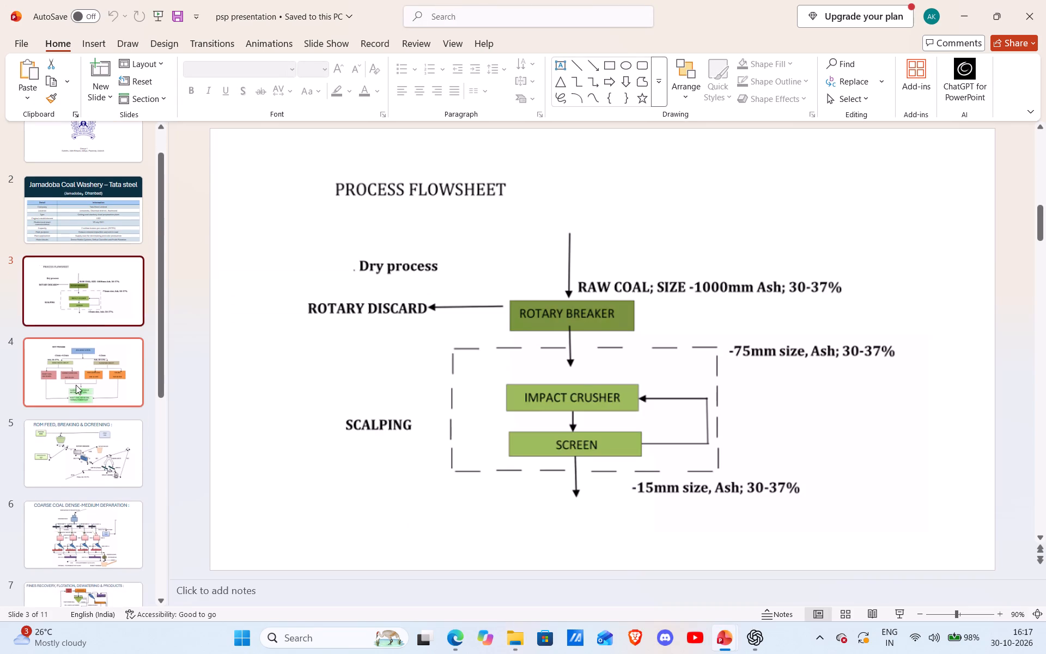
left_click(76, 385)
scroll(76, 386, "down", 4)
left_click(104, 304)
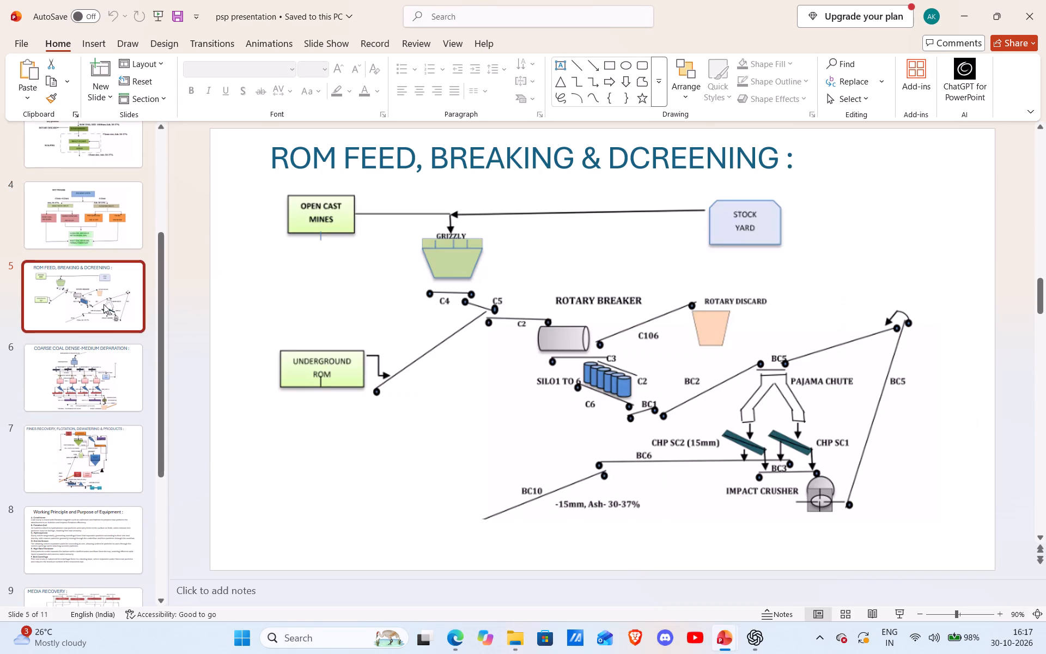
left_click(115, 378)
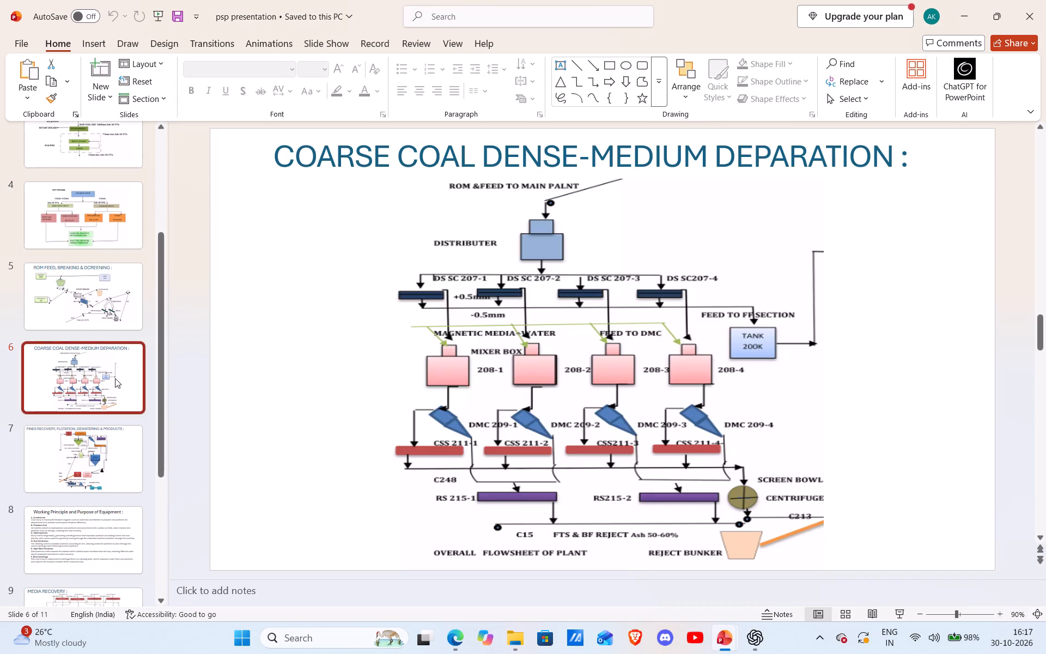
left_click(57, 447)
scroll(51, 477, "down", 3)
left_click(57, 444)
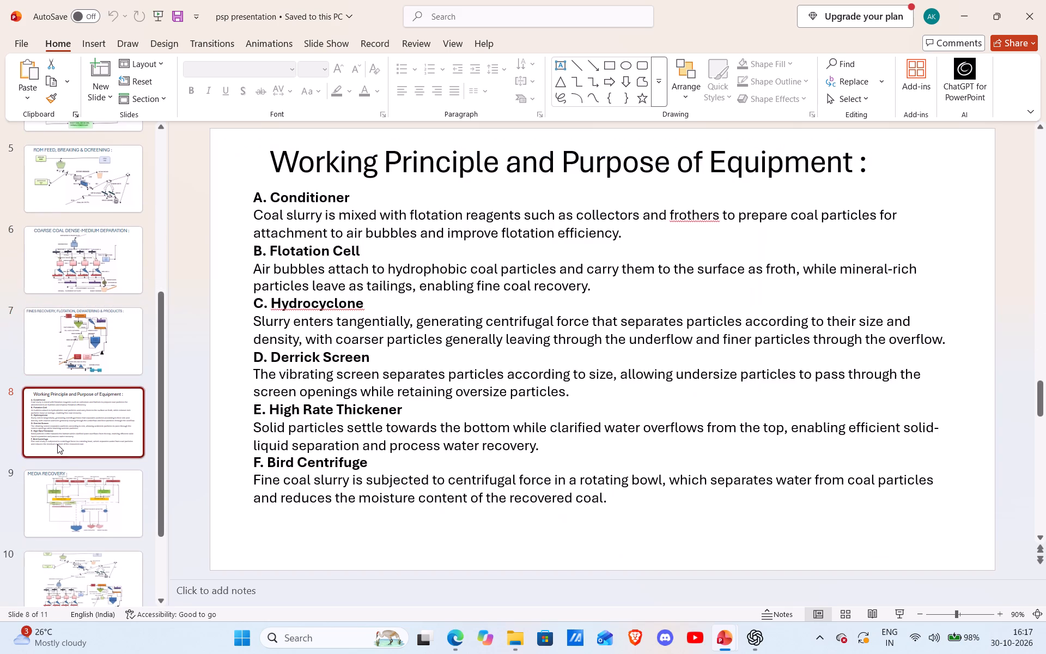
left_click(76, 504)
scroll(76, 504, "down", 3)
left_click(76, 504)
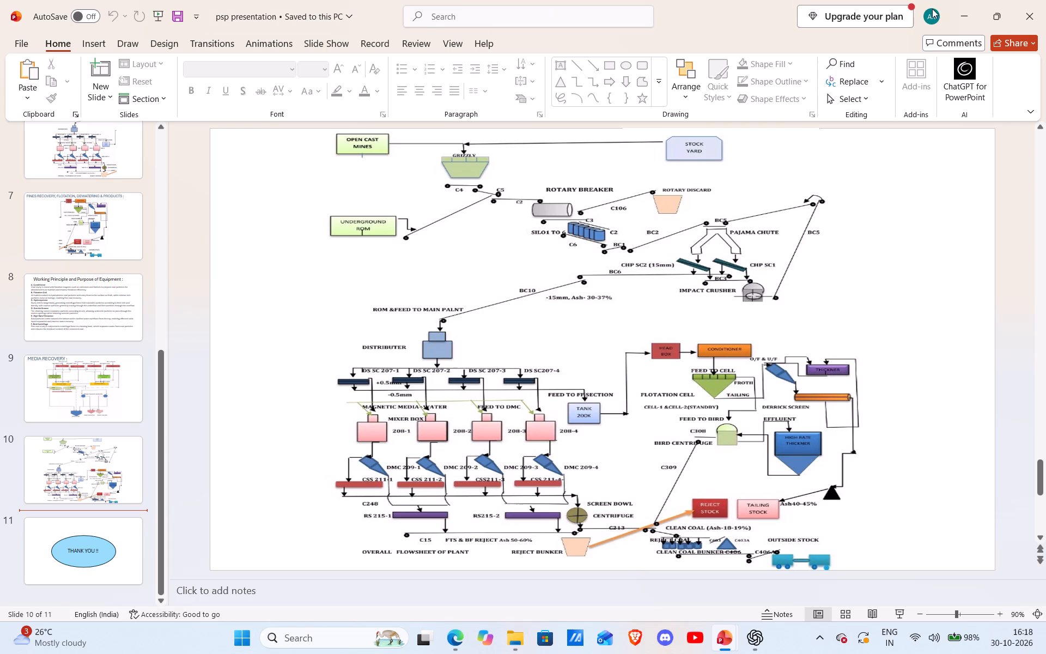
Minimize the open presentation, File Explorer and Edge browser windows.
left_click(952, 14)
left_click(952, 15)
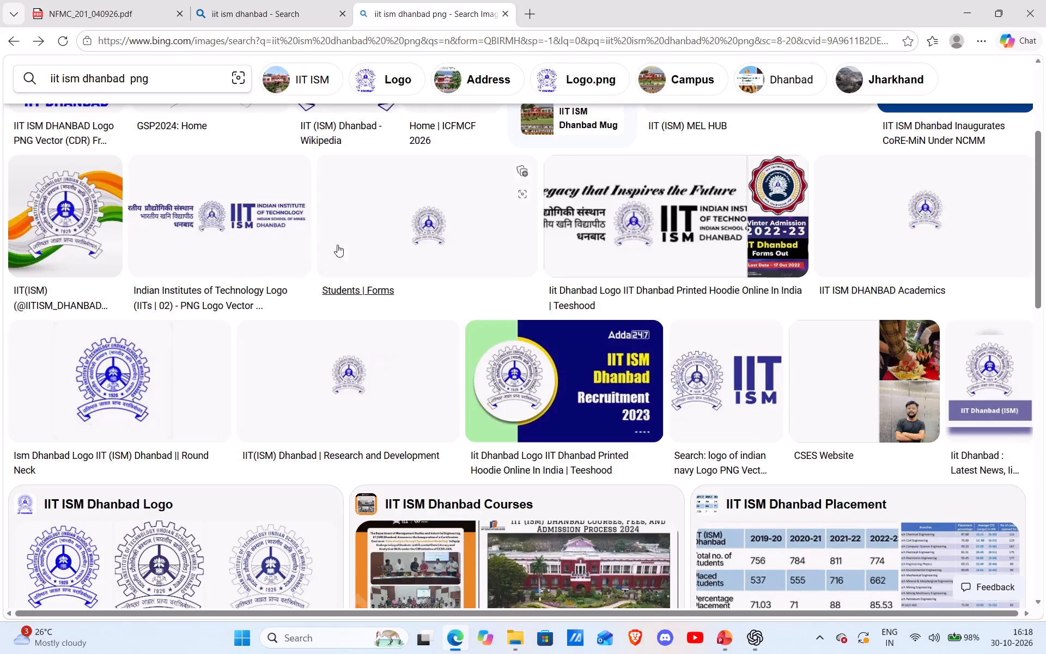
left_click(959, 13)
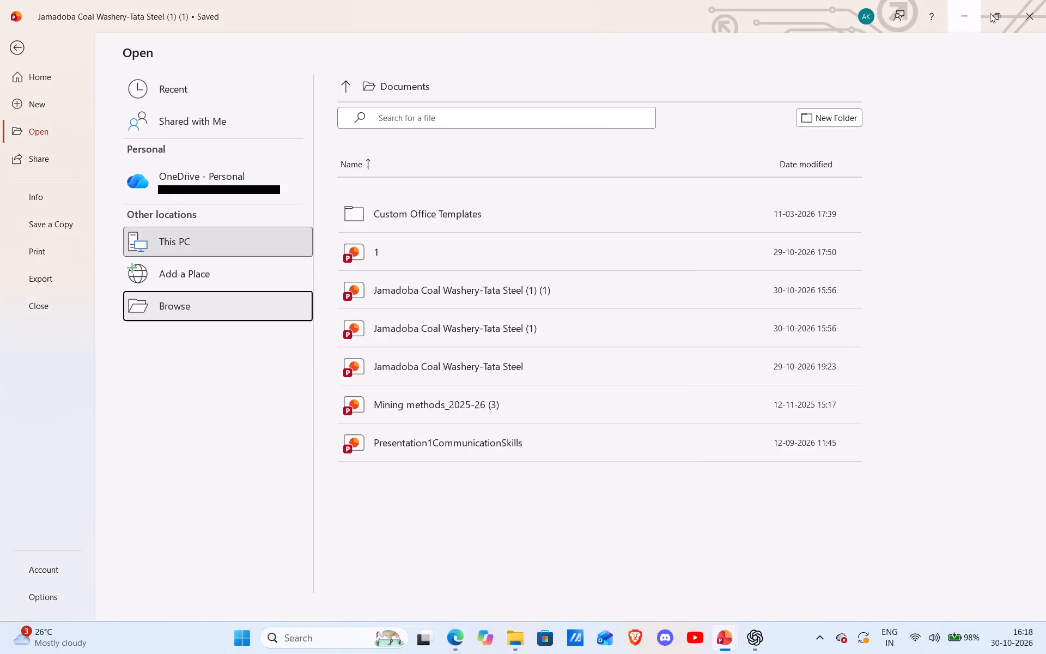
Close the Jamadoba Coal Washery-Tata Steel (1) (1) presentation window.
left_click(993, 15)
left_click(962, 10)
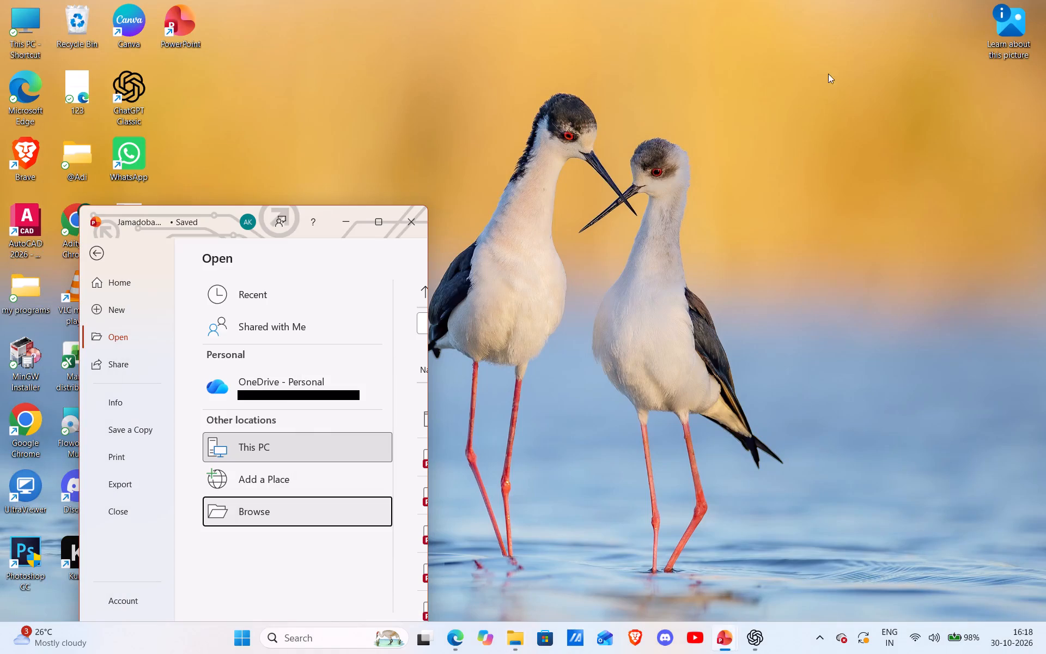
left_click(409, 223)
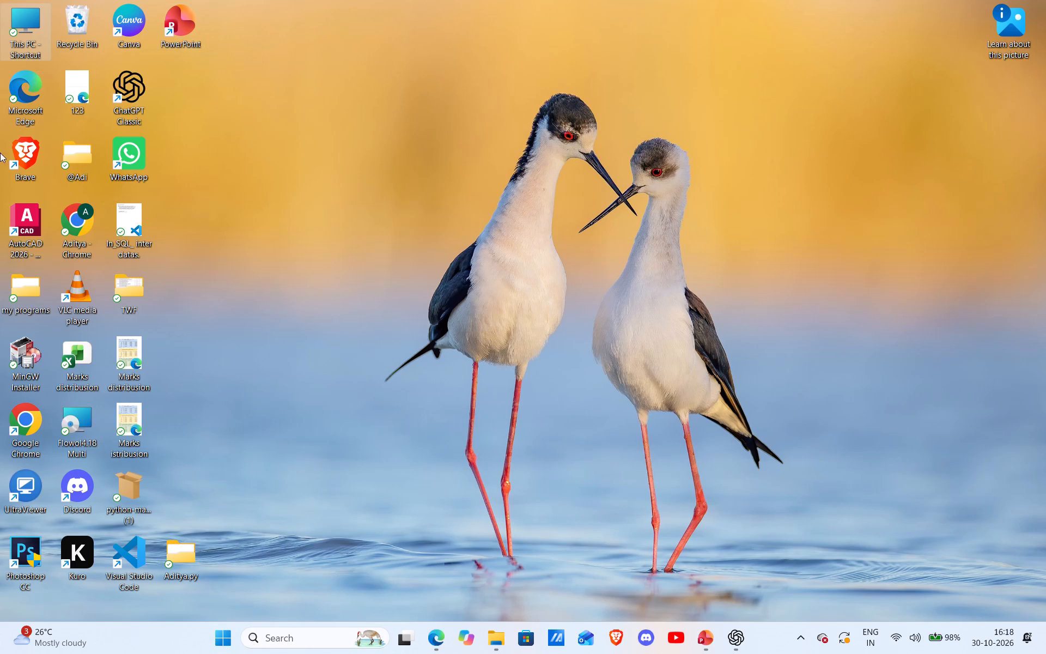
Copy the "psp presentation" file from the Downloads folder in File Explorer and minimize the folder window.
double_click(23, 28)
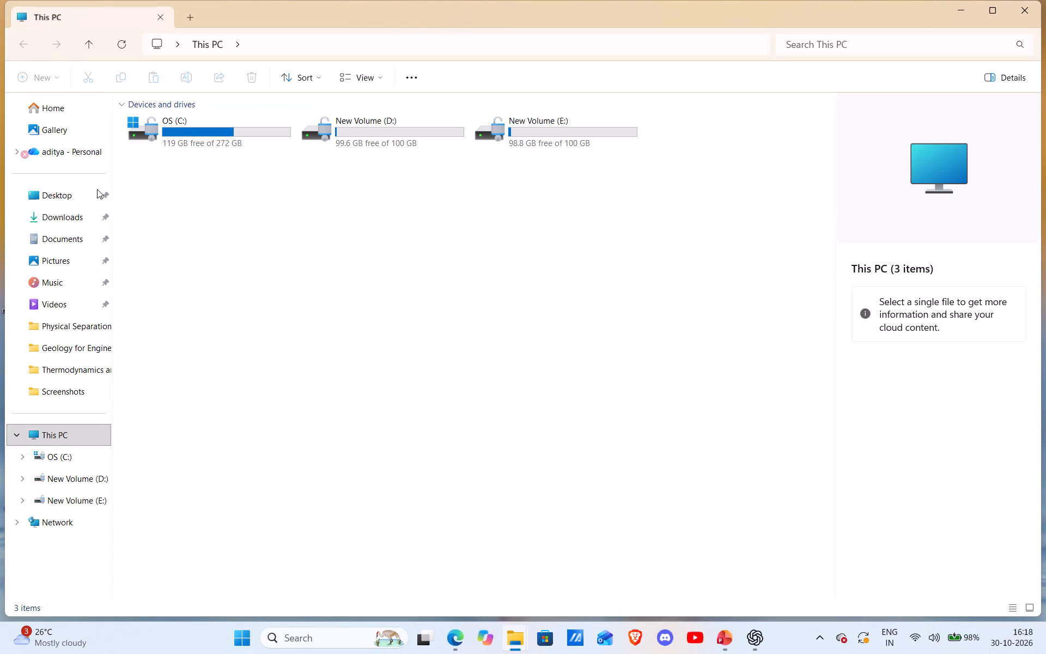
left_click(78, 209)
left_click(142, 152)
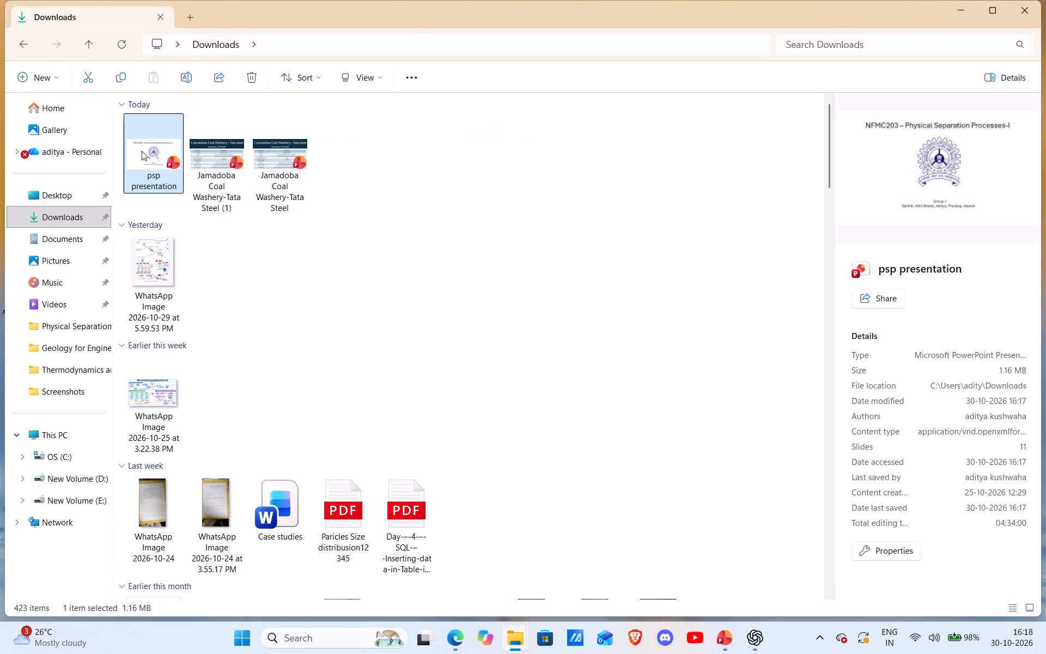
right_click(142, 151)
left_click(207, 178)
left_click(968, 15)
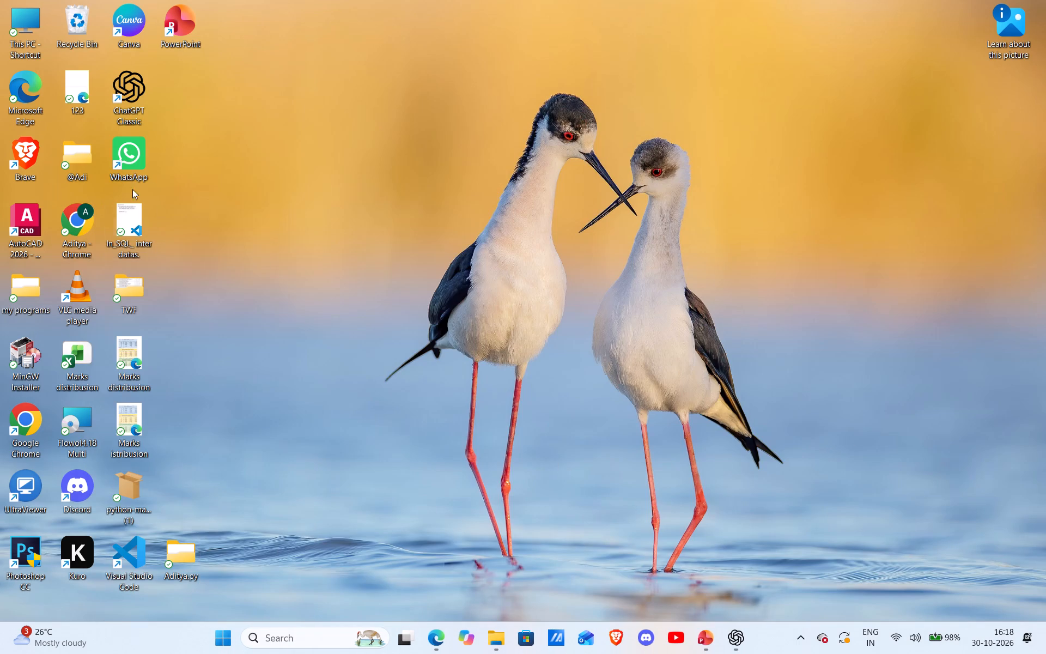
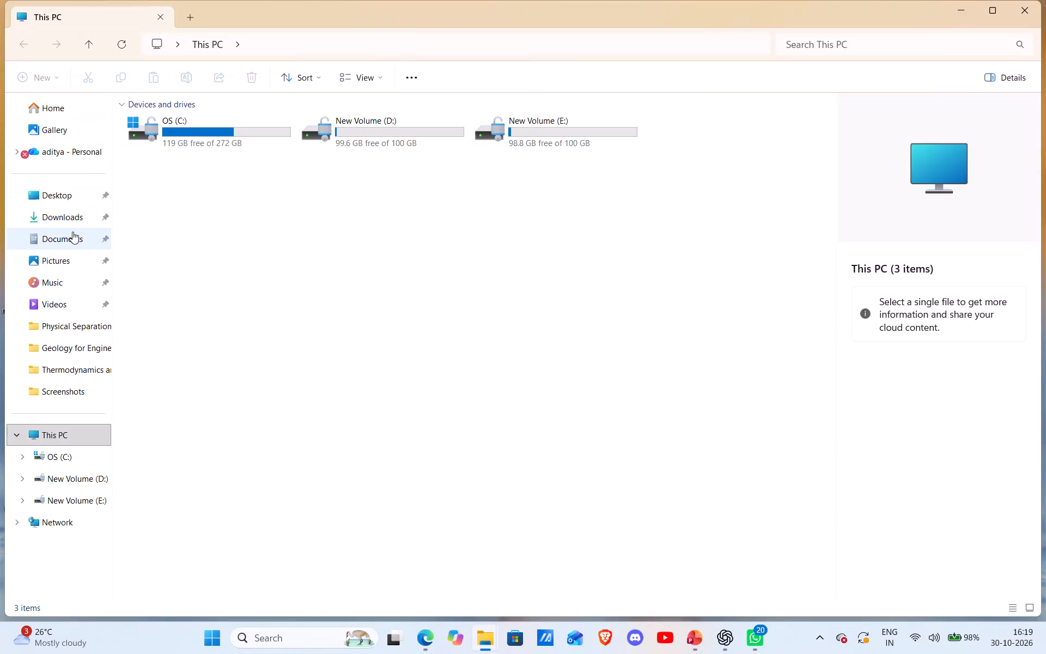
Copy the "psp presentation" file from the Downloads folder and minimize File Explorer to show the desktop.
left_click(69, 213)
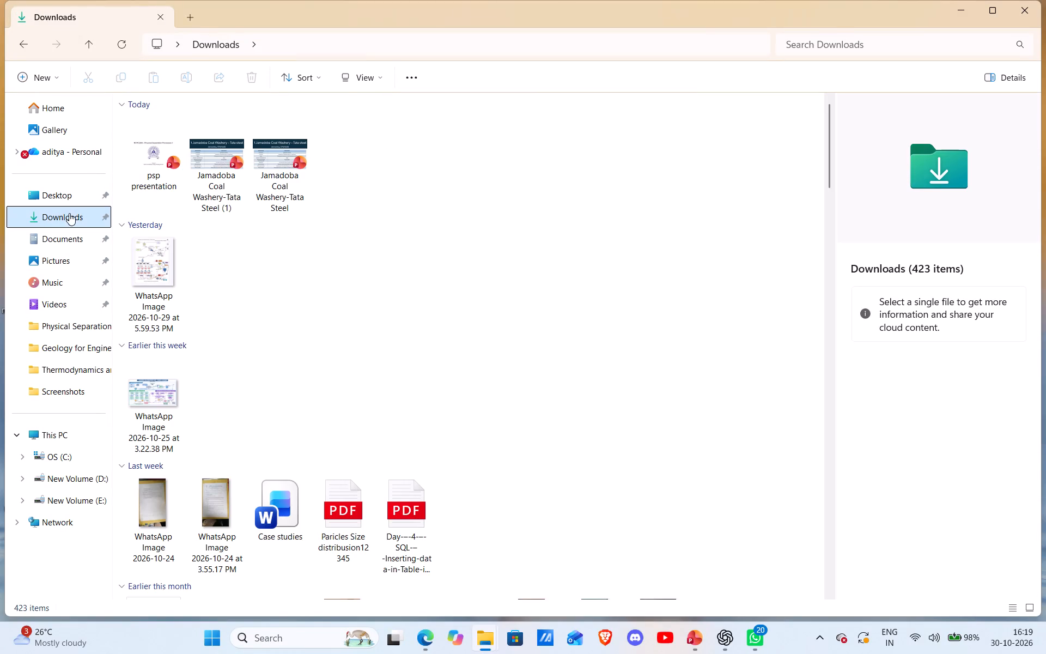
left_click(154, 170)
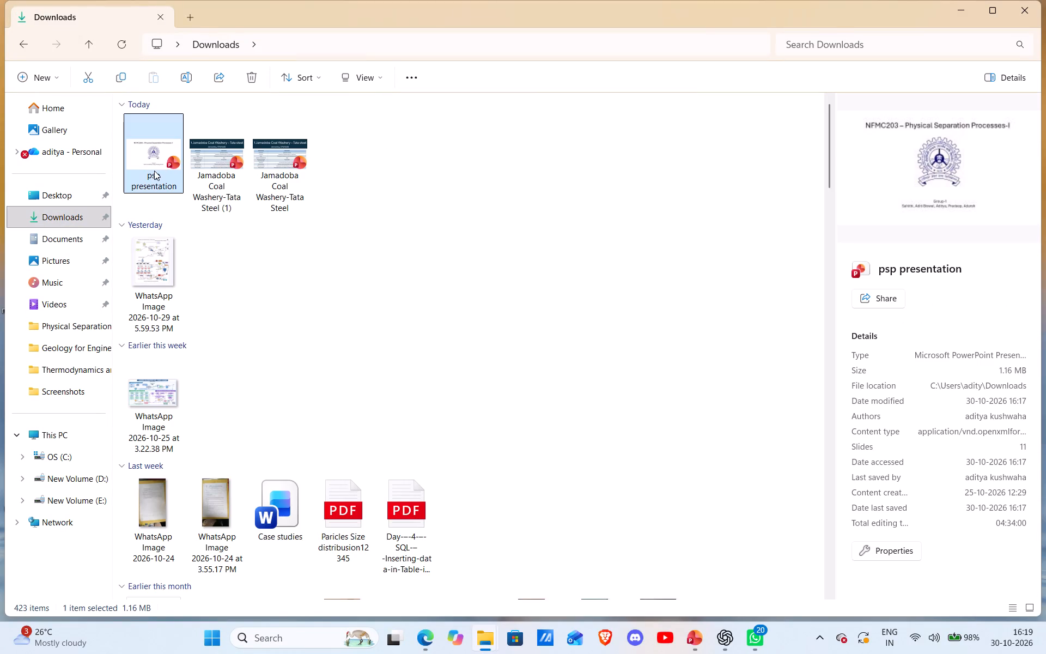
right_click(154, 171)
left_click(208, 182)
left_click(963, 9)
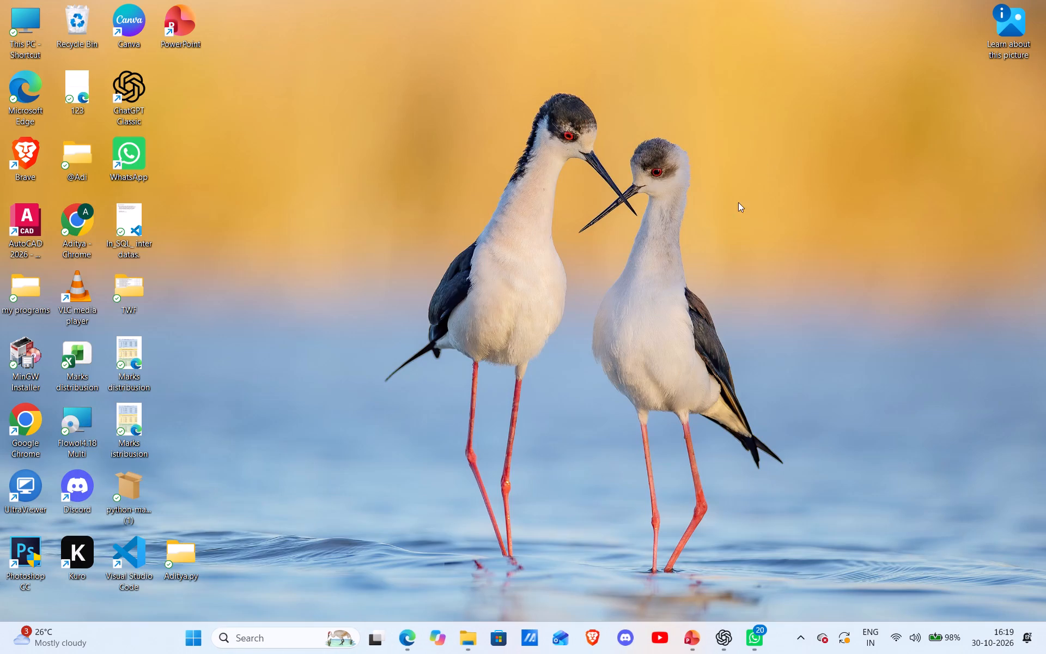